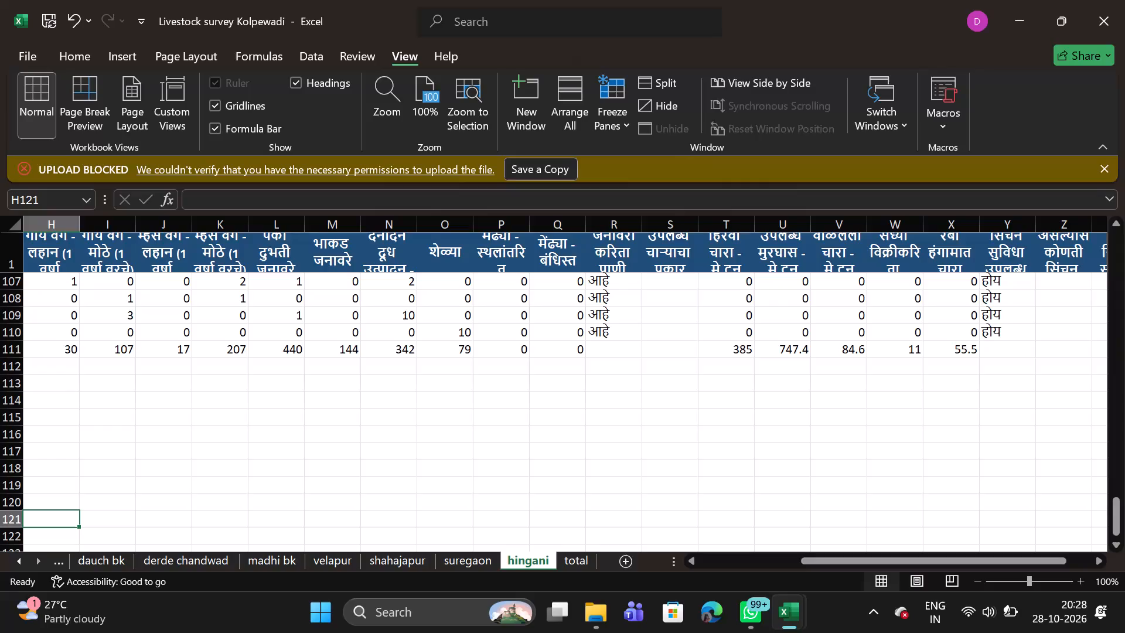
On the suregaon sheet, use AutoSum in cell H303 to total the range H219:H302.
click(459, 561)
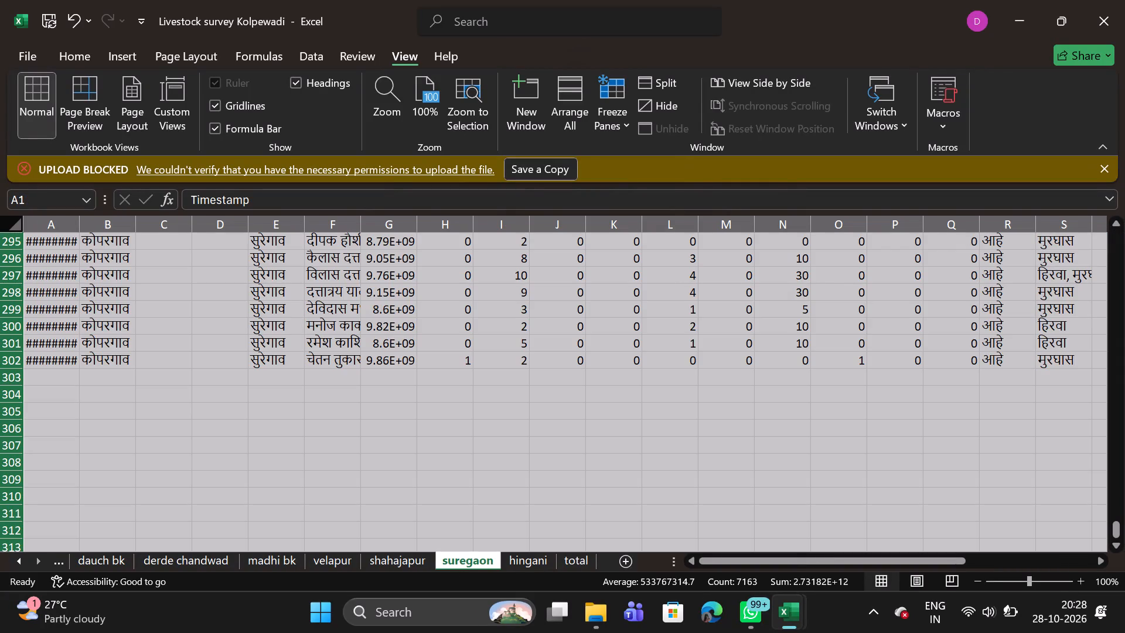
click(442, 375)
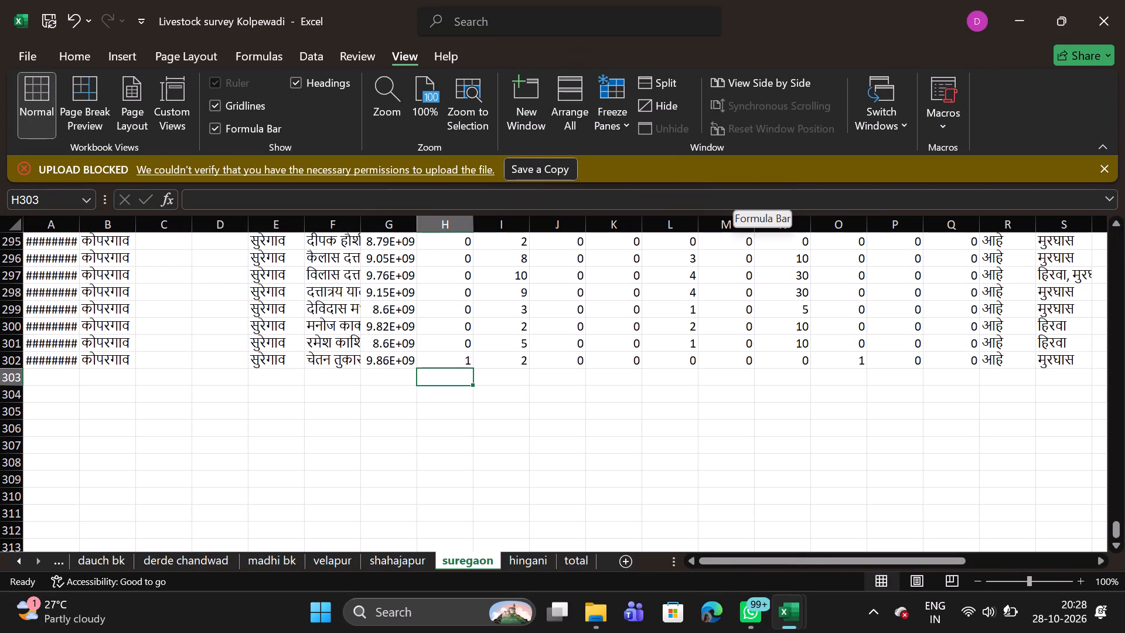
click(453, 377)
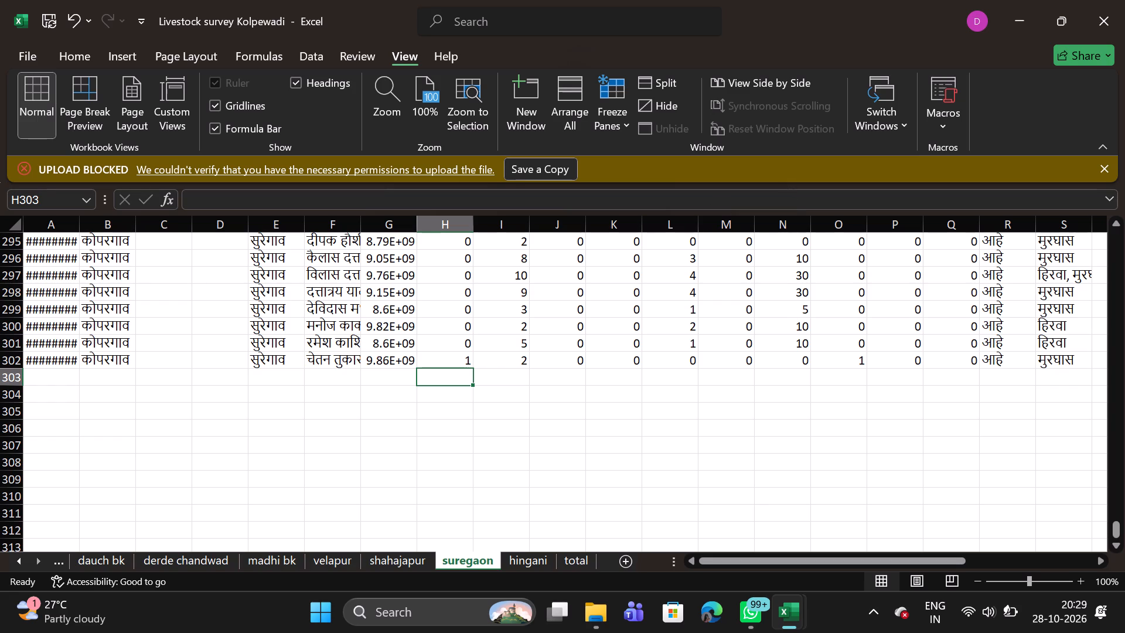
click(81, 55)
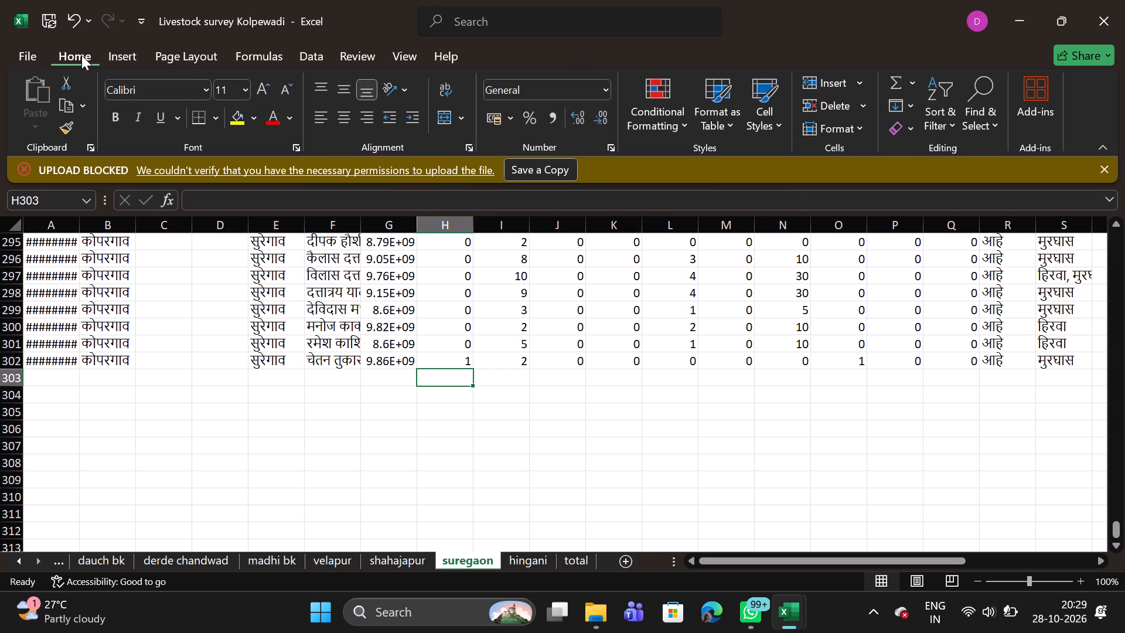
click(895, 86)
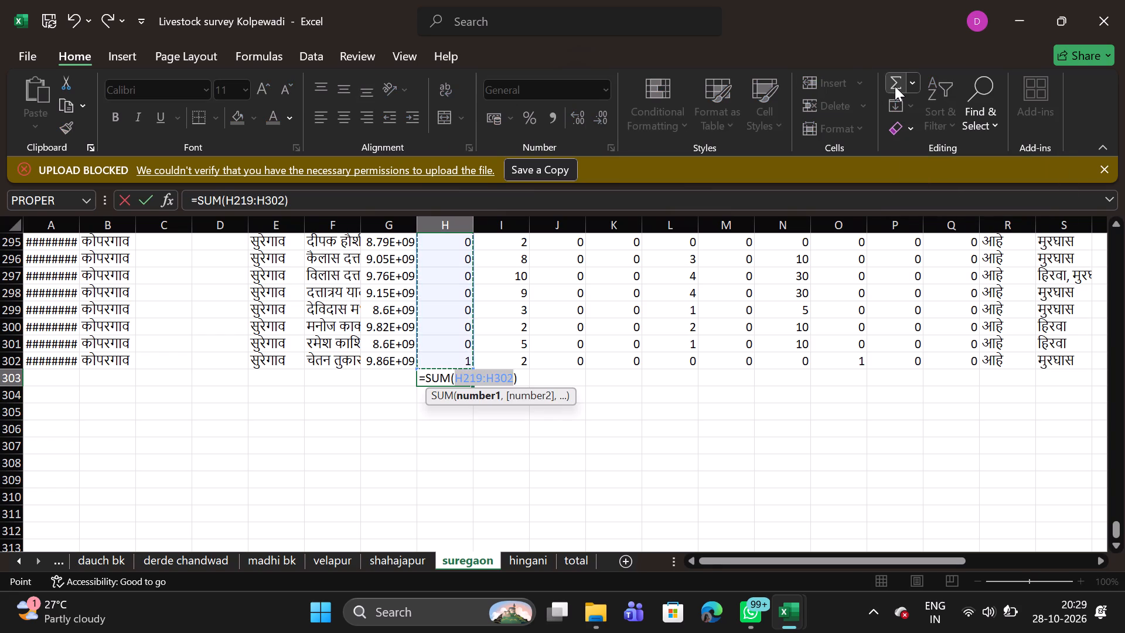
key(Return)
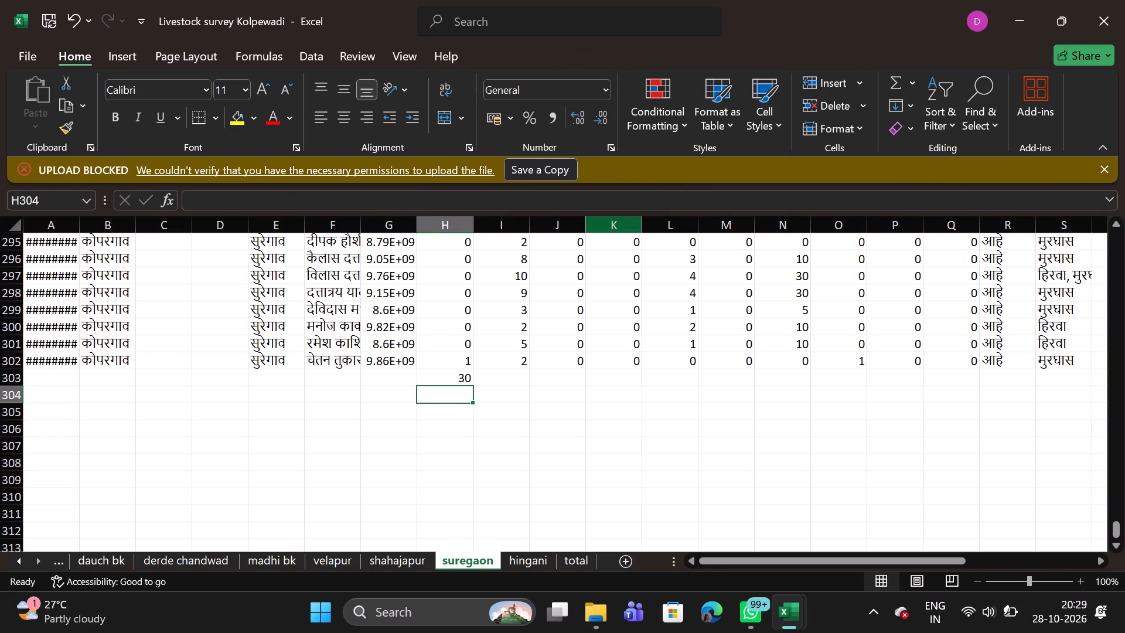
Copy the sum formula from H303 into I303 on the suregaon sheet.
click(445, 383)
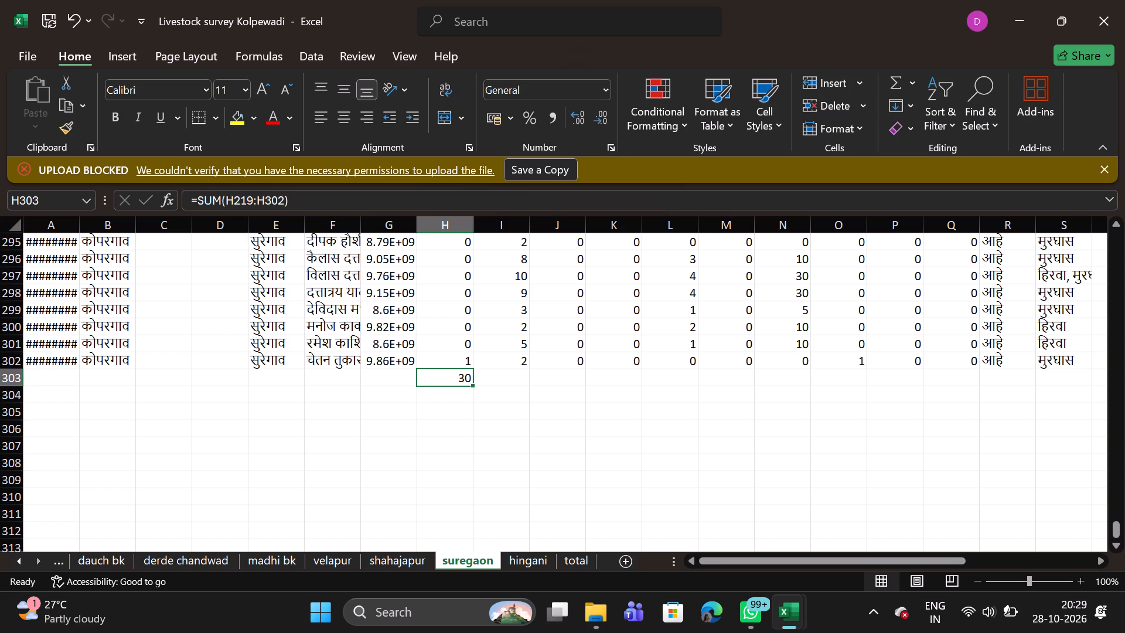
click(452, 382)
click(451, 380)
key(ctrl+c)
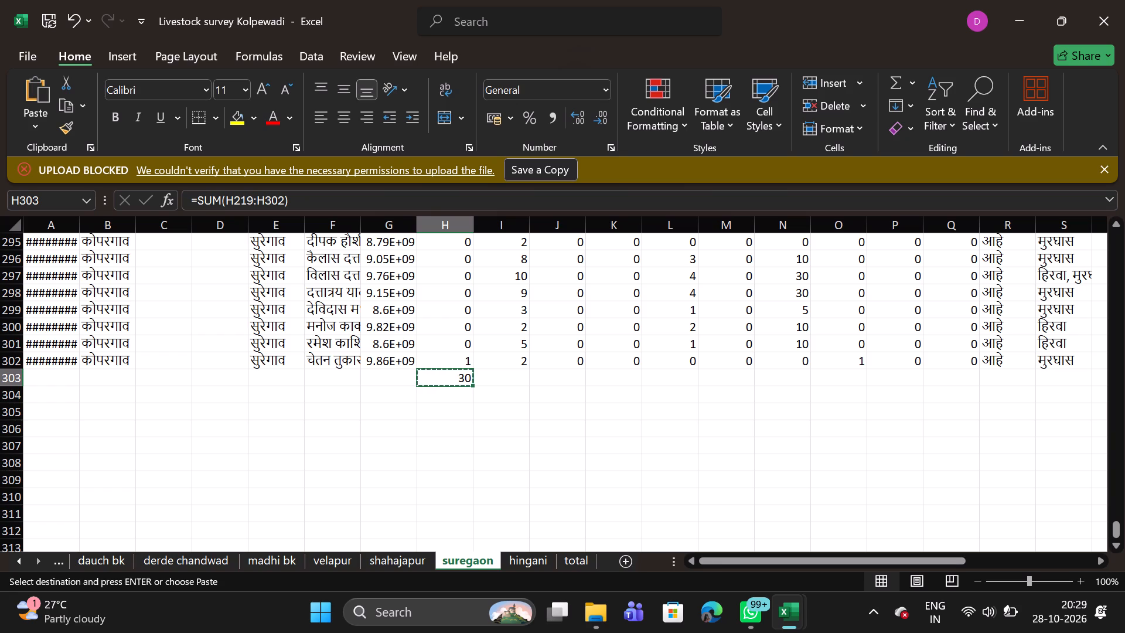
click(496, 378)
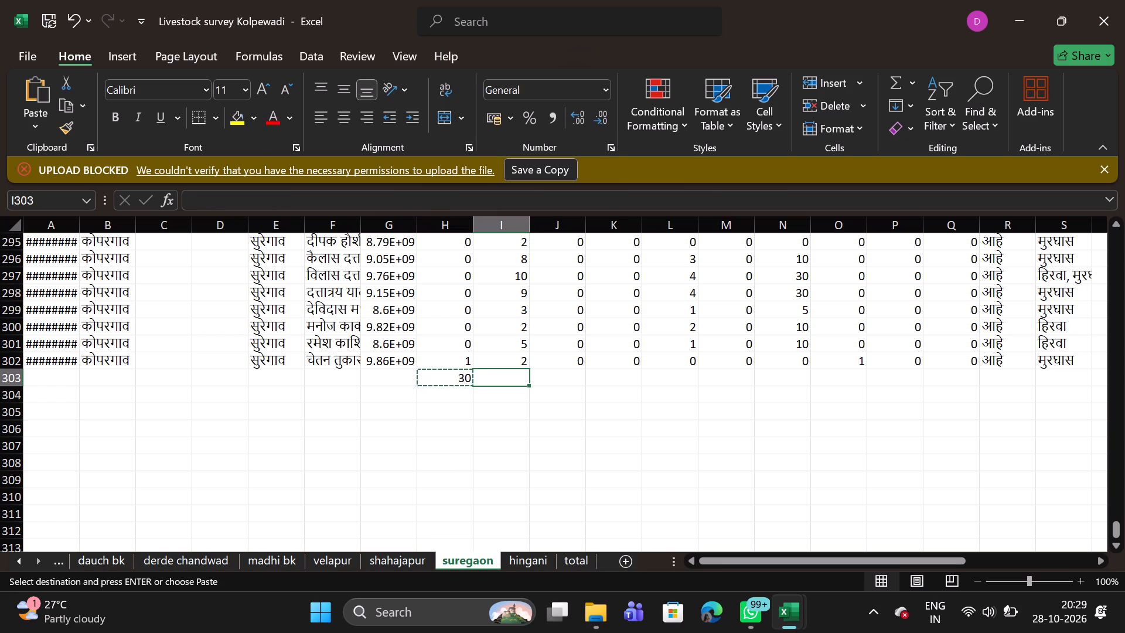
key(v)
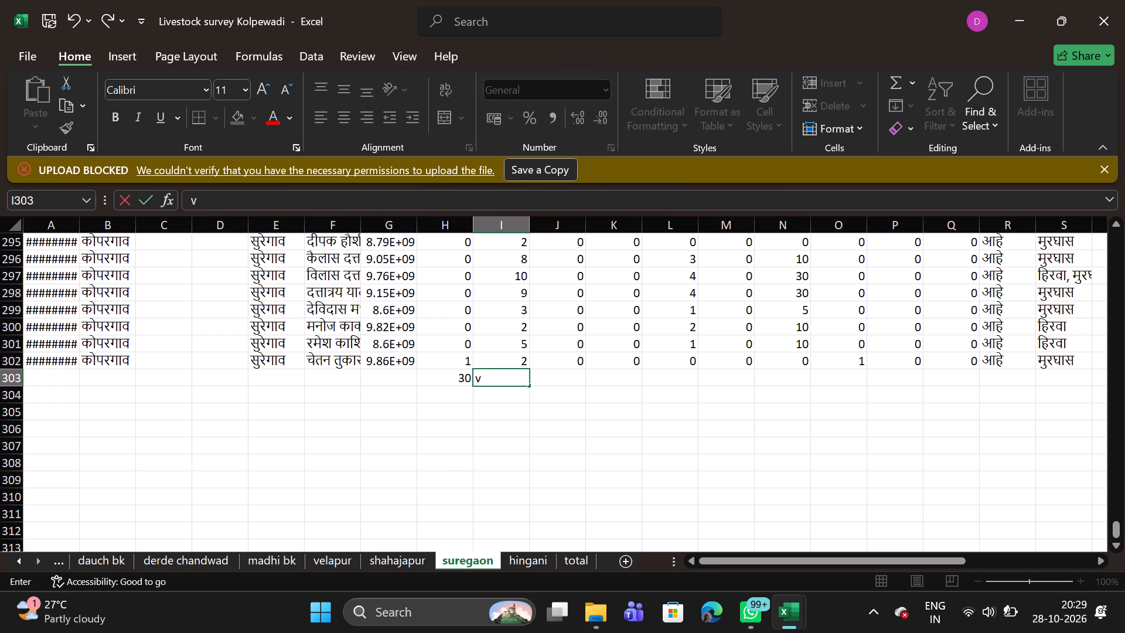
key(BackSpace)
key(ctrl+v)
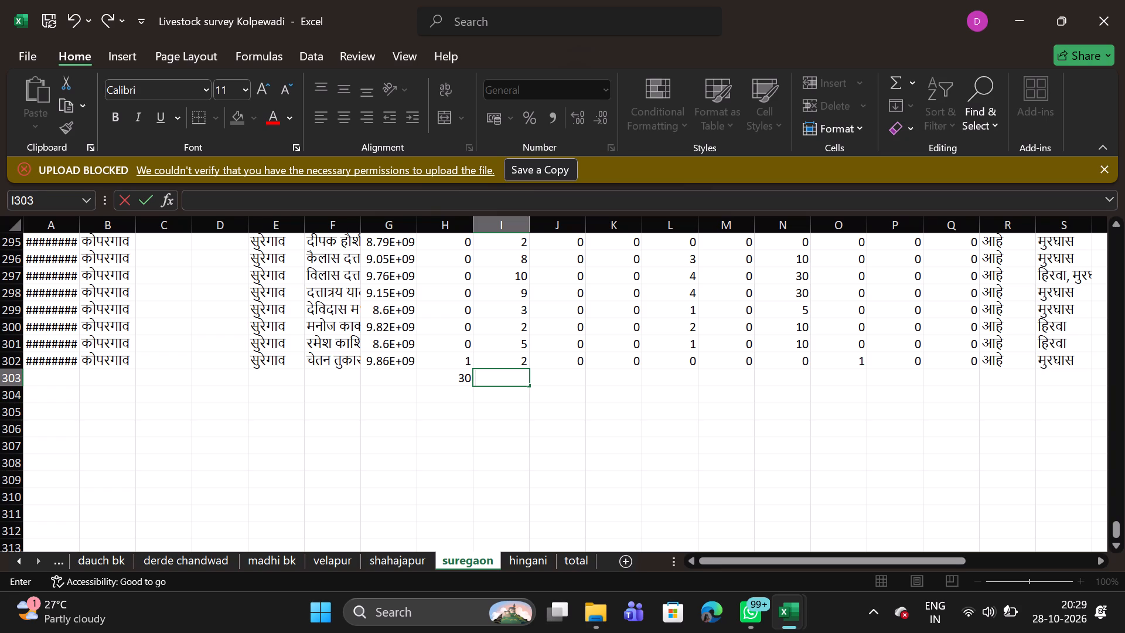
click(452, 377)
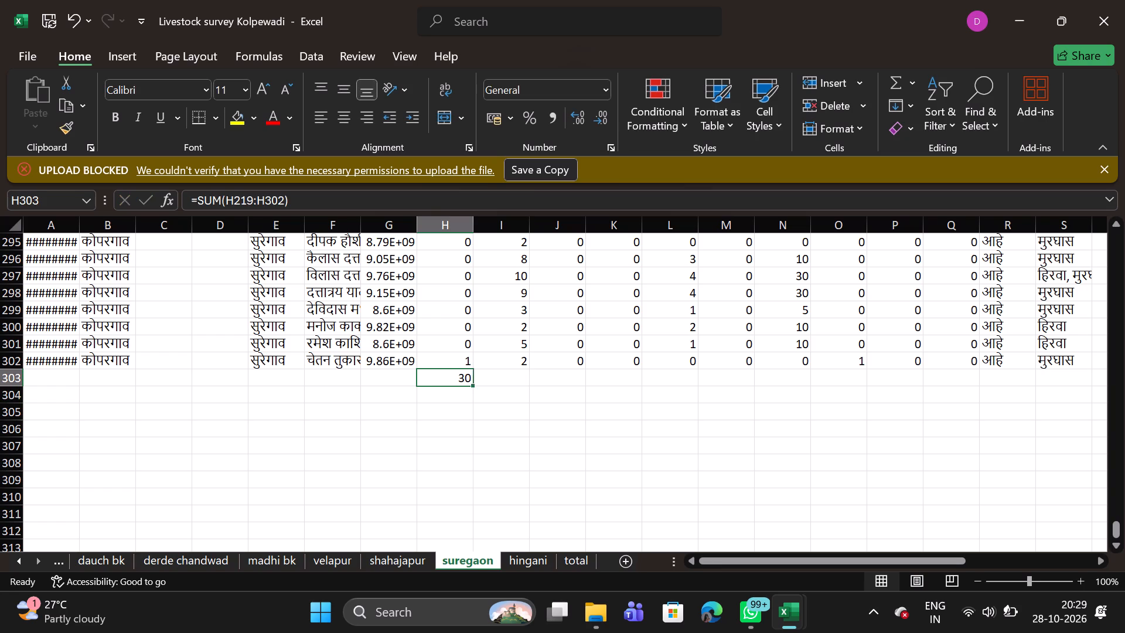
key(ctrl+c)
click(502, 377)
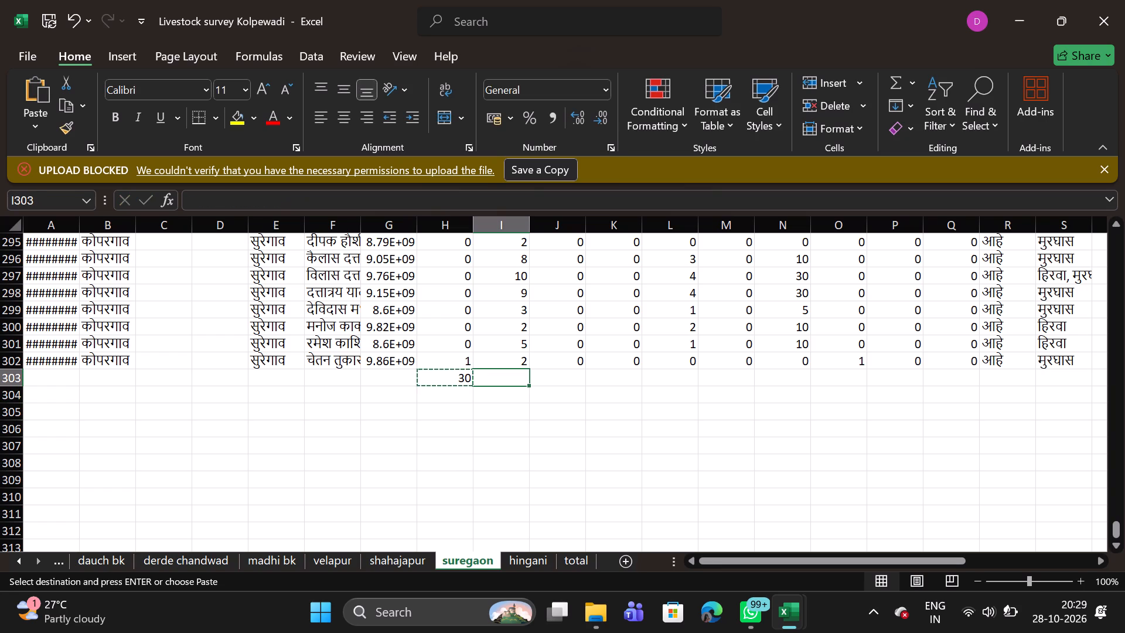
key(ctrl+v)
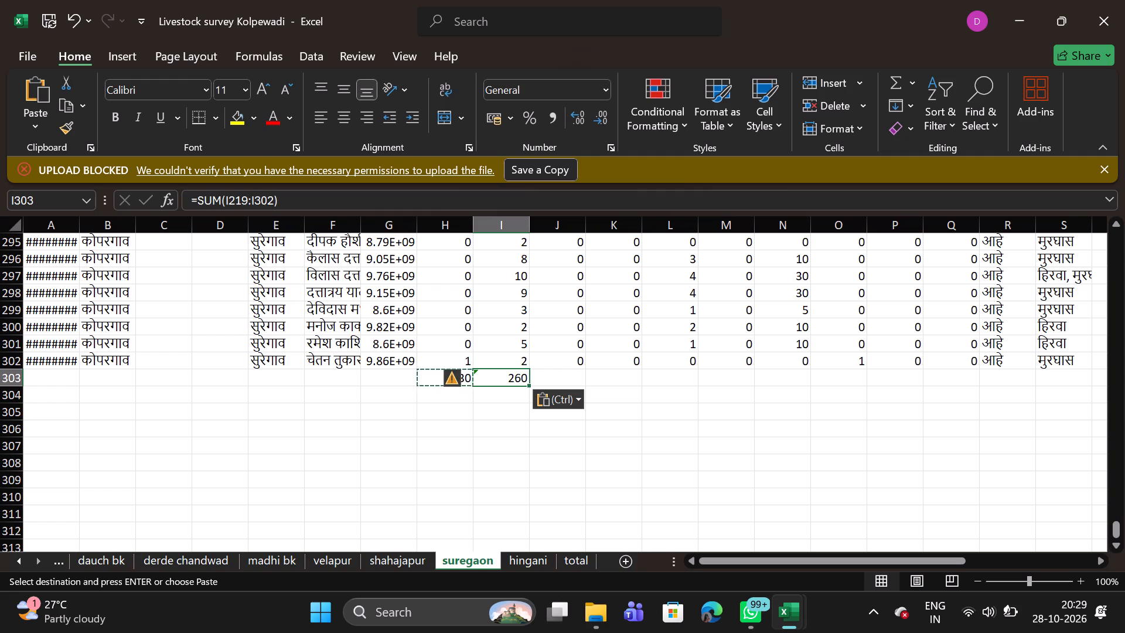
Fill the sum formula from I303 across row 303 through column Q.
drag(528, 385, 570, 383)
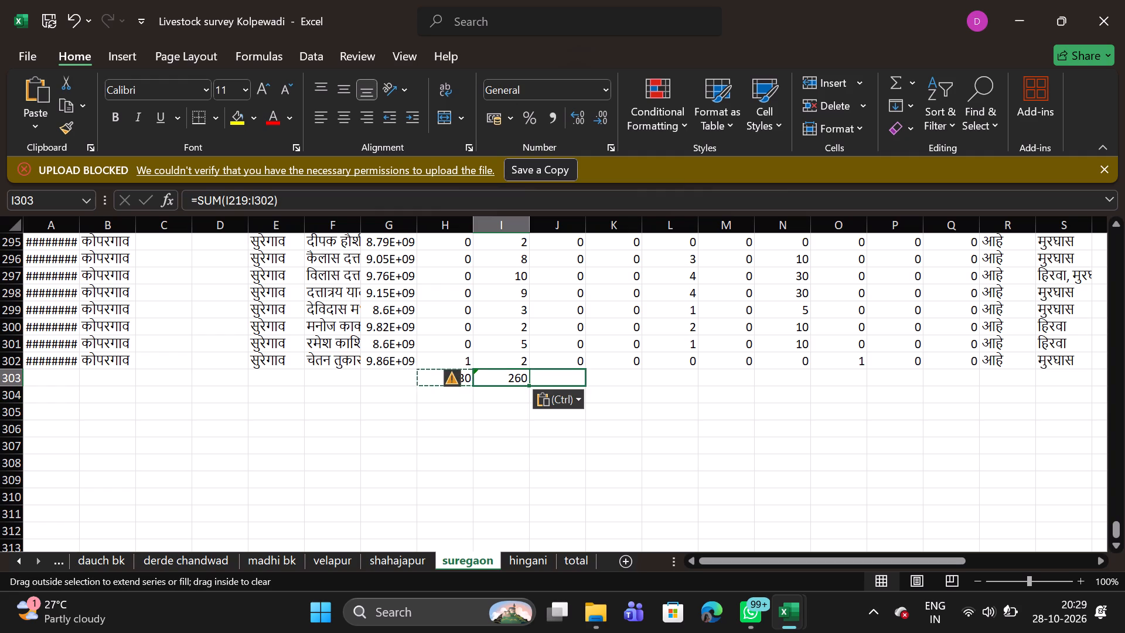
drag(570, 383, 852, 387)
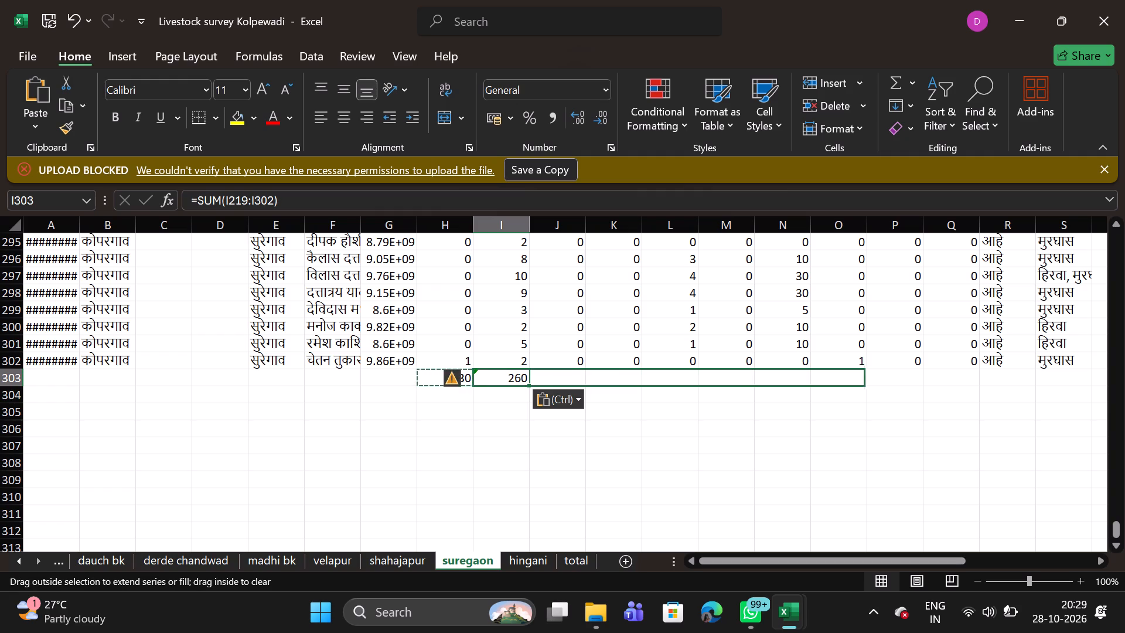
drag(852, 387, 1011, 379)
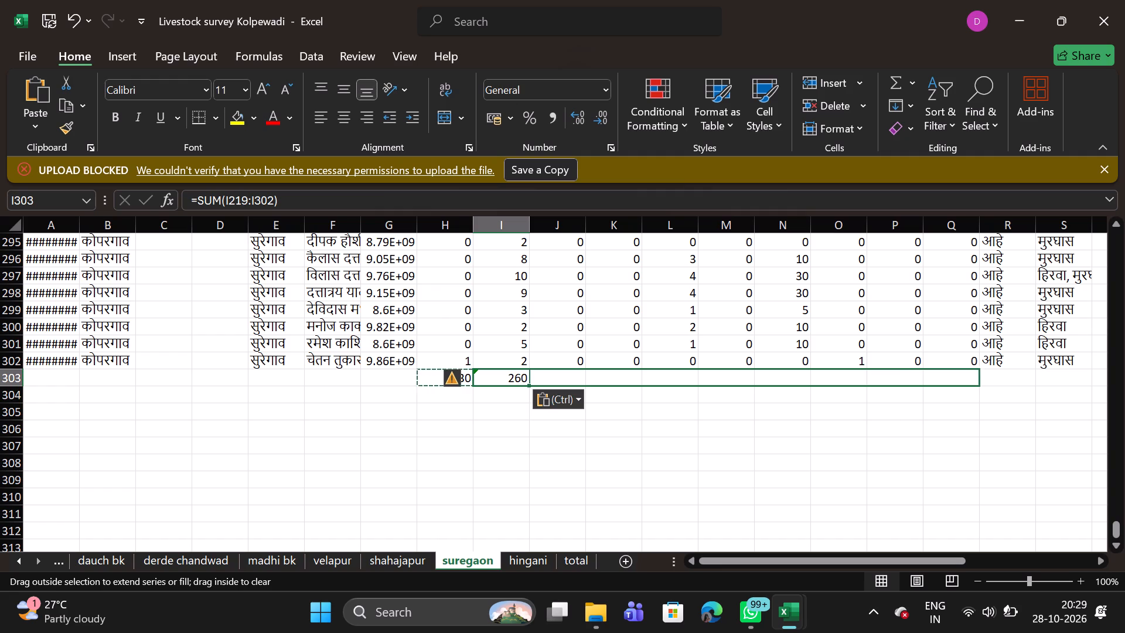
drag(1011, 379, 964, 383)
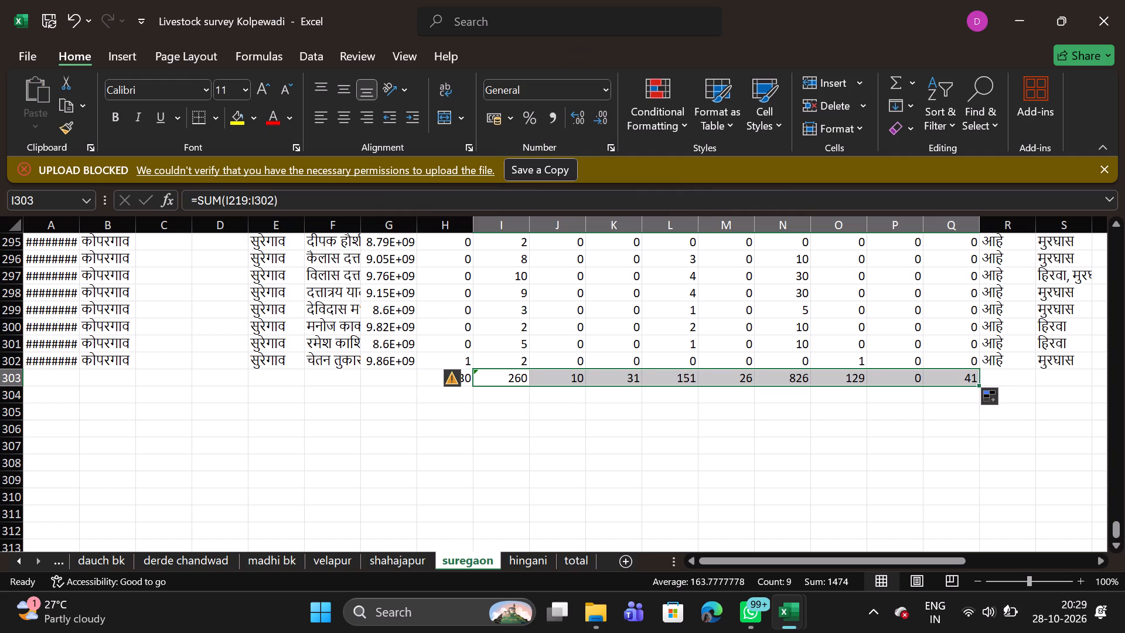
Copy the sum formula from Q303 into T303, skipping the text columns R and S.
triple_click(1099, 552)
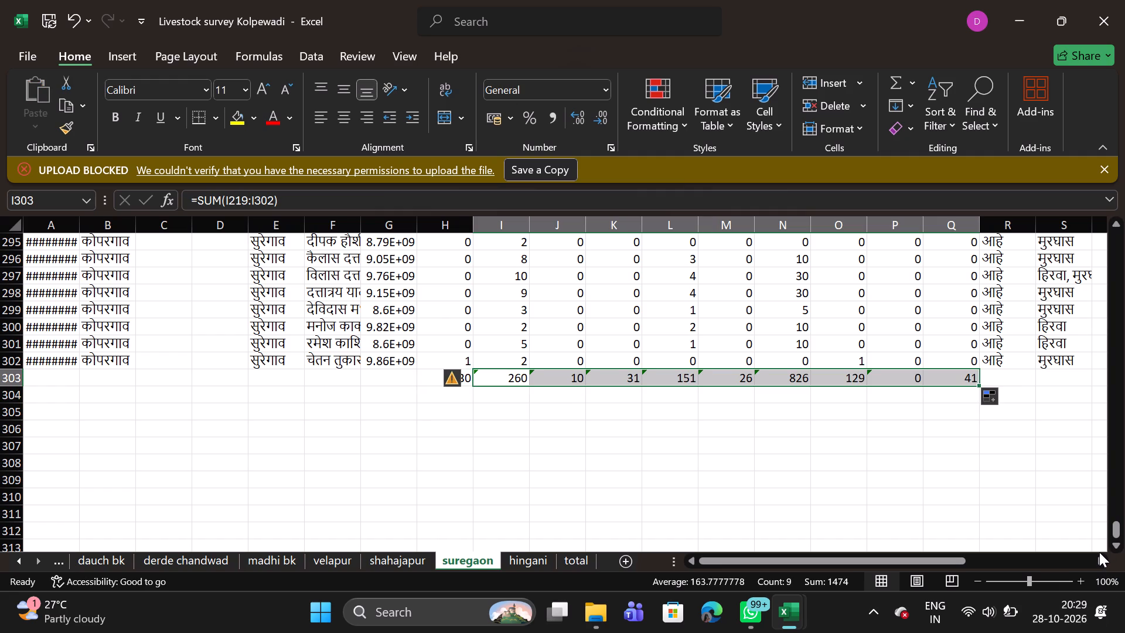
triple_click(1100, 559)
triple_click(1100, 559)
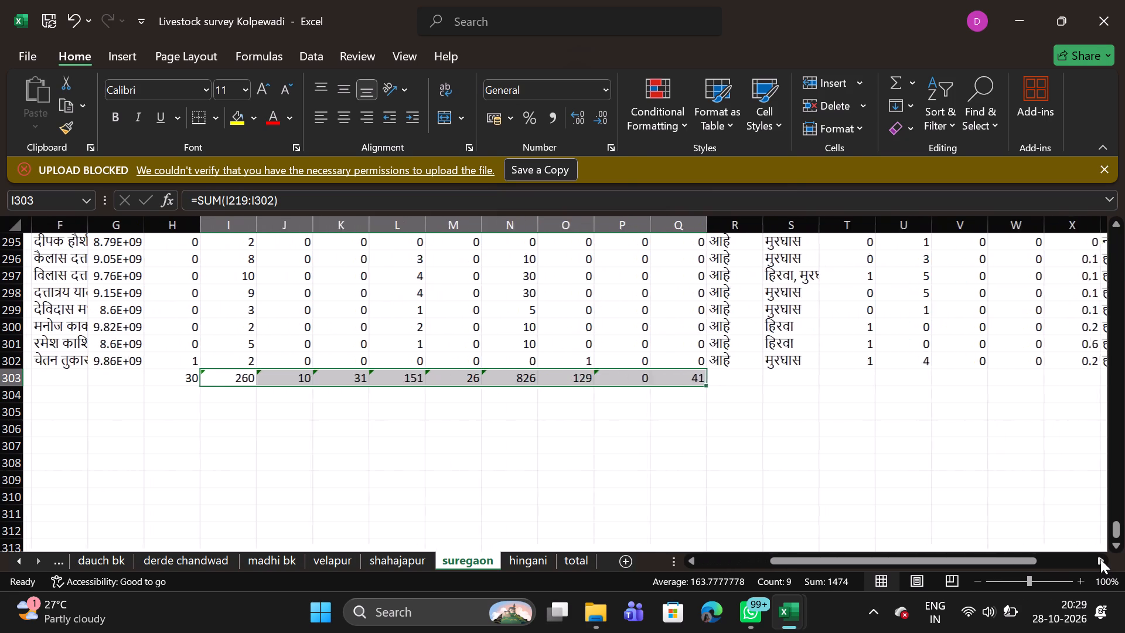
click(779, 376)
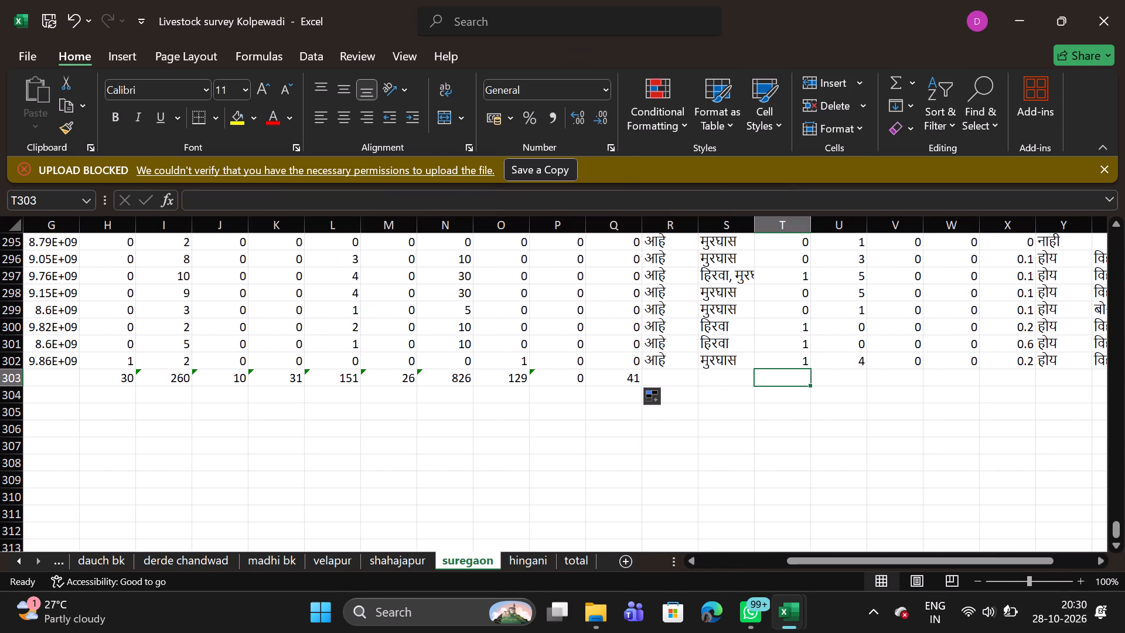
key(ctrl+v)
key(ctrl+v)
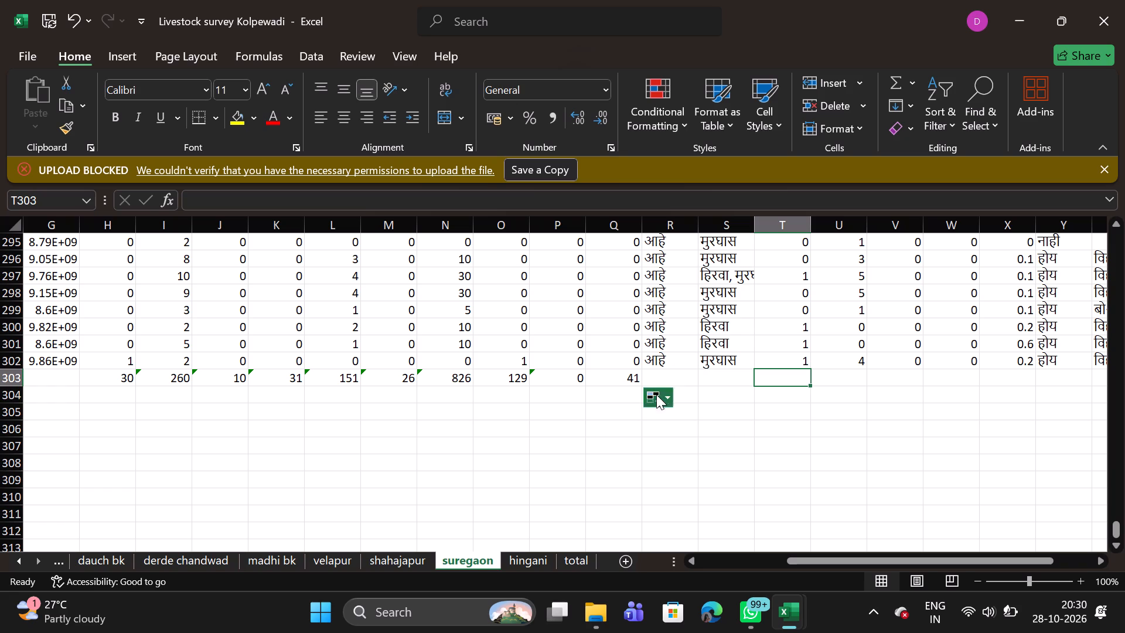
click(624, 377)
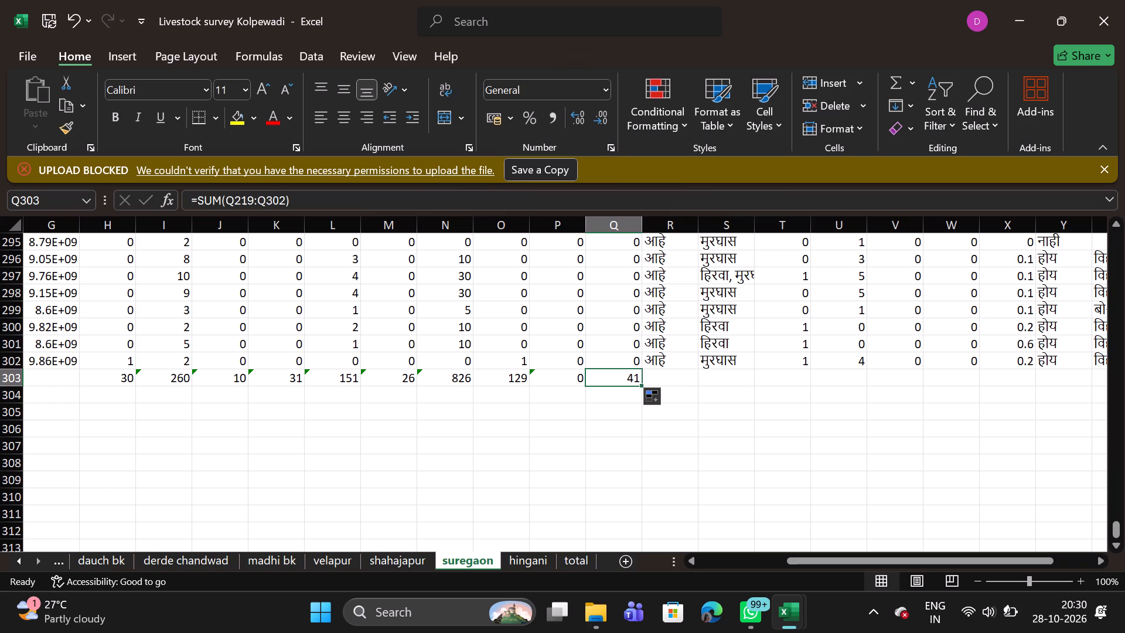
key(ctrl+c)
click(780, 377)
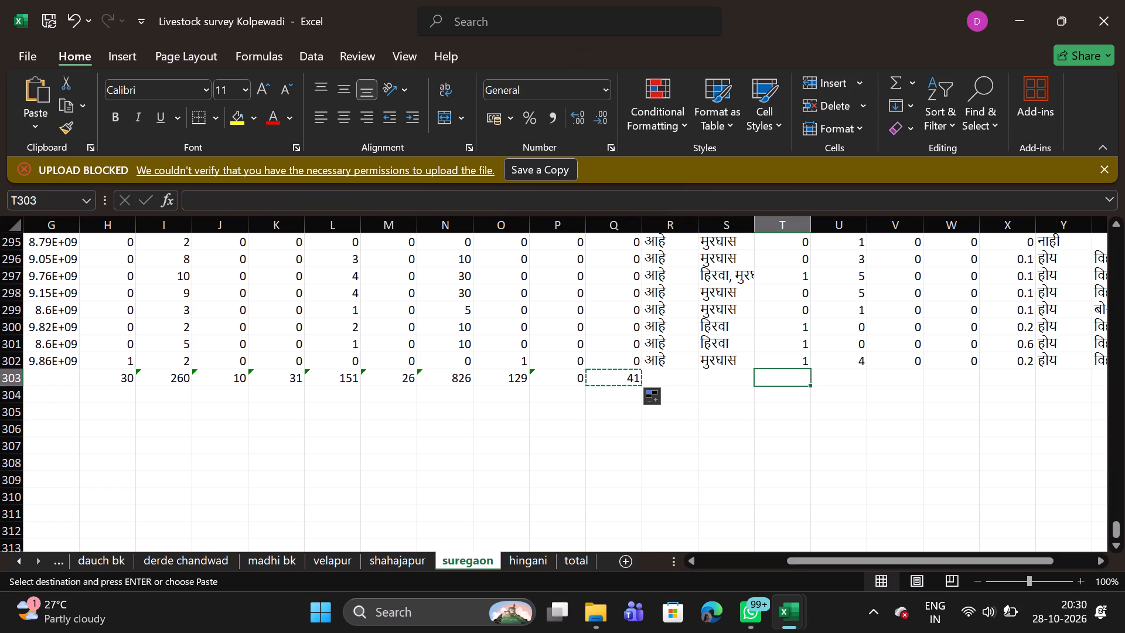
key(ctrl+v)
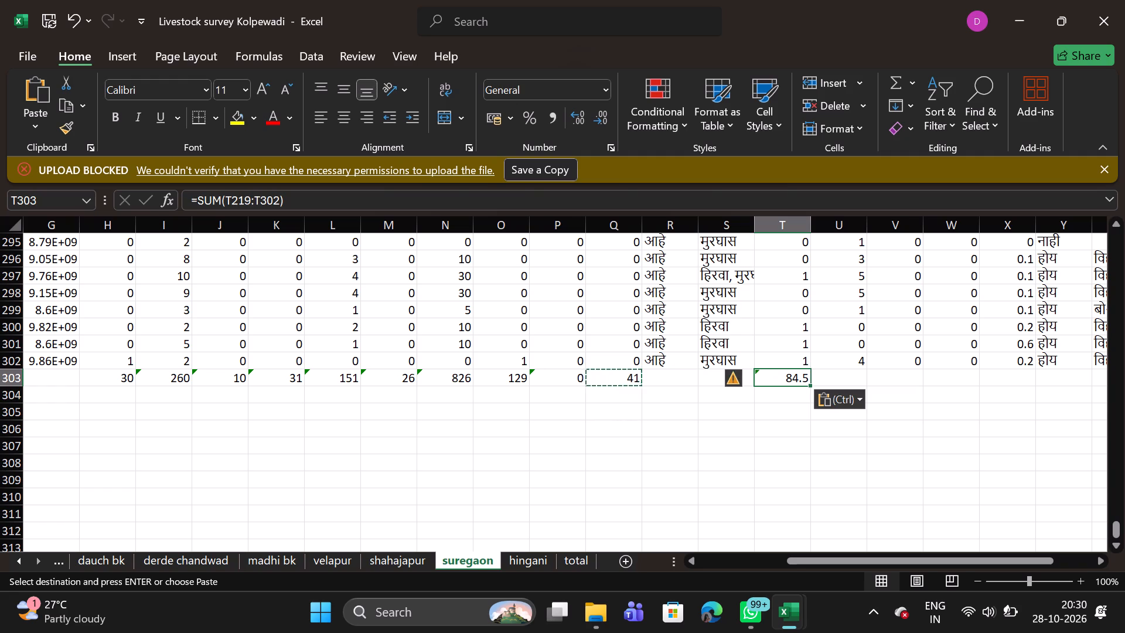
Fill the sum formula from T303 across row 303 through column X.
drag(809, 385, 936, 383)
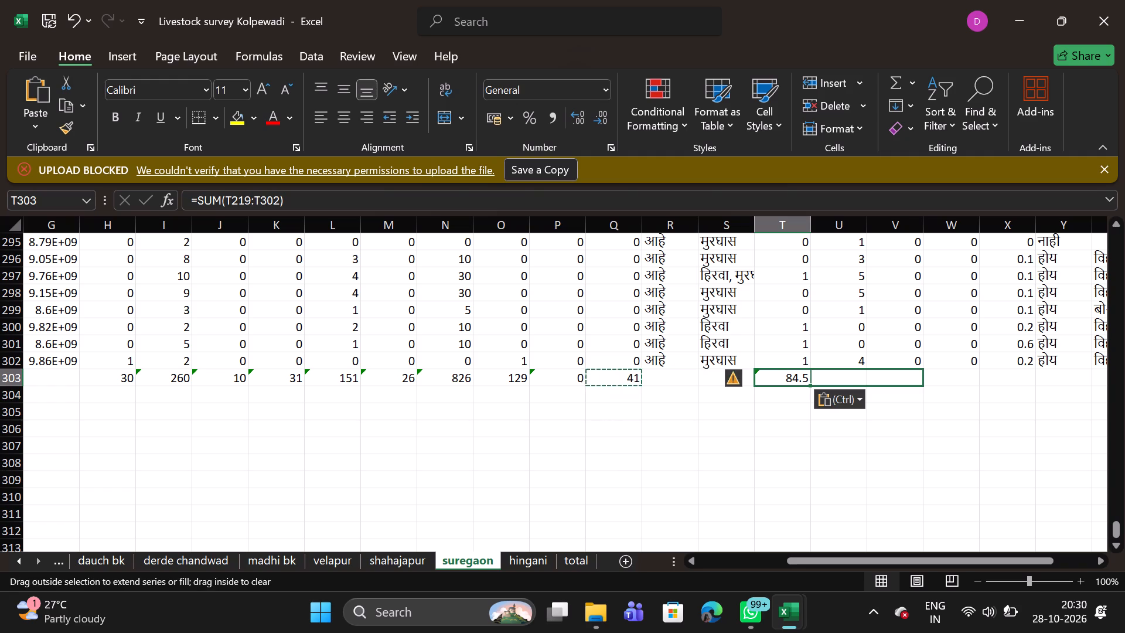
drag(936, 383, 1009, 378)
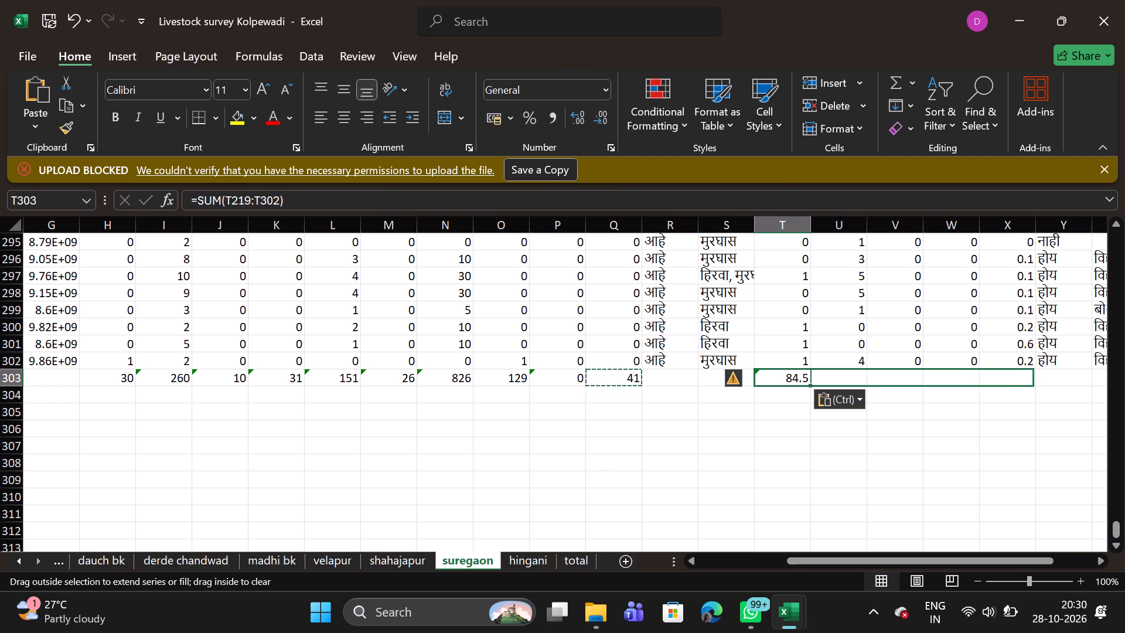
drag(1009, 378, 1013, 376)
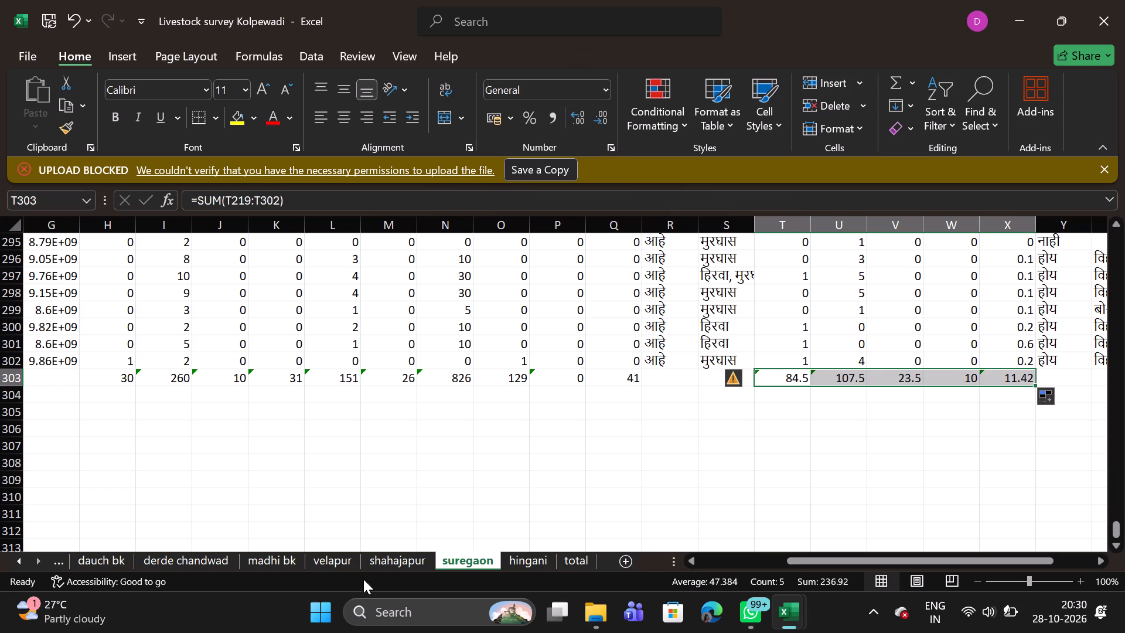
On the shahajapur sheet, enter an AutoSum of H32:H87 in cell H88 beneath the survey data.
click(395, 562)
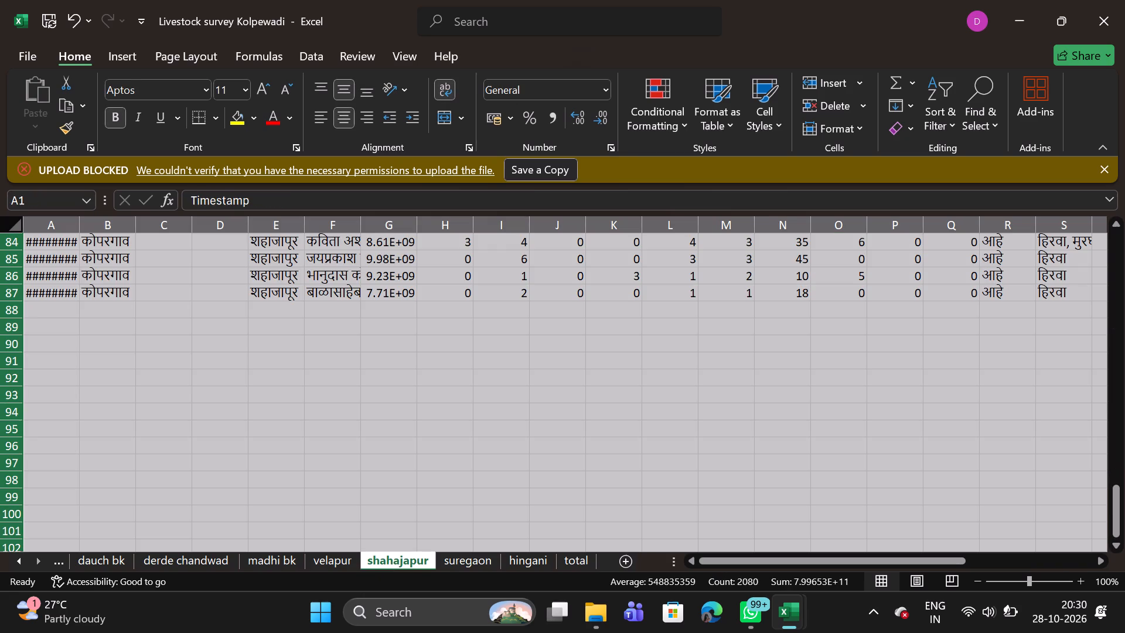
click(439, 303)
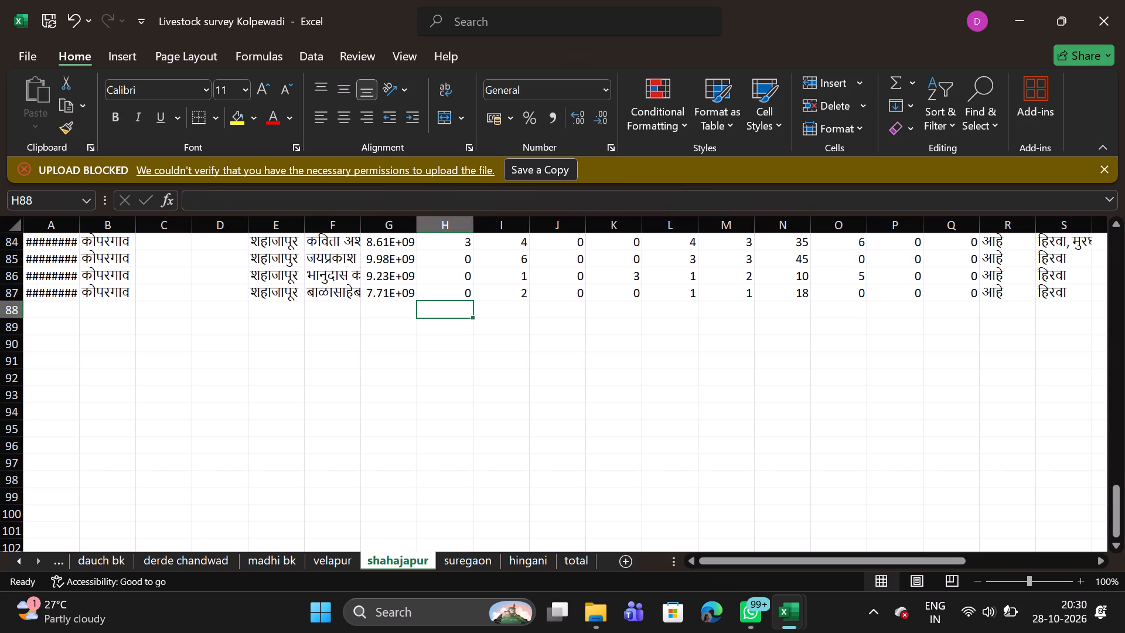
click(903, 77)
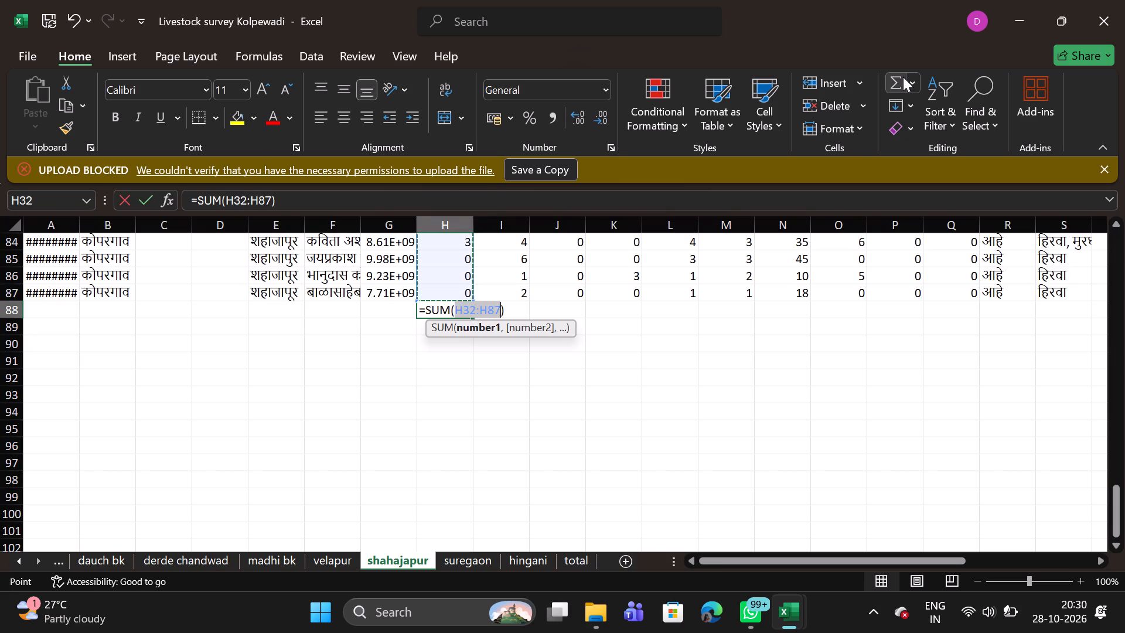
key(Return)
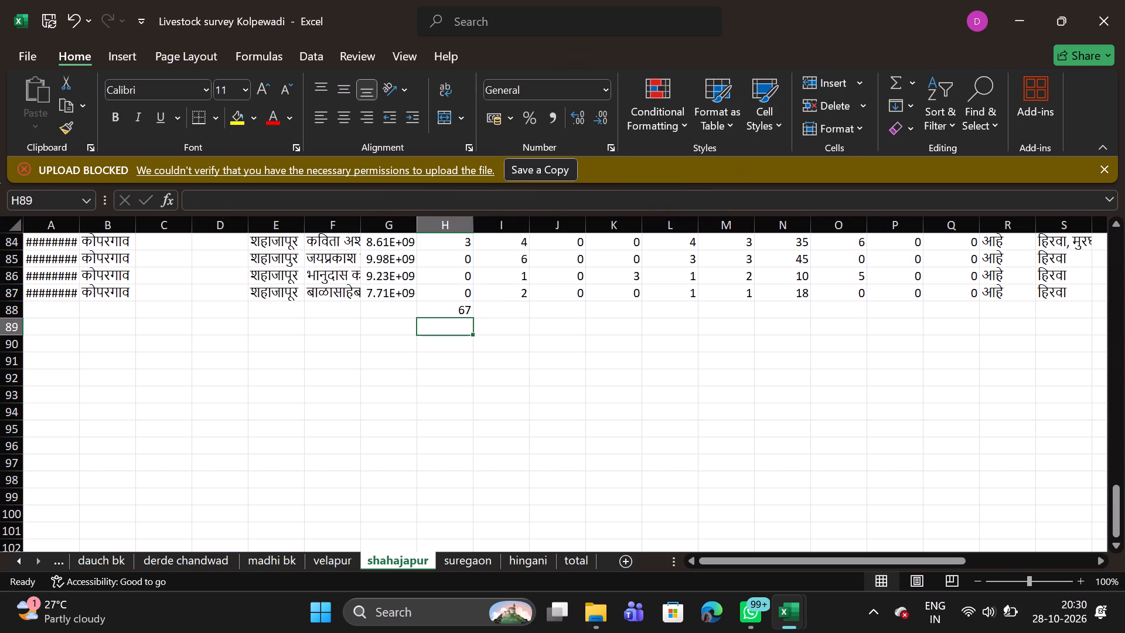
Fill the sum formula from H88 across row 88 through column Q on the shahajapur sheet.
click(451, 309)
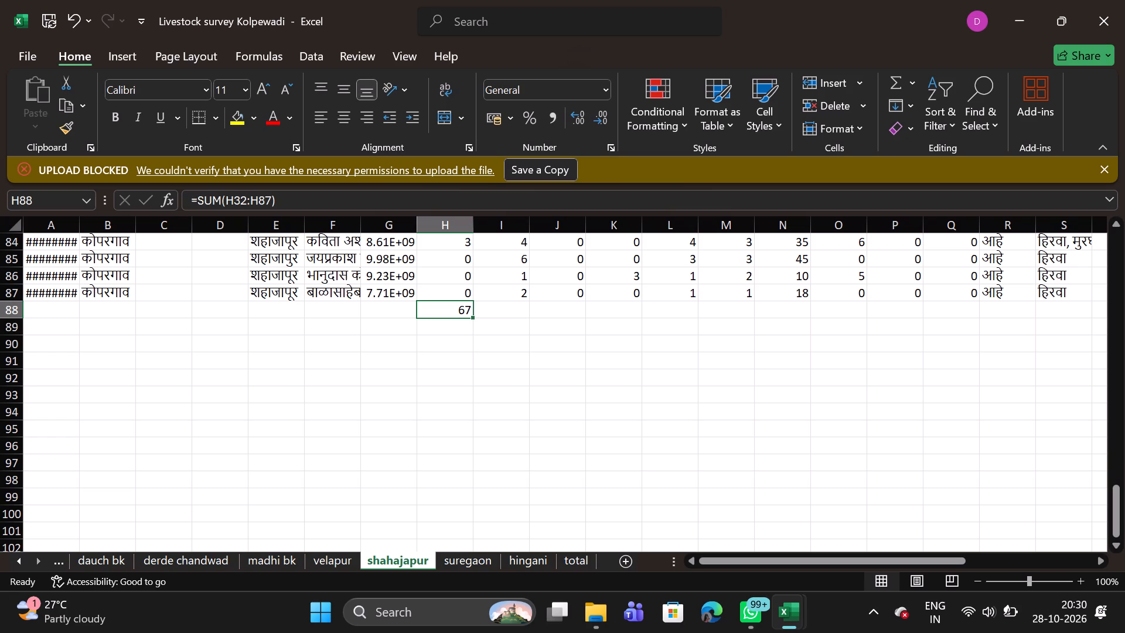
drag(471, 315, 686, 312)
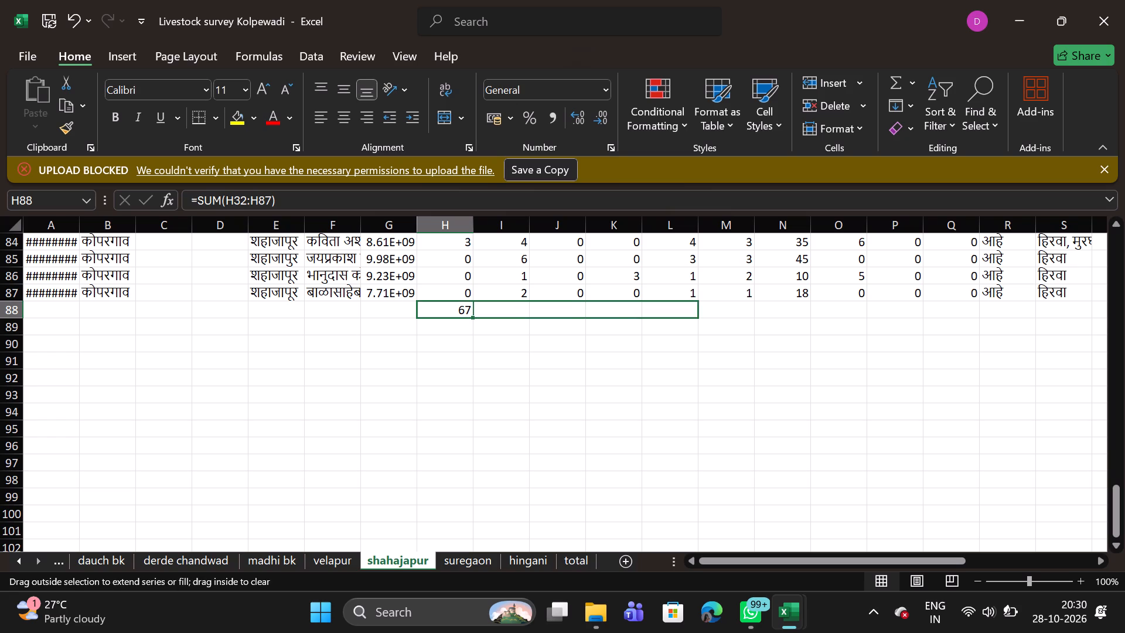
drag(686, 312, 843, 305)
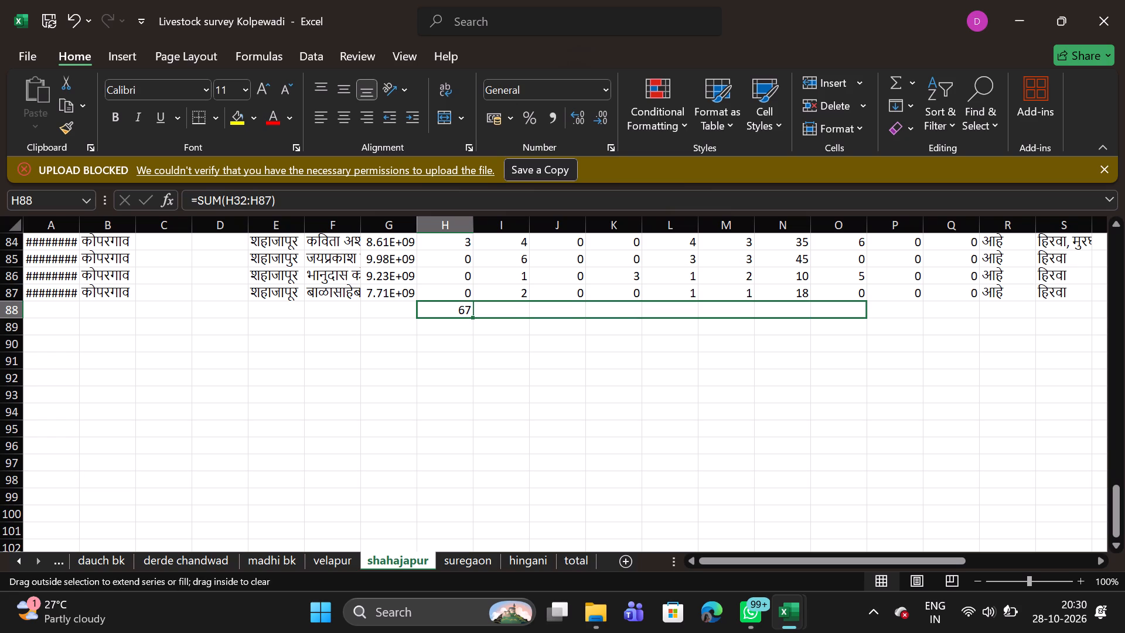
drag(843, 305, 999, 298)
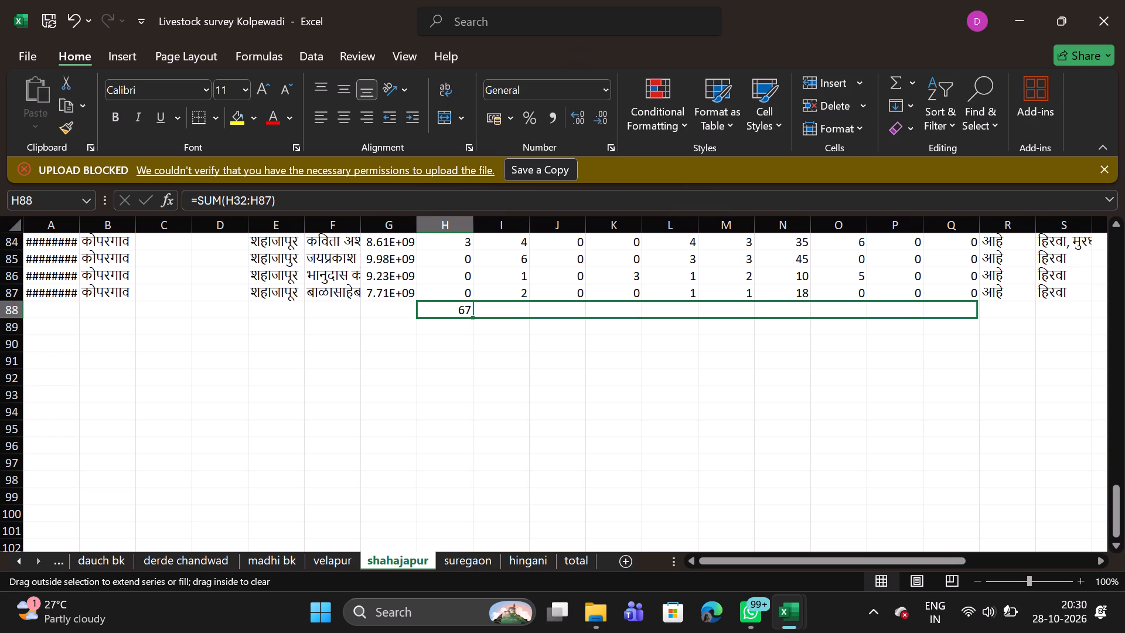
drag(999, 298, 966, 307)
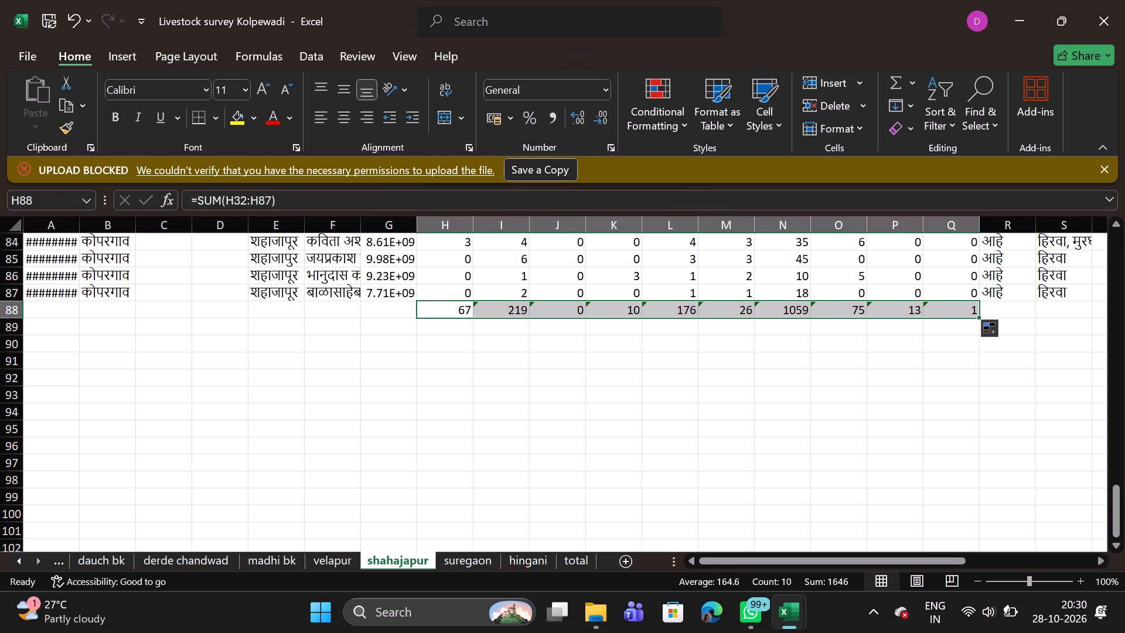
Copy the sum formula from Q88 into T88, skipping the text columns R and S.
click(942, 315)
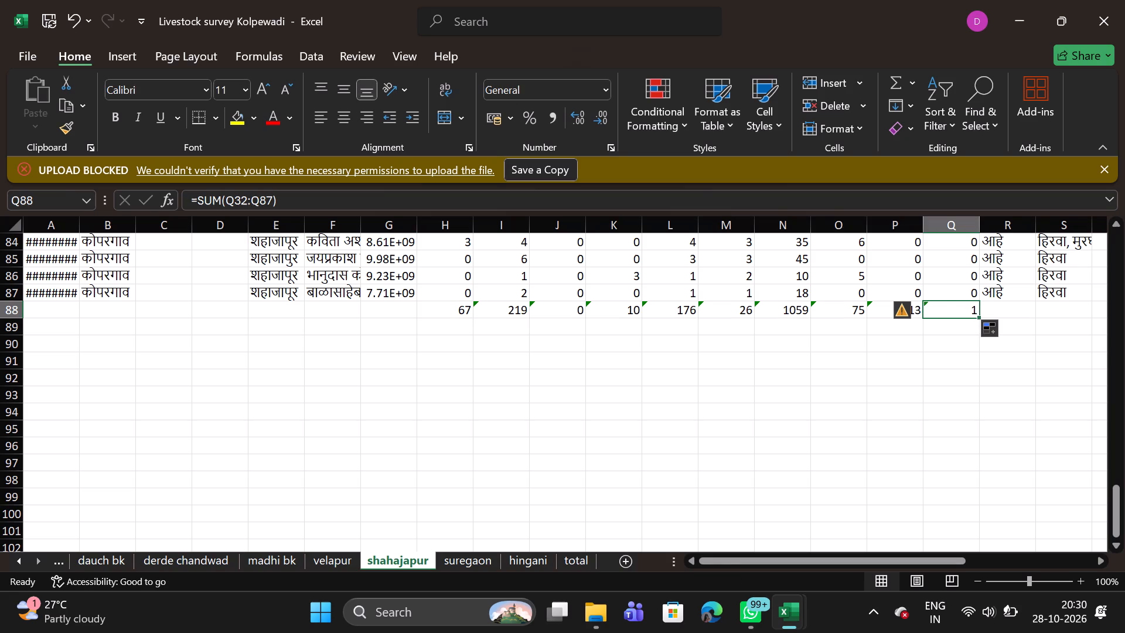
key(ctrl+c)
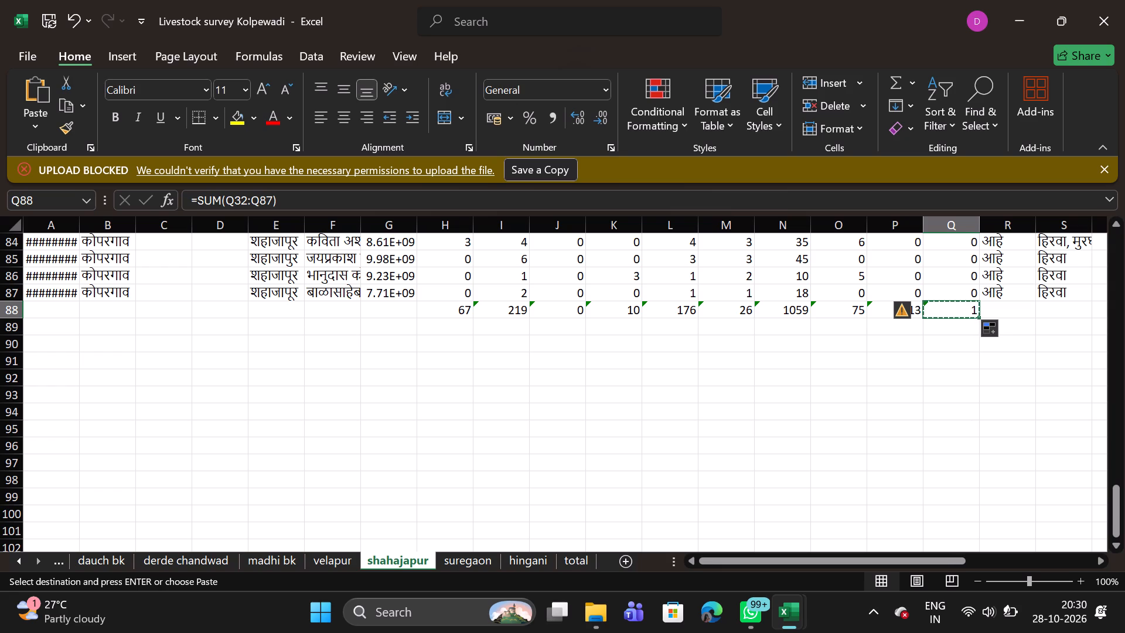
triple_click(1101, 563)
triple_click(1101, 563)
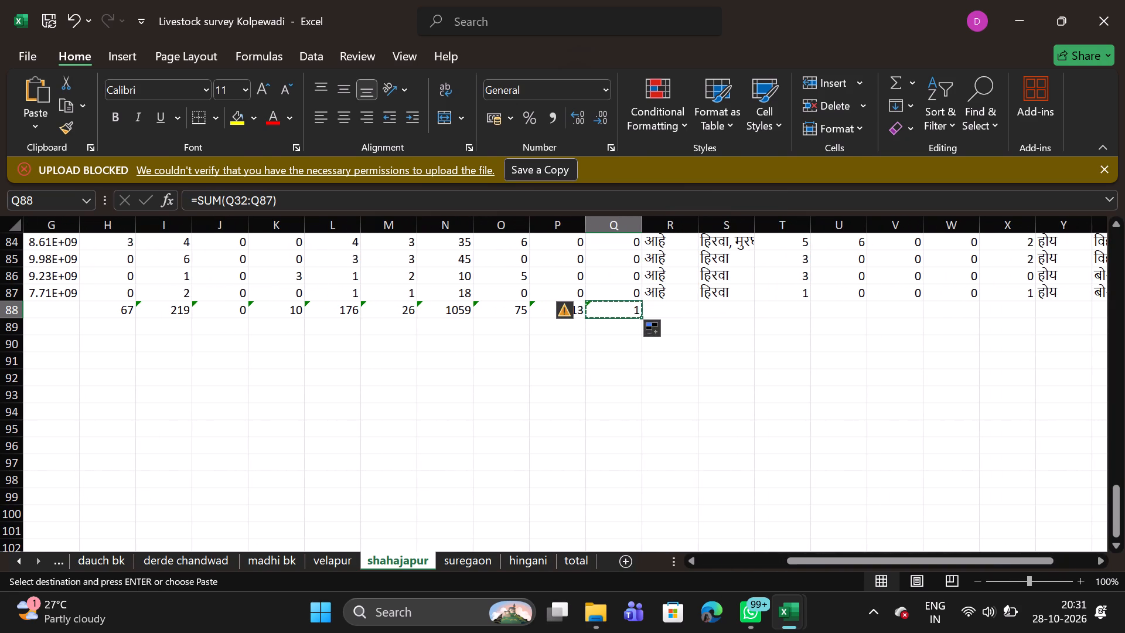
click(765, 305)
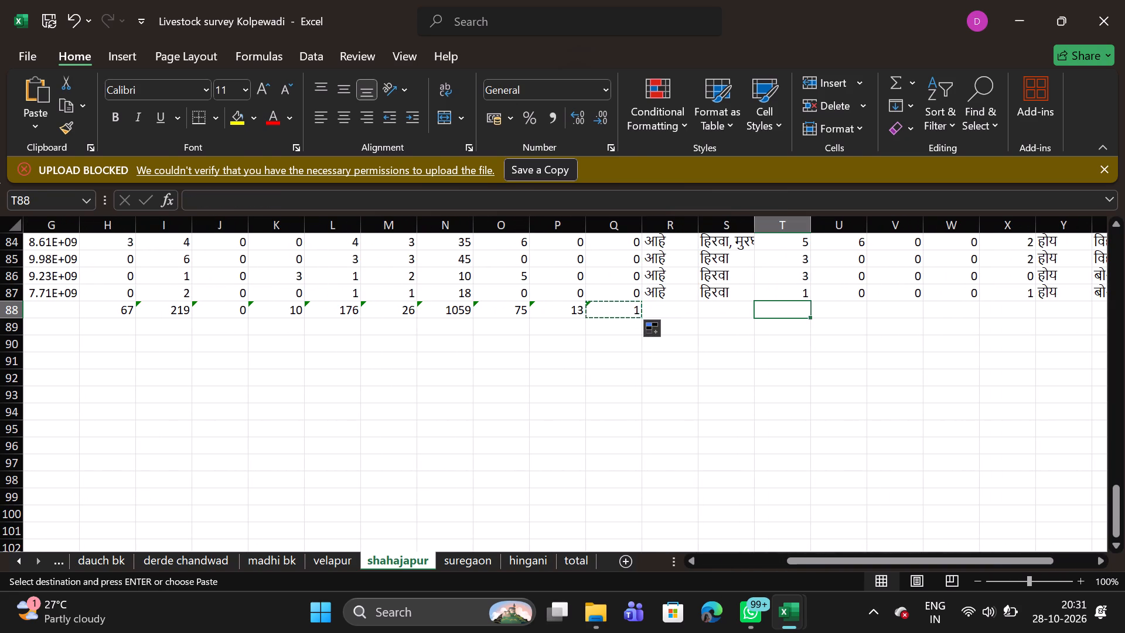
key(ctrl+v)
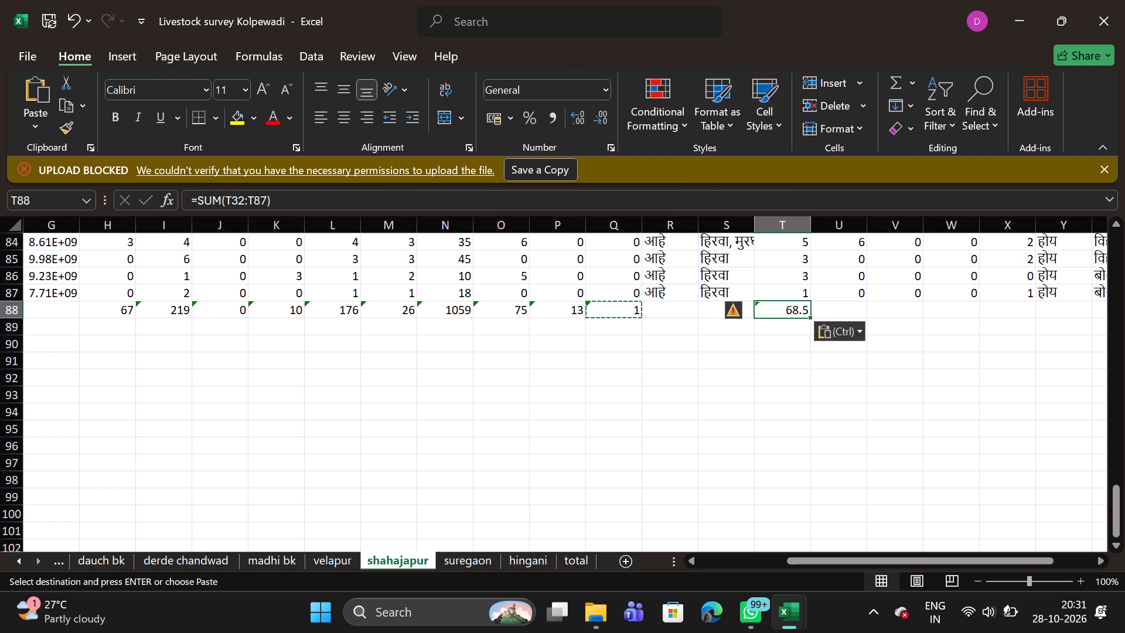
Fill the sum formula from T88 across row 88 through column X.
drag(808, 318, 960, 312)
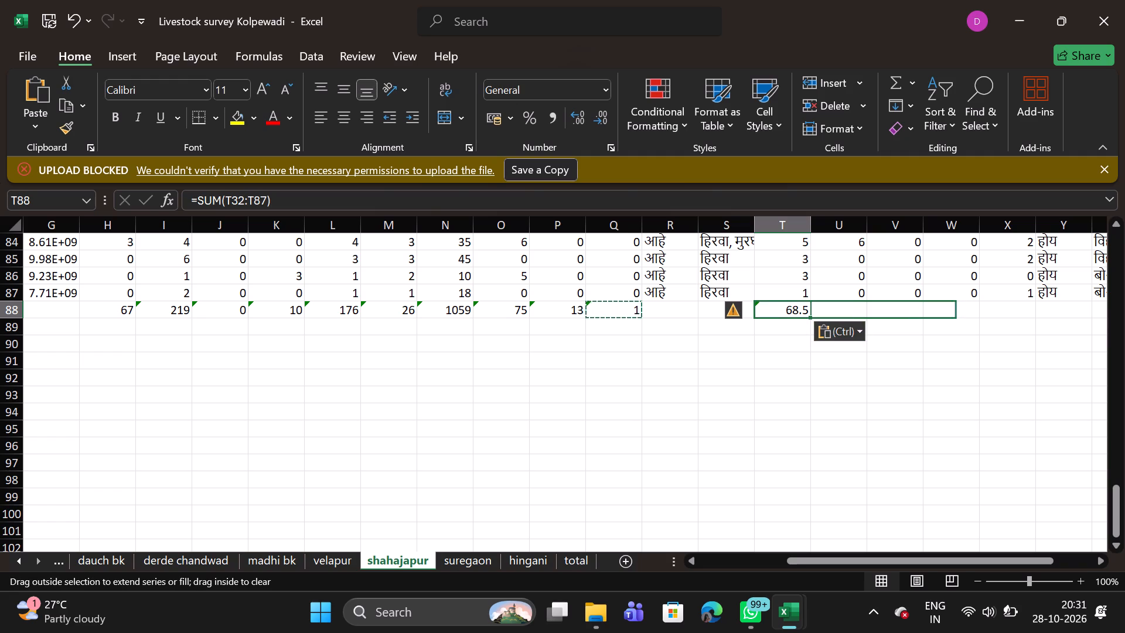
drag(960, 312, 1012, 310)
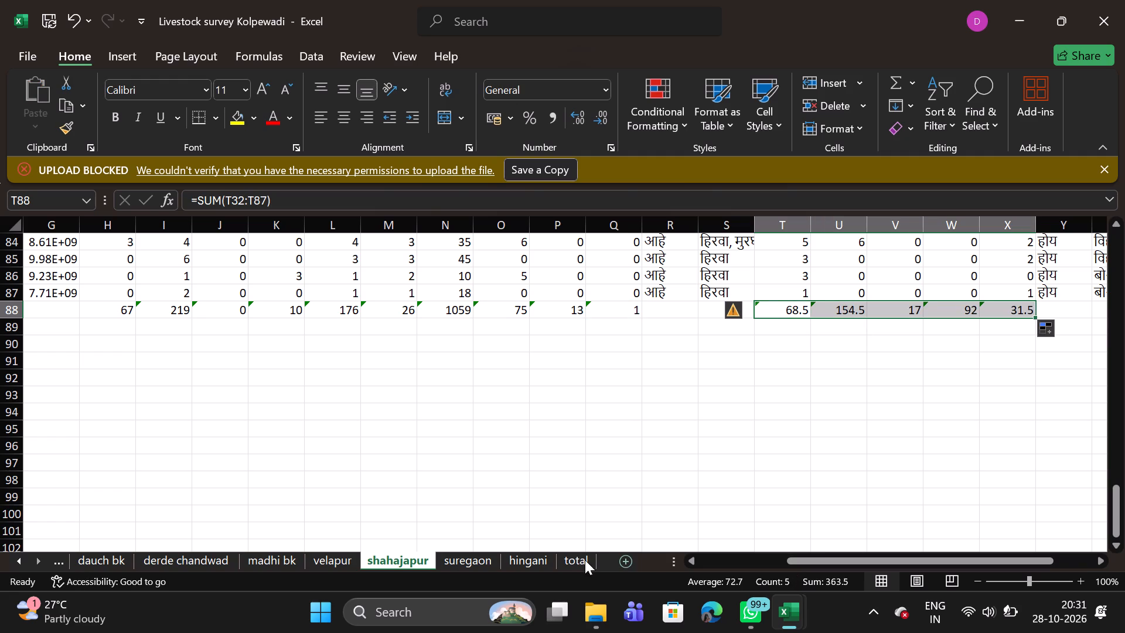
On the velapur sheet, replace the mistyped text entry in cell I225 with 0.
click(324, 564)
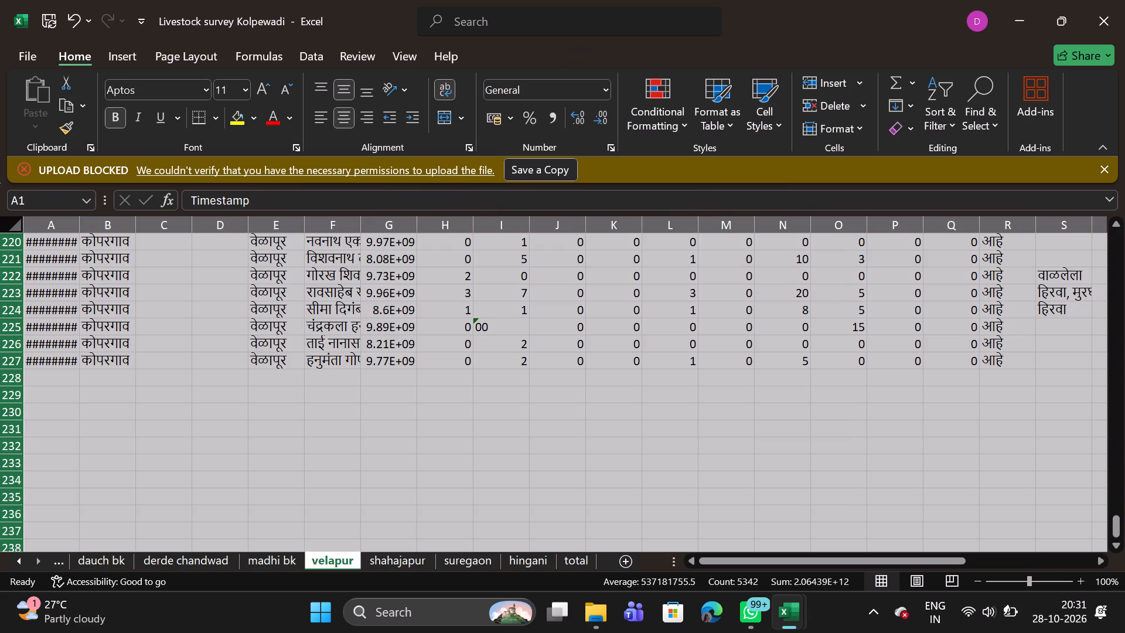
click(478, 335)
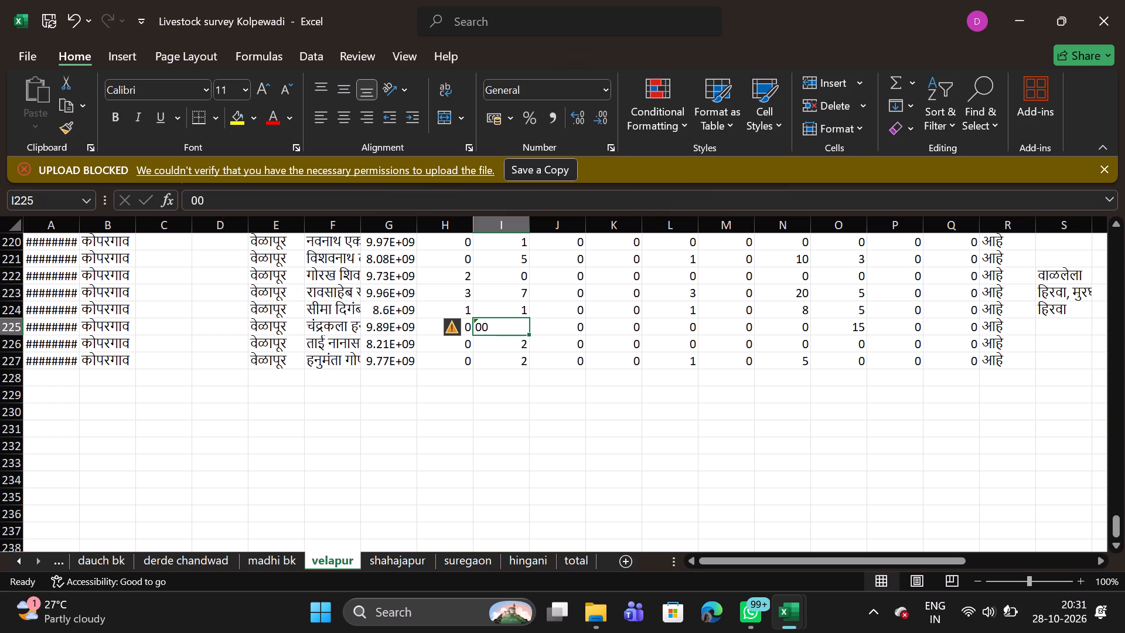
key(BackSpace)
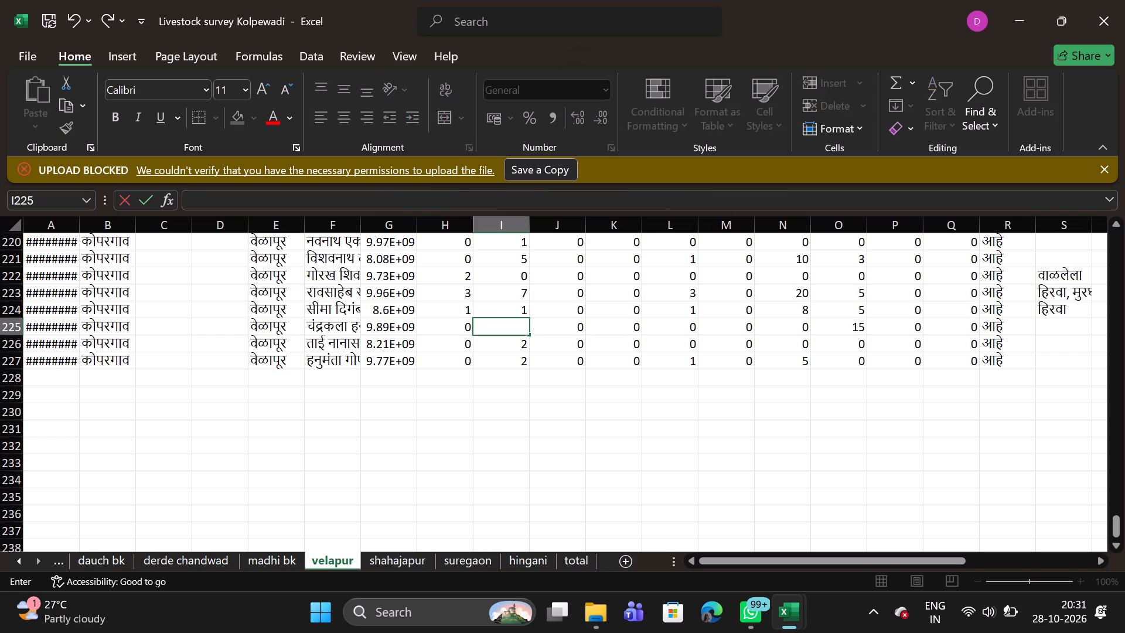
click(517, 333)
key(0)
Enter an AutoSum of H2:H227 in cell H228 beneath the velapur survey data.
click(454, 372)
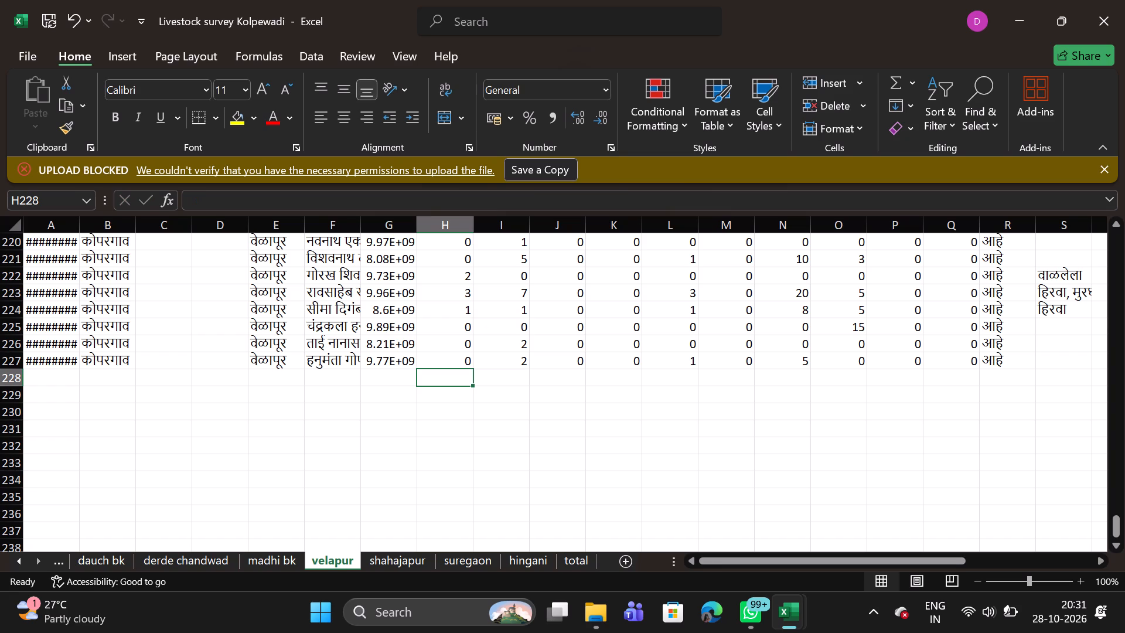
click(888, 83)
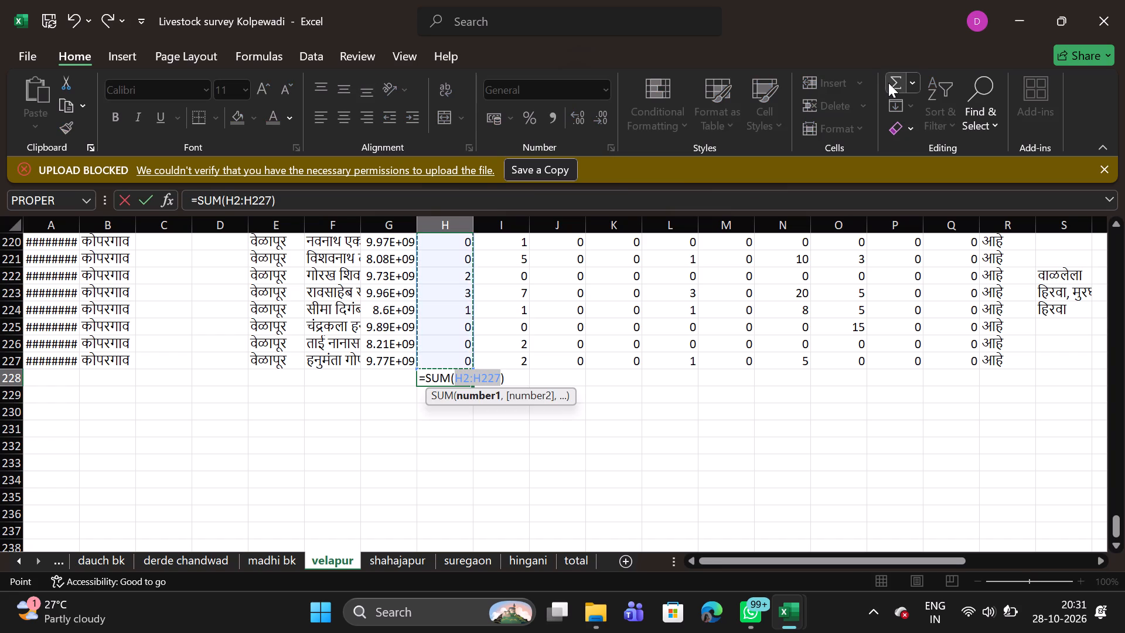
key(Return)
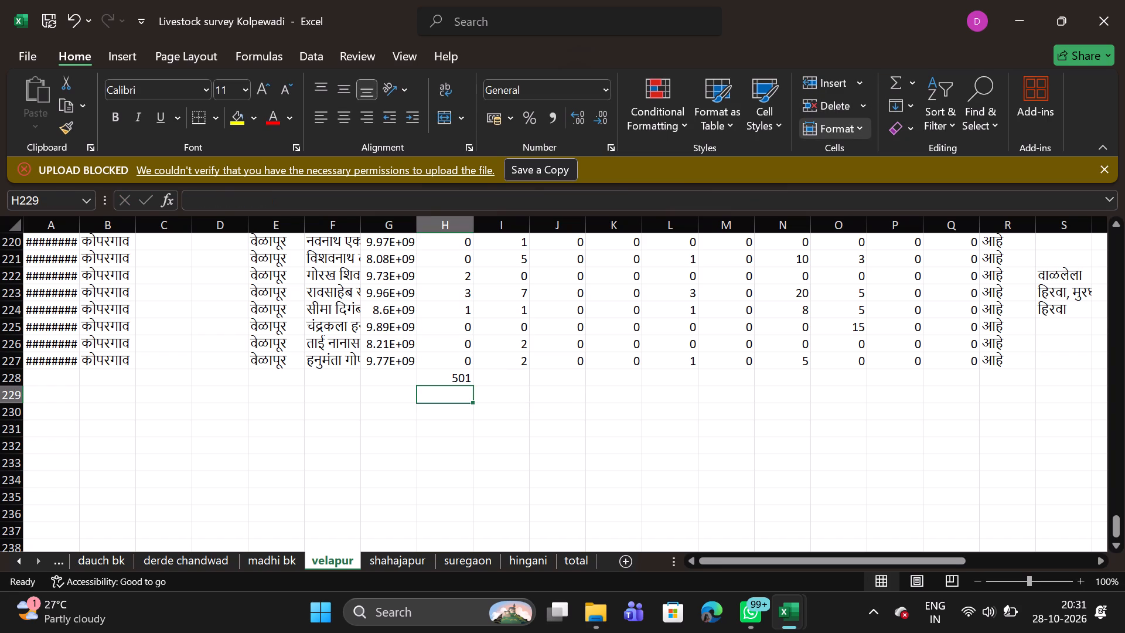
Fill the sum formula from H228 across row 228 through column Q on the velapur sheet.
click(462, 374)
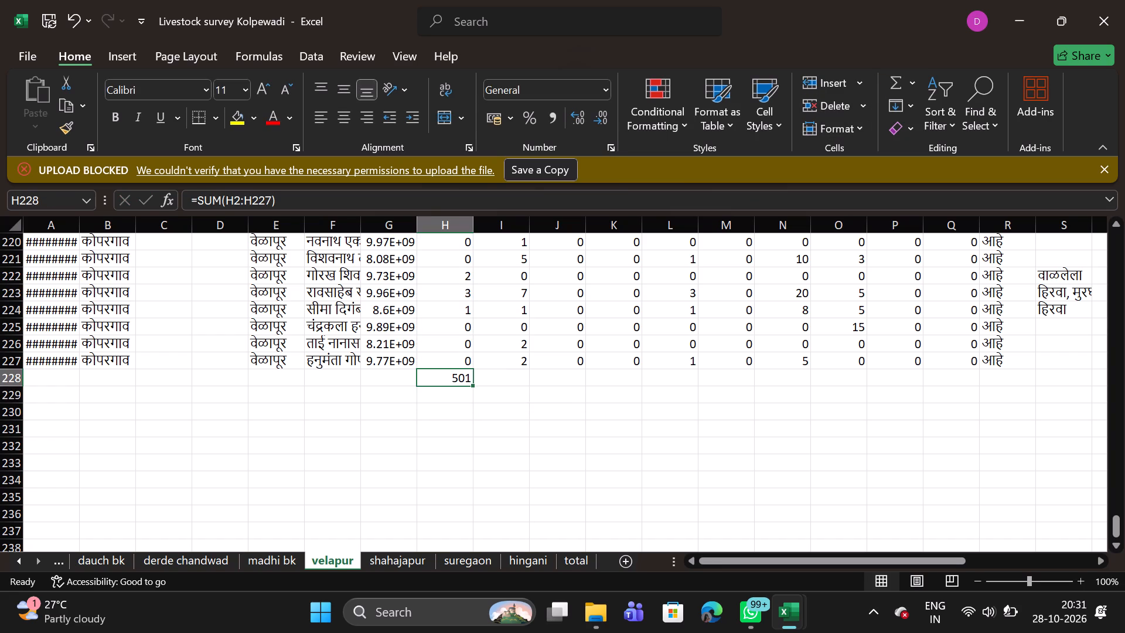
drag(471, 382, 696, 378)
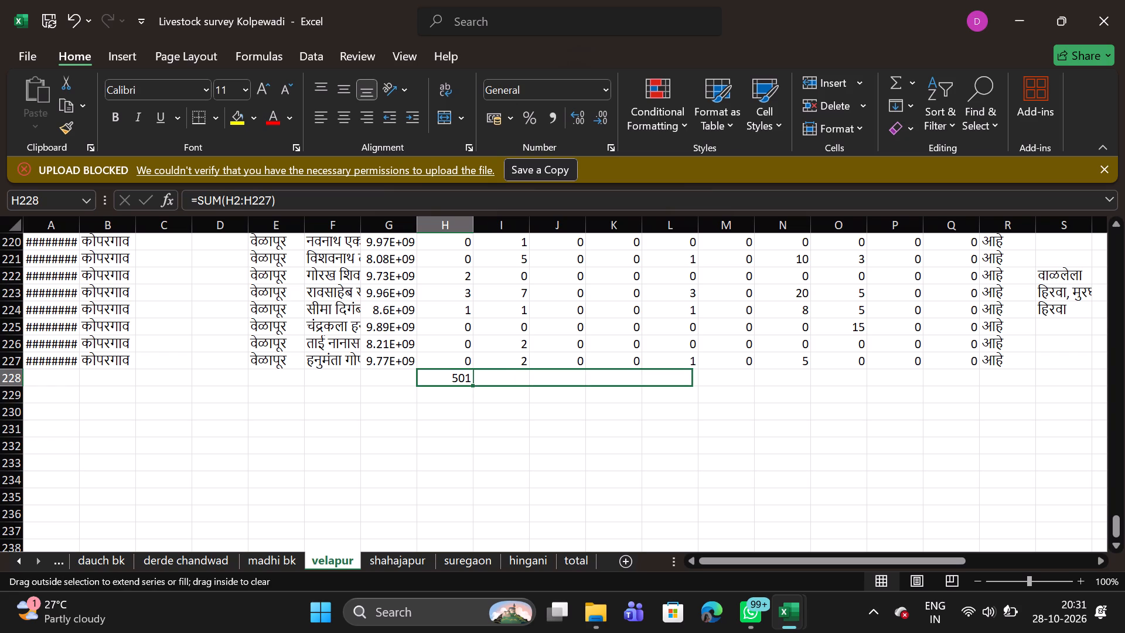
drag(696, 378, 934, 377)
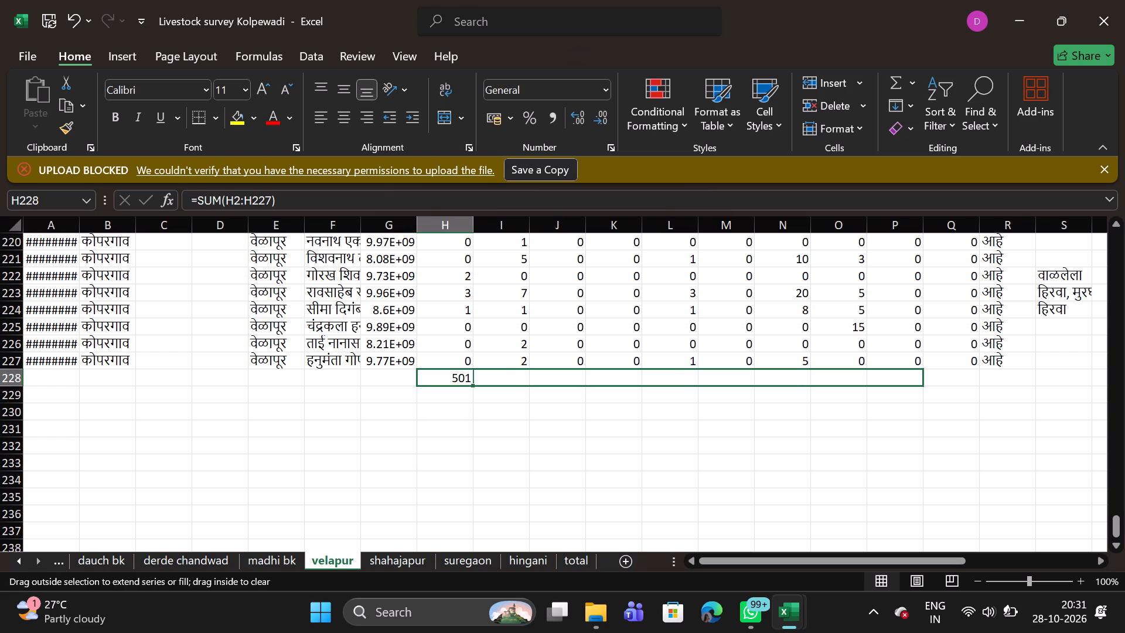
drag(934, 377, 958, 377)
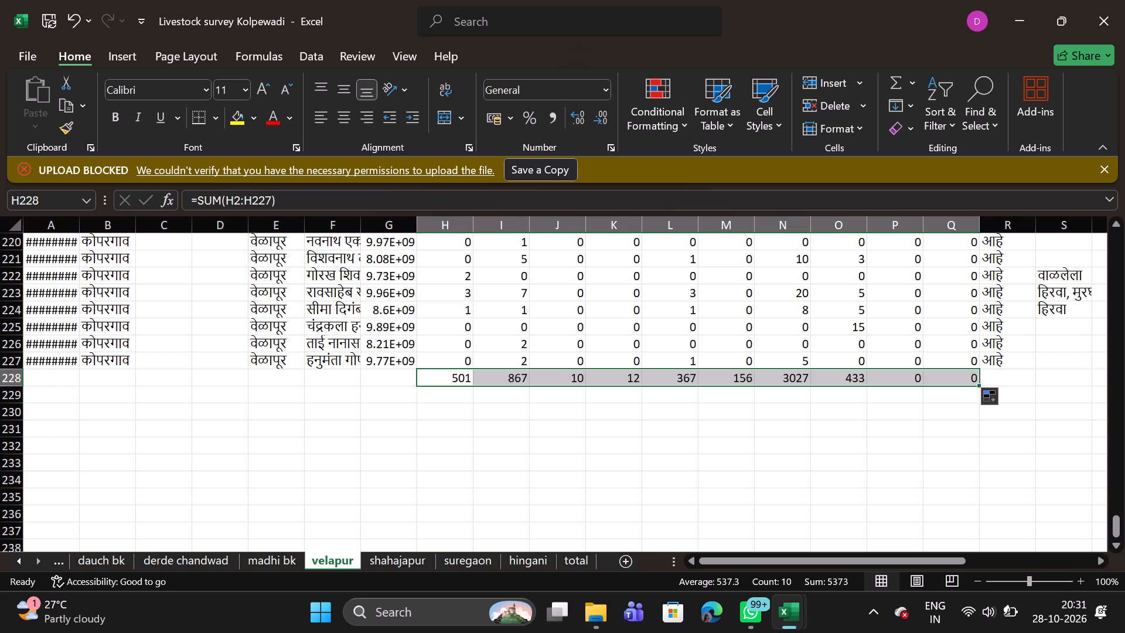
Copy the sum formula from O228 into T228, leaving the text columns R and S without totals.
triple_click(1100, 560)
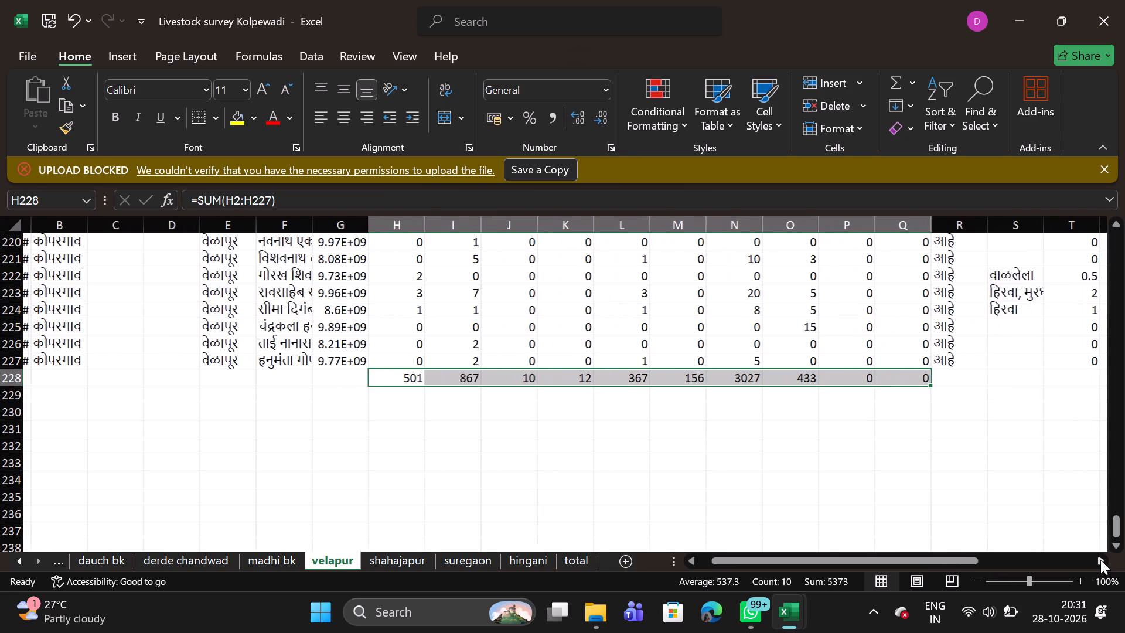
double_click(1100, 560)
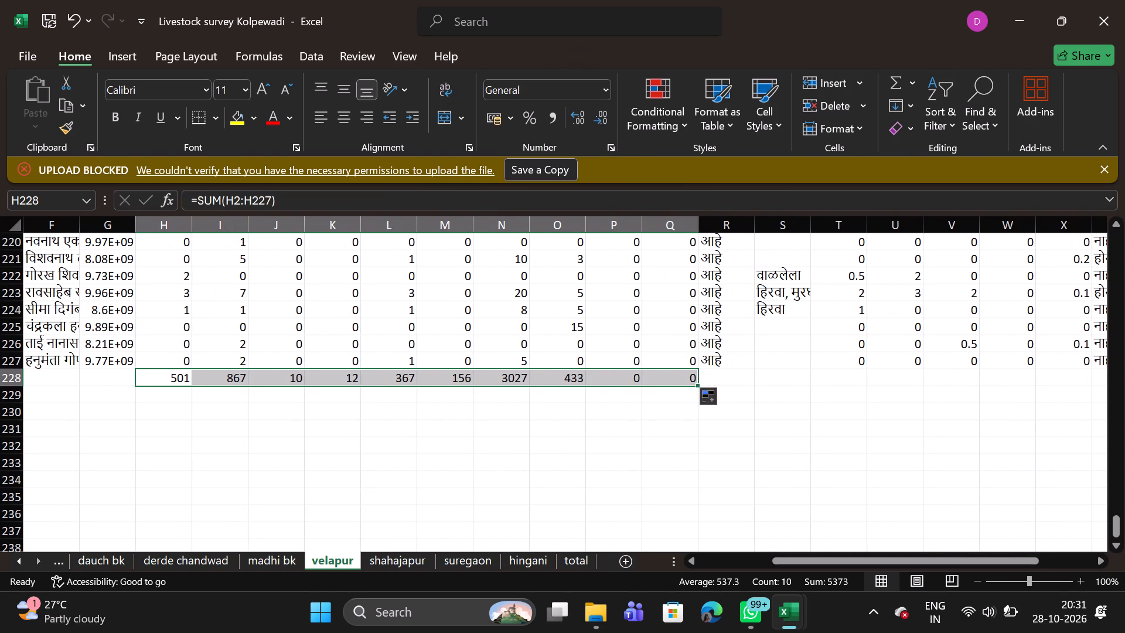
click(829, 376)
key(ctrl+v)
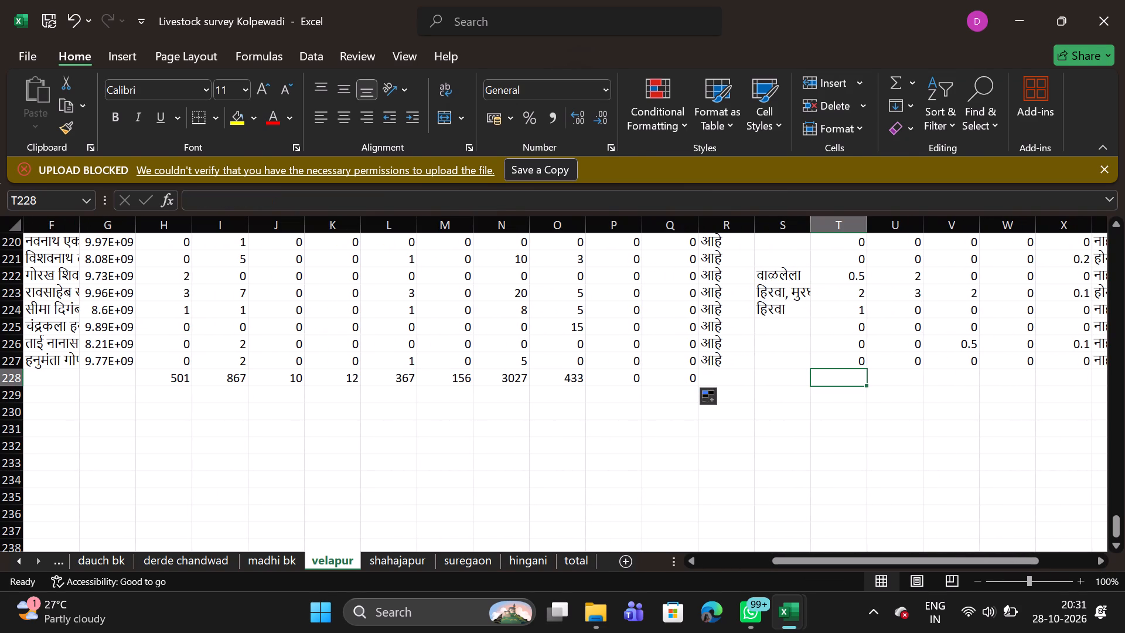
click(570, 382)
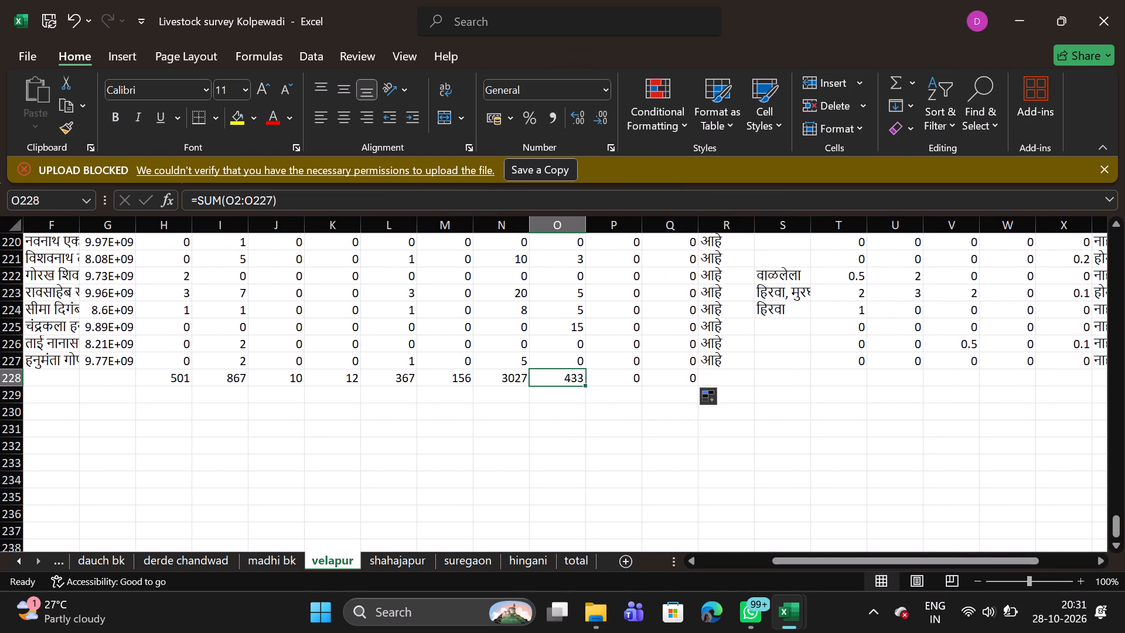
key(ctrl+c)
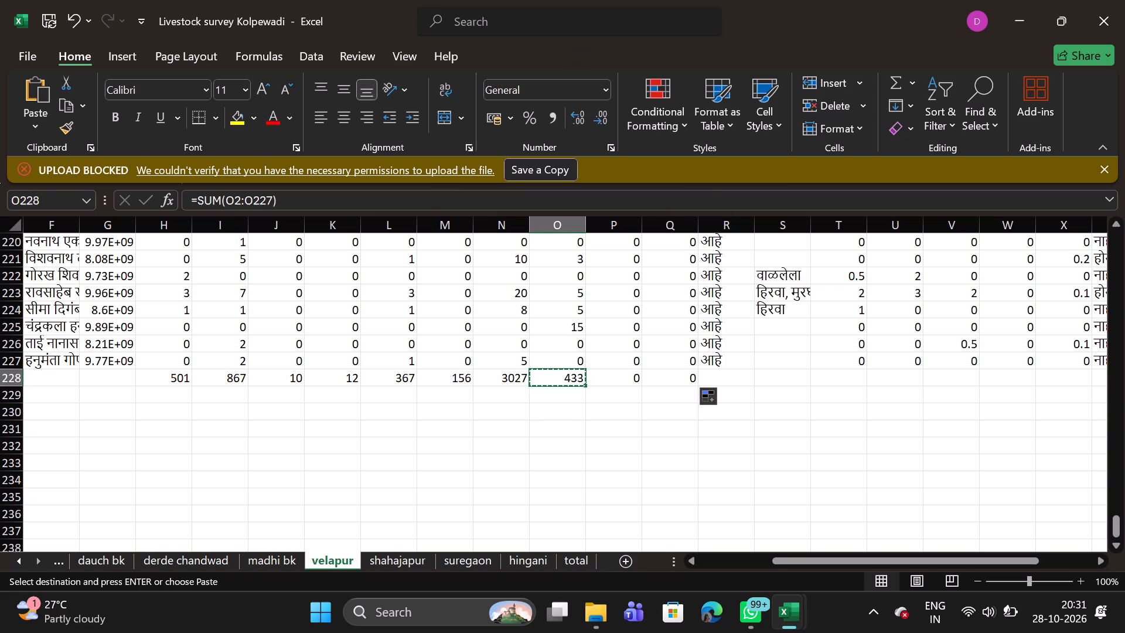
click(839, 376)
key(ctrl+v)
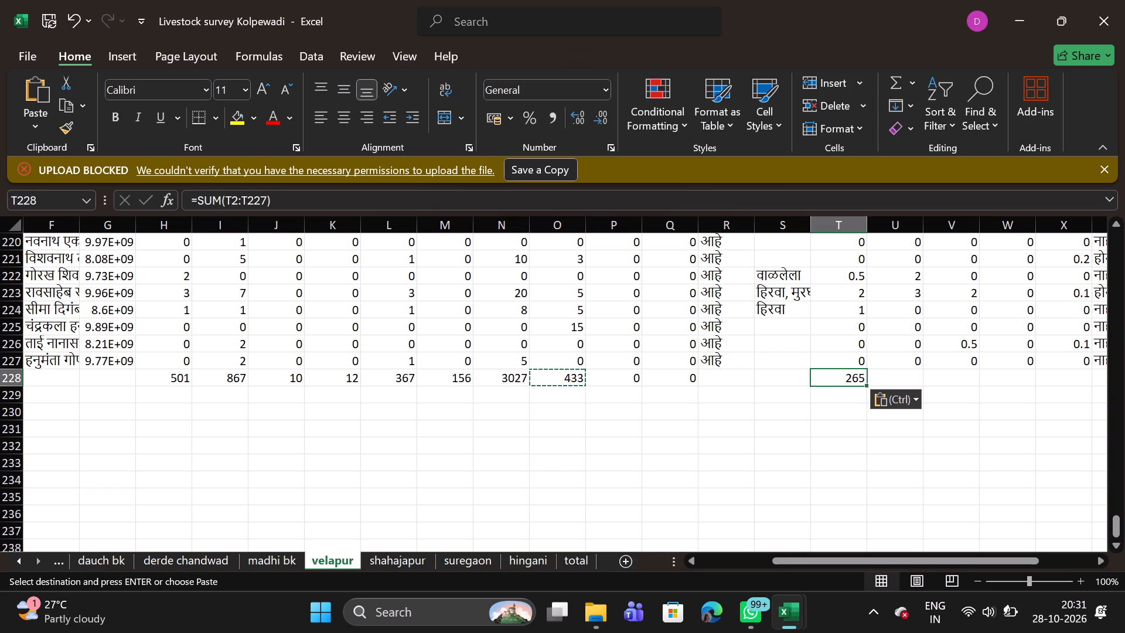
Fill the sum formula from T228 across row 228 through column X.
drag(866, 383, 1069, 384)
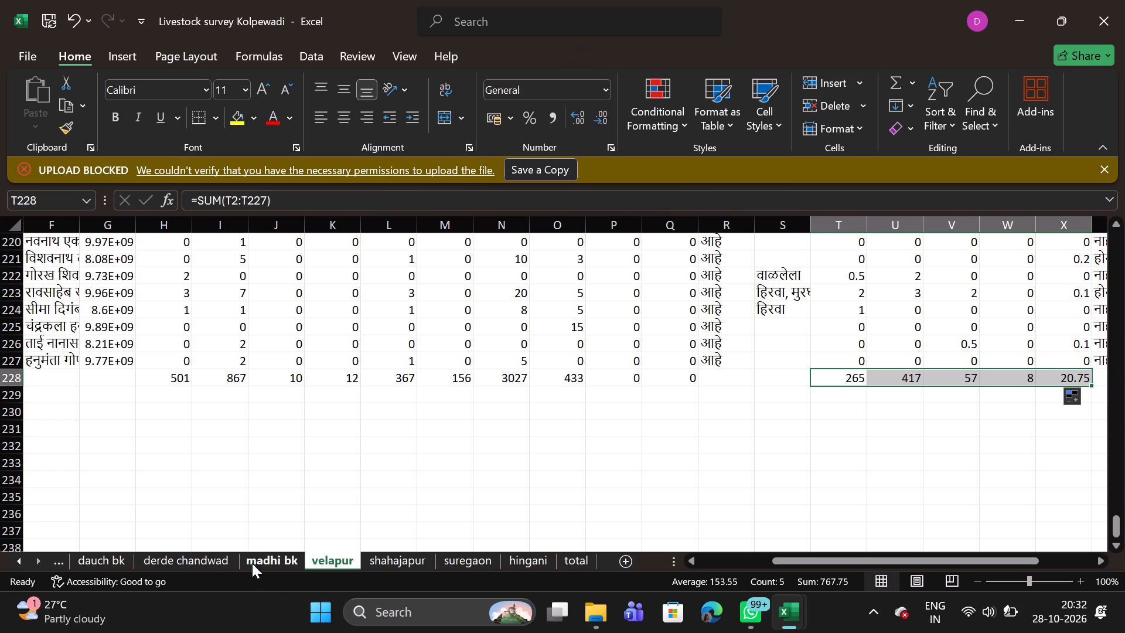
Enter an AutoSum of H129:H256 in cell H257 beneath the survey data on the madhi bk sheet.
click(268, 553)
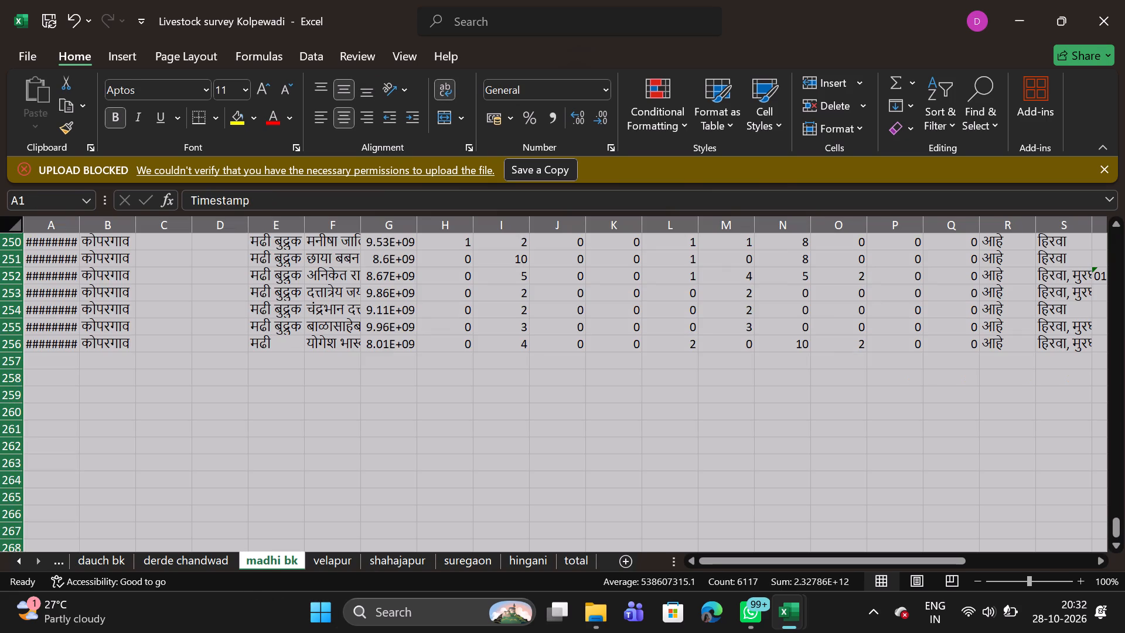
click(424, 369)
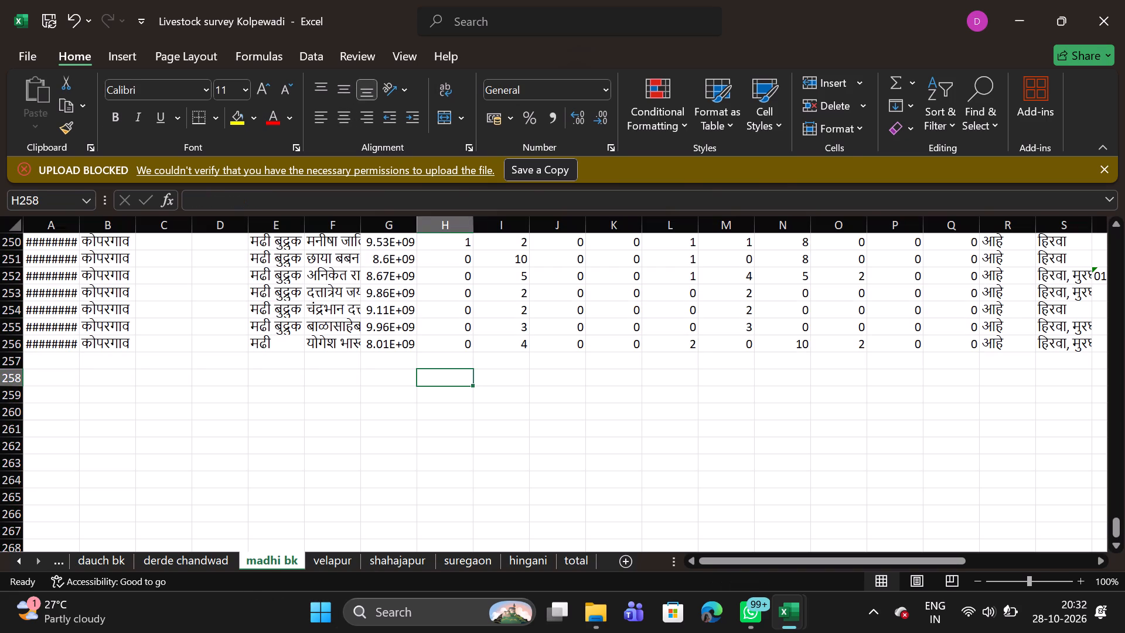
click(430, 357)
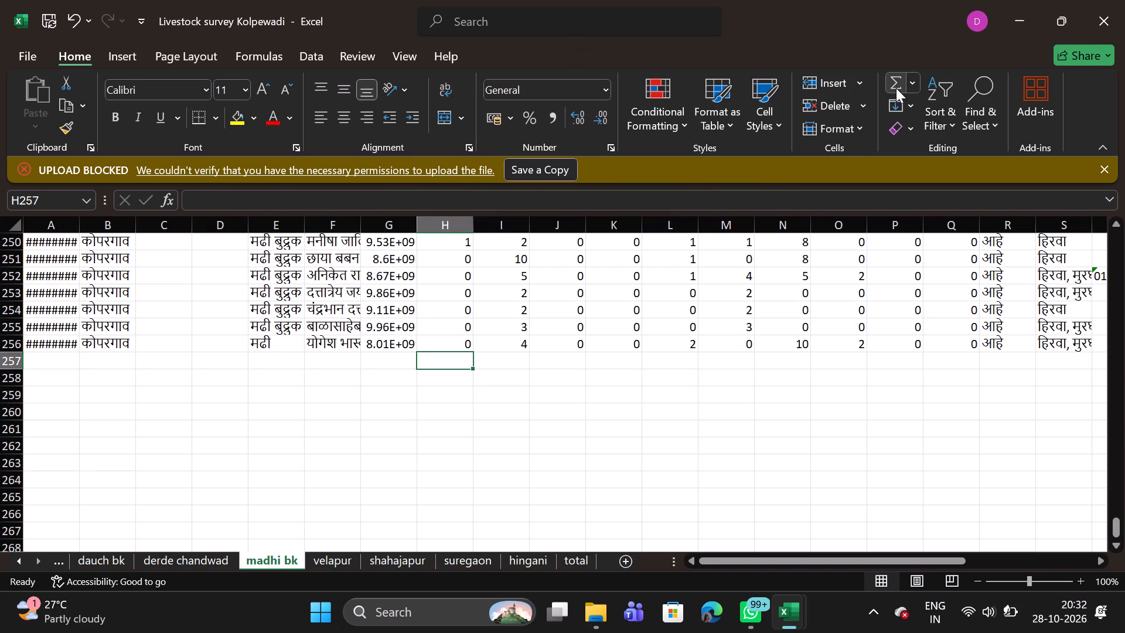
click(896, 88)
key(Return)
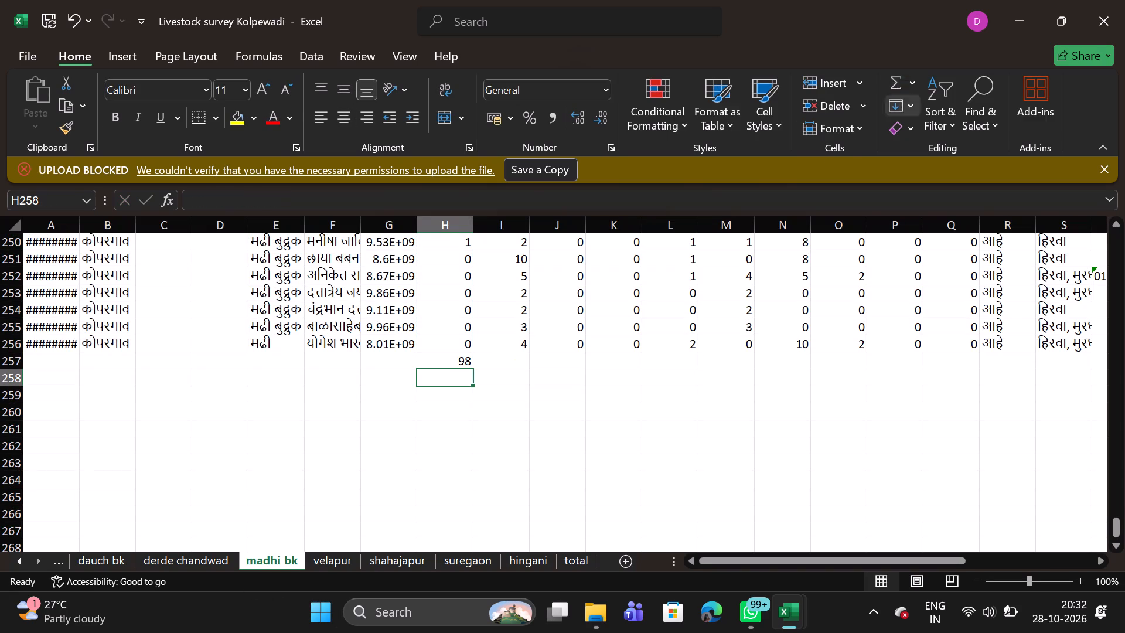
Fill the sum formula from H257 across row 257 through column Q on the madhi bk sheet.
click(444, 361)
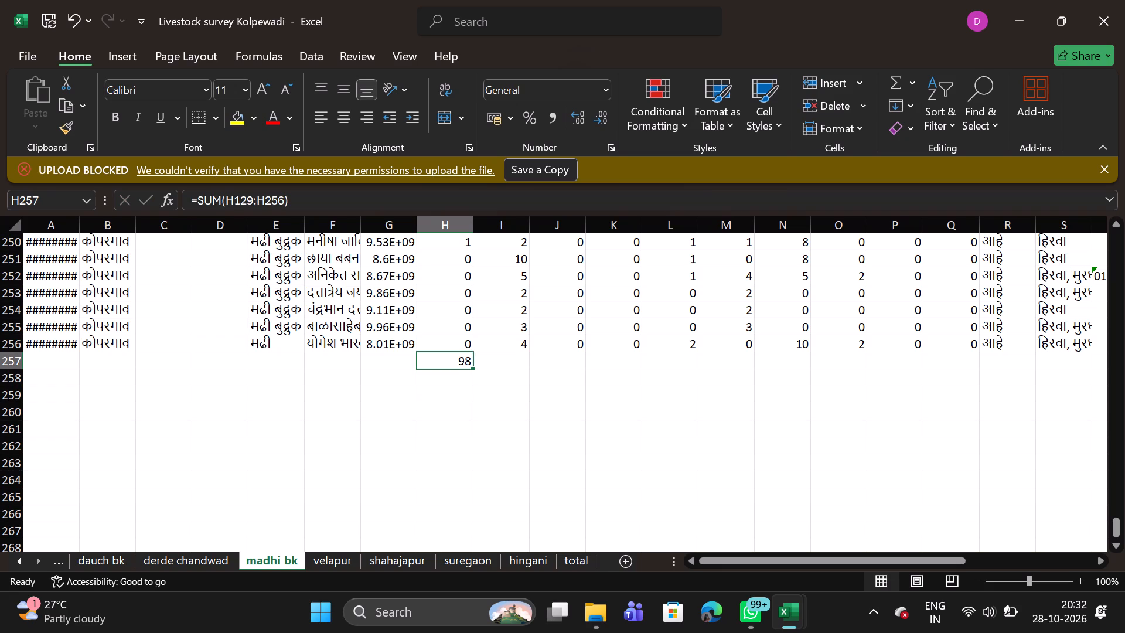
drag(471, 366, 866, 368)
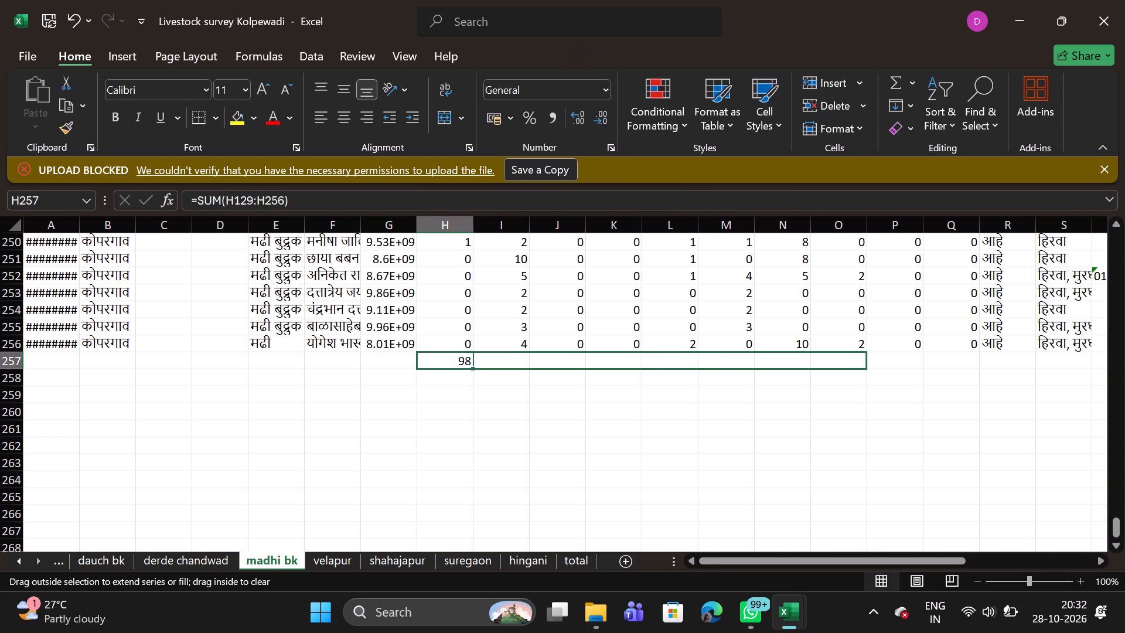
drag(866, 368, 959, 357)
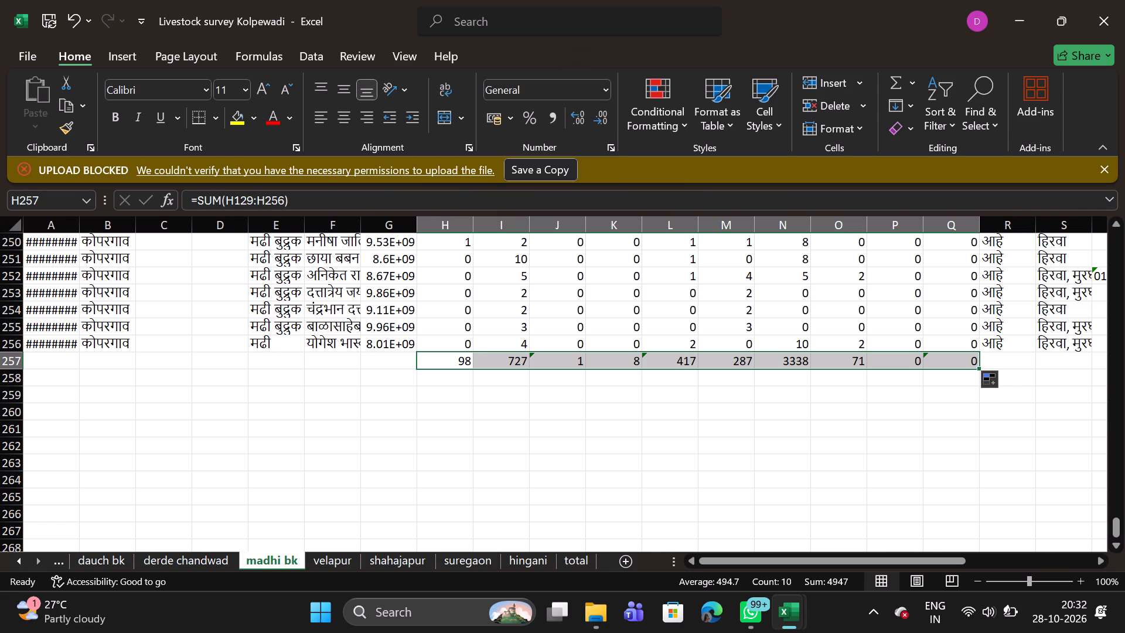
Copy the sum formula from N257 into T257, leaving the text columns R and S without totals.
click(791, 363)
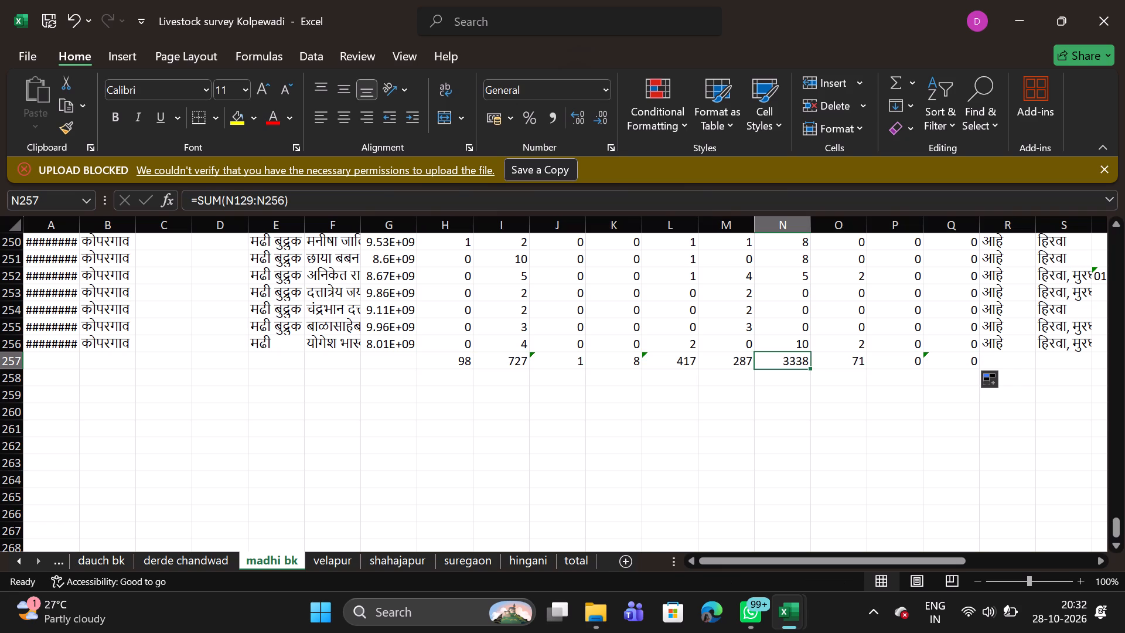
key(ctrl+c)
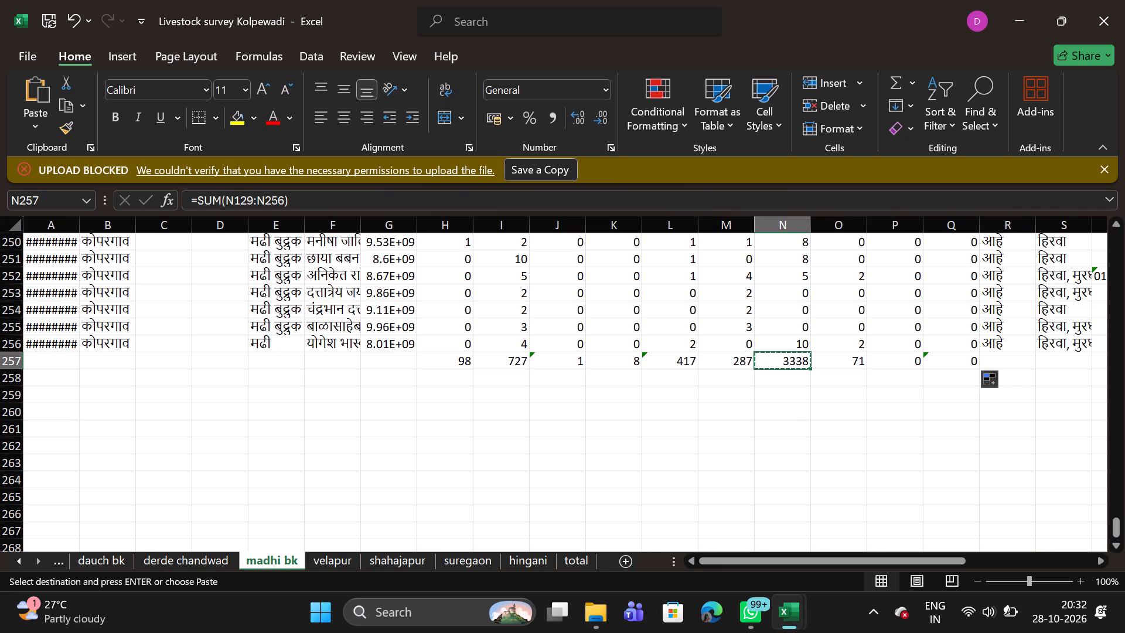
triple_click(1099, 563)
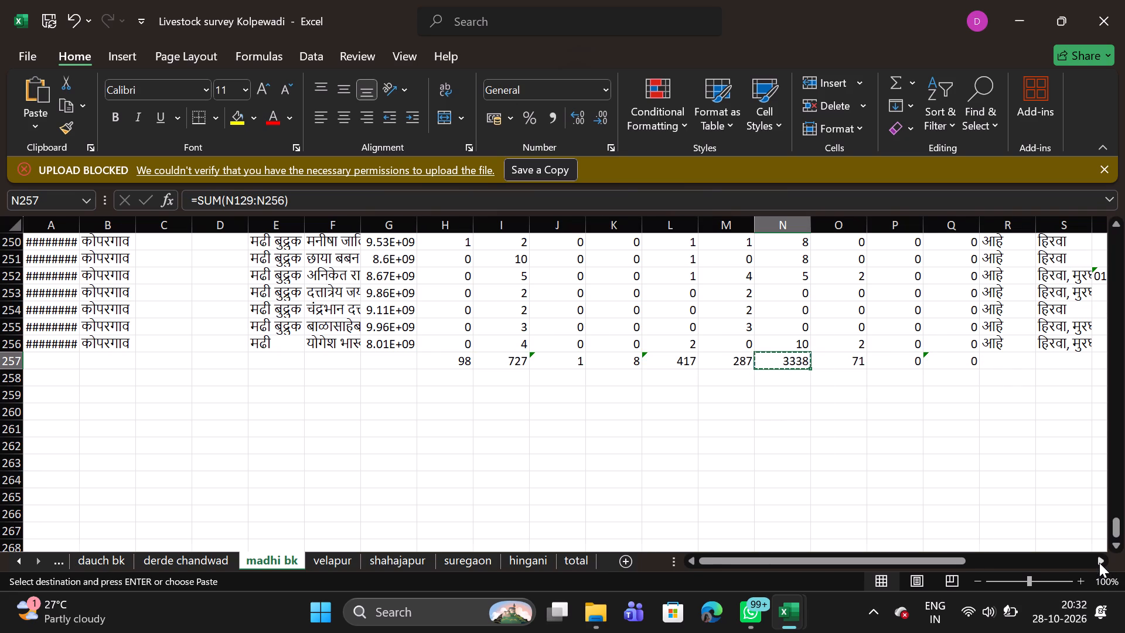
double_click(1099, 563)
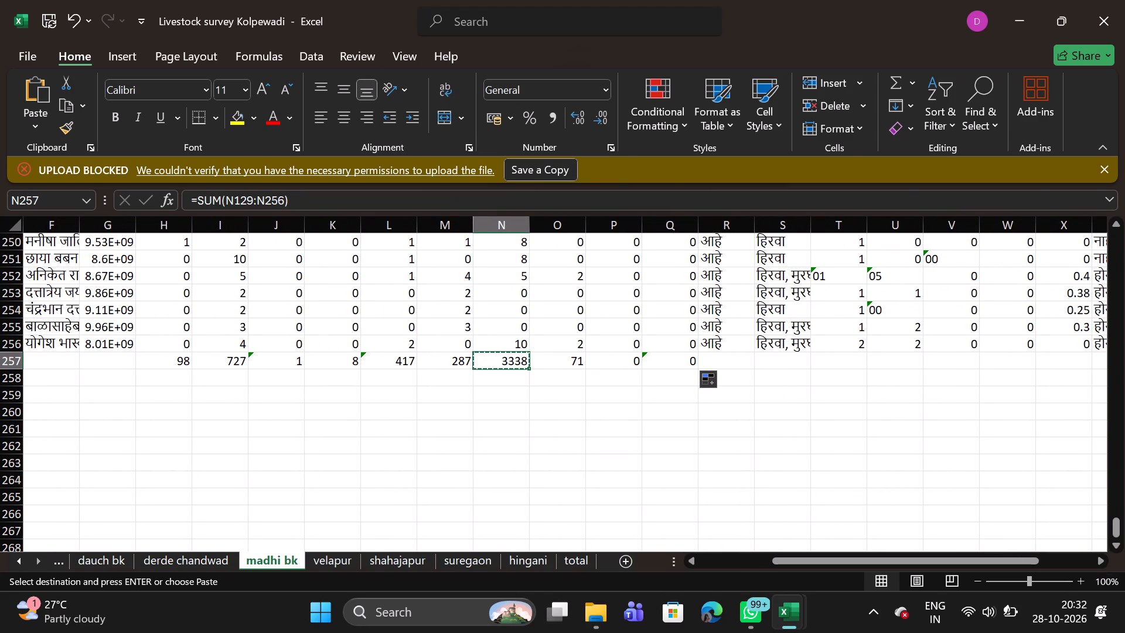
click(835, 362)
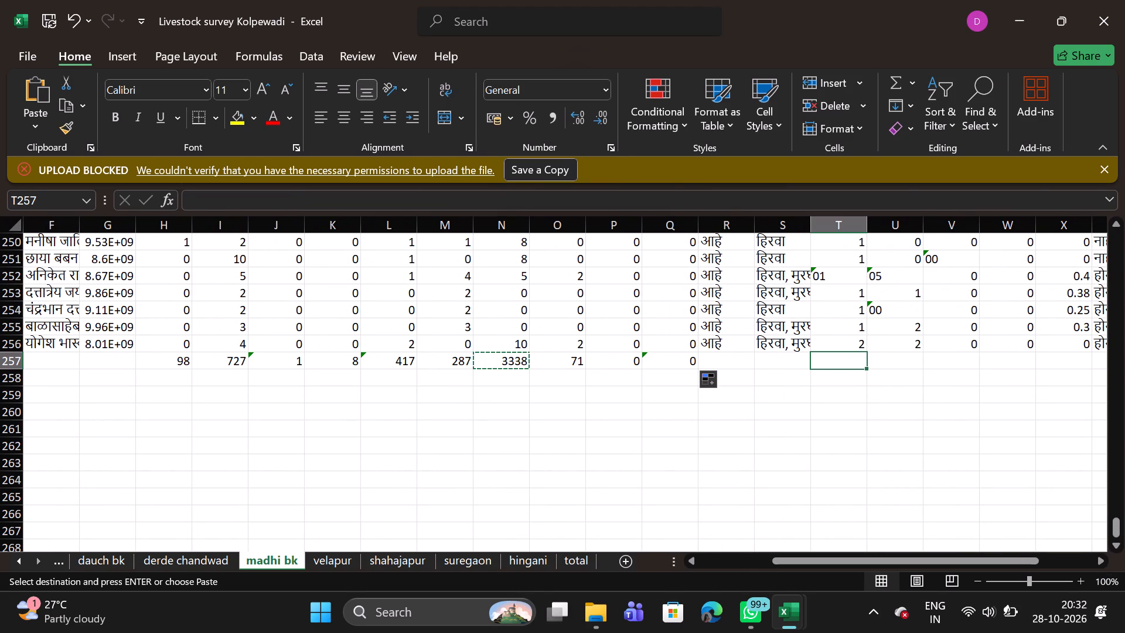
key(ctrl+v)
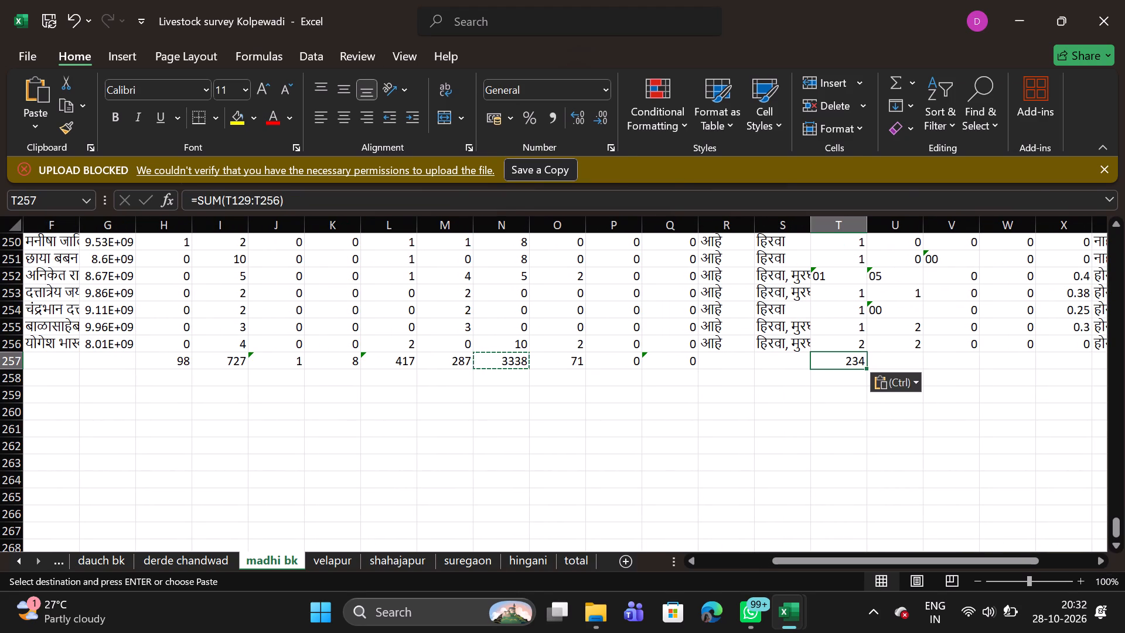
Fill the sum formula from T257 across row 257 through column X.
drag(865, 366, 1073, 365)
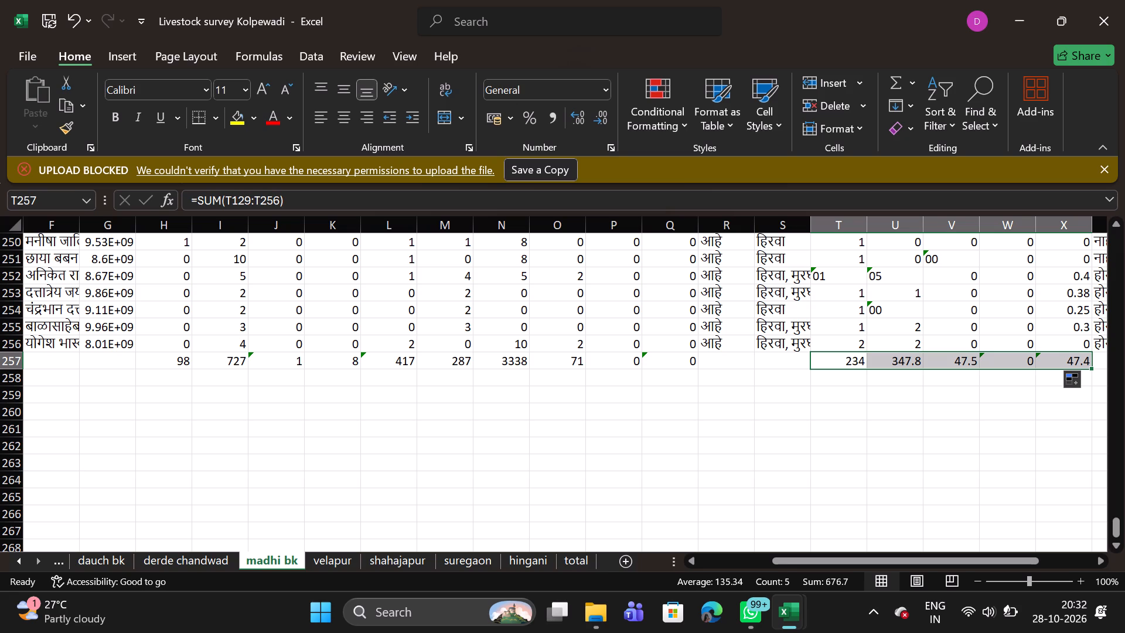
click(931, 455)
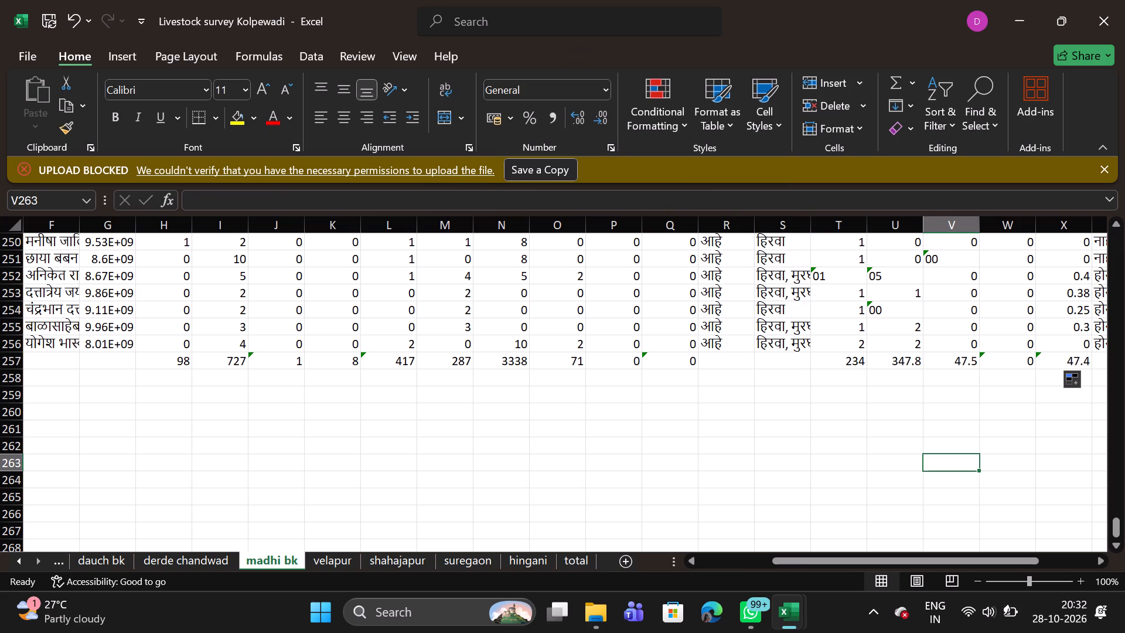
Correct the mistyped column U entries on the madhi bk sheet by setting U252 to 5 and U254 to 0.
click(898, 278)
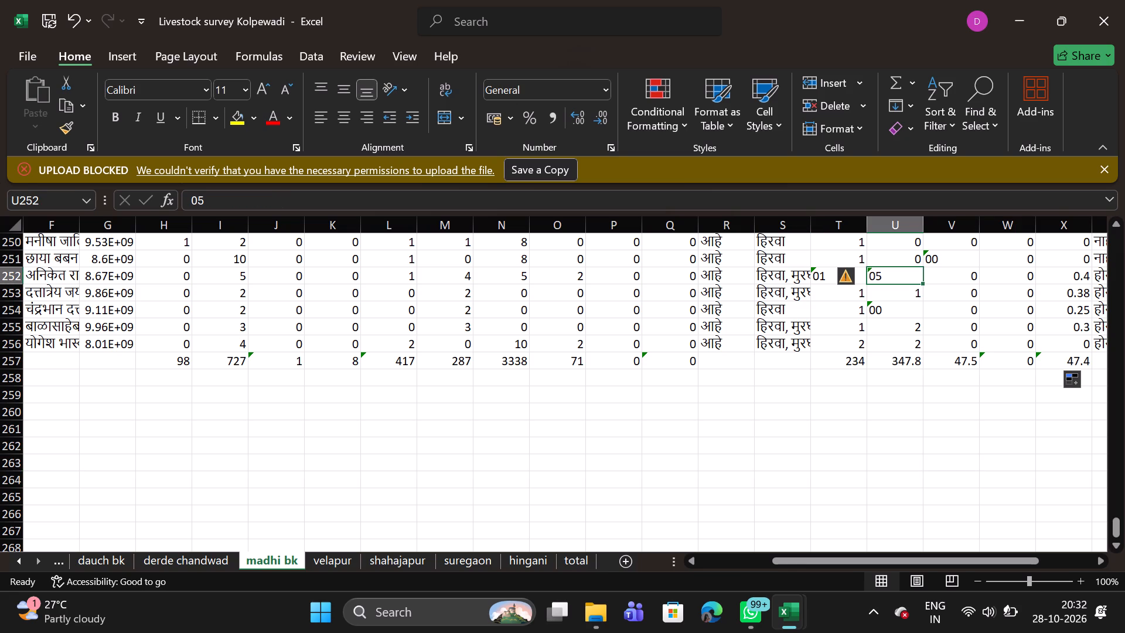
key(BackSpace)
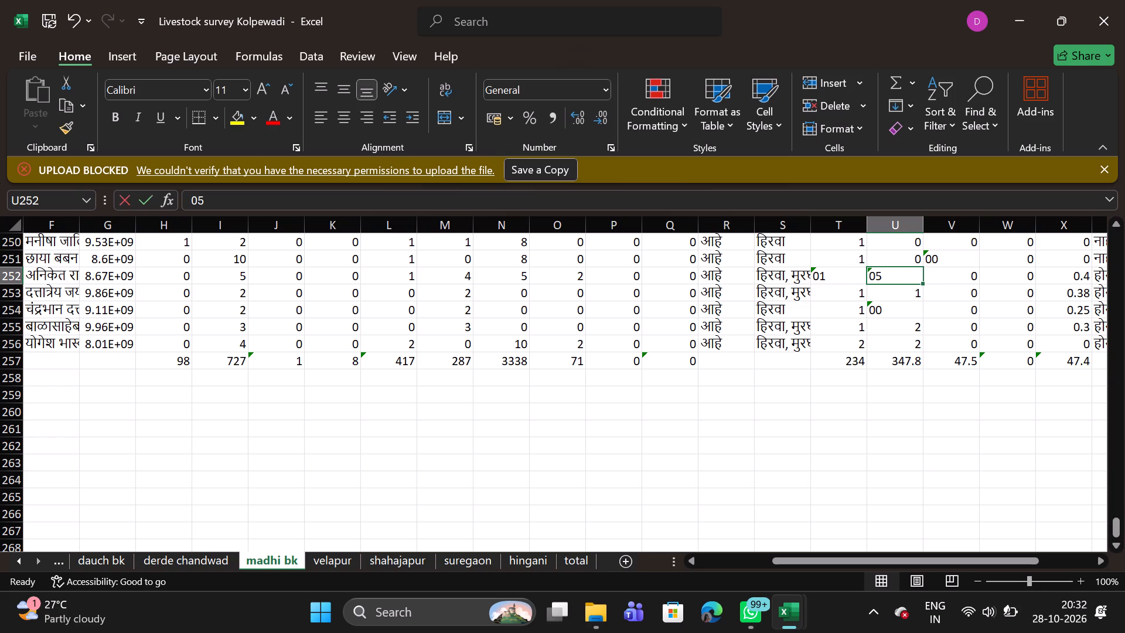
key(5)
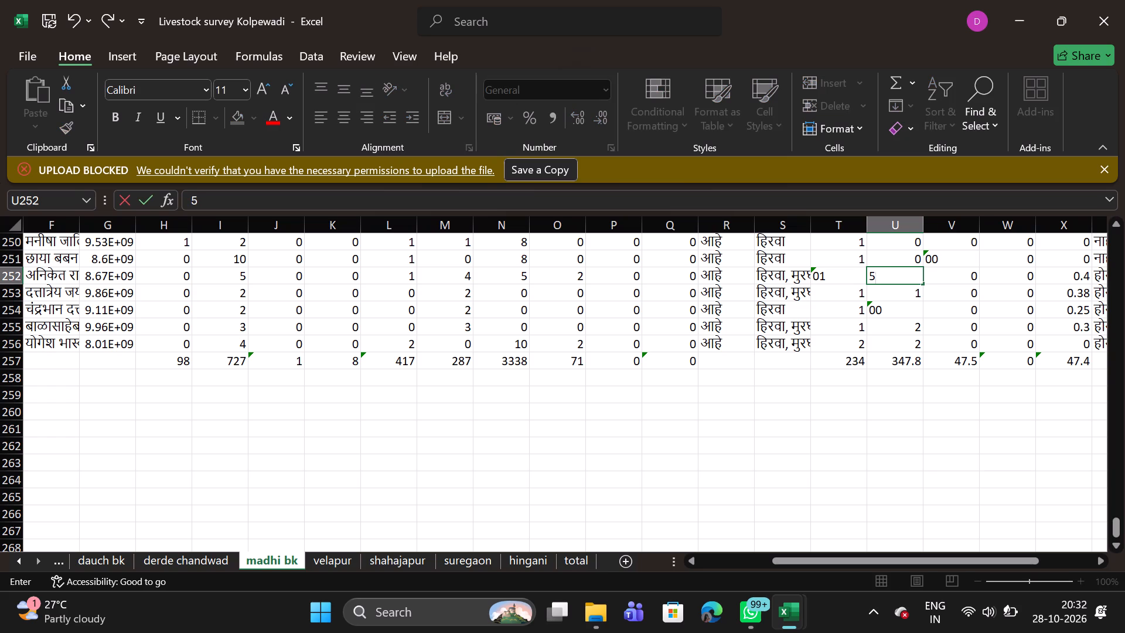
click(888, 314)
key(BackSpace)
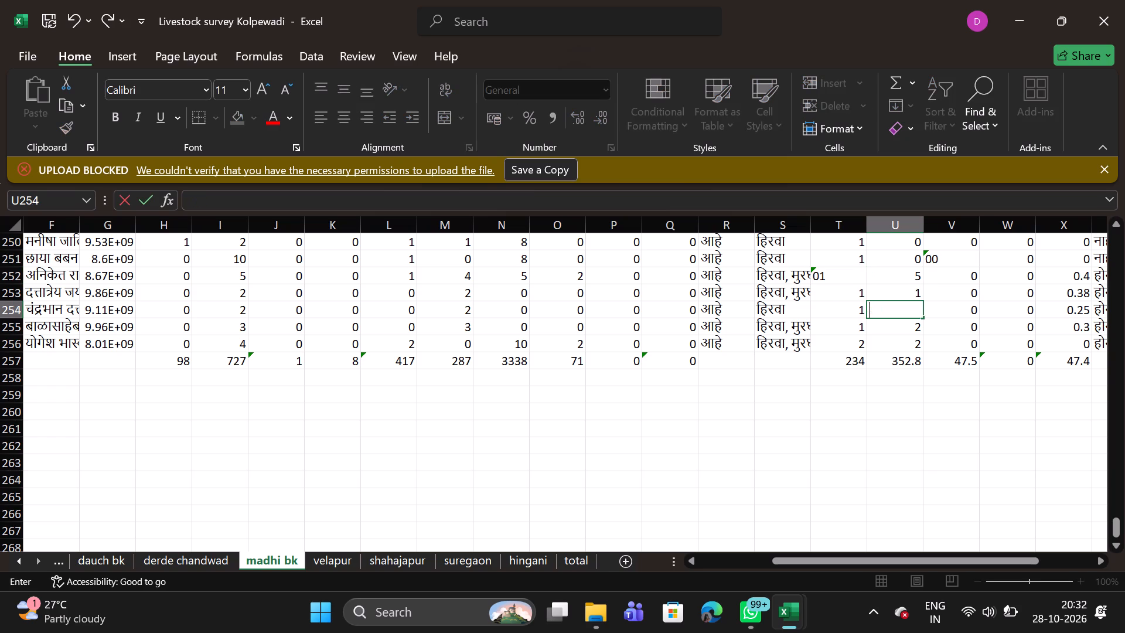
key(0)
click(911, 395)
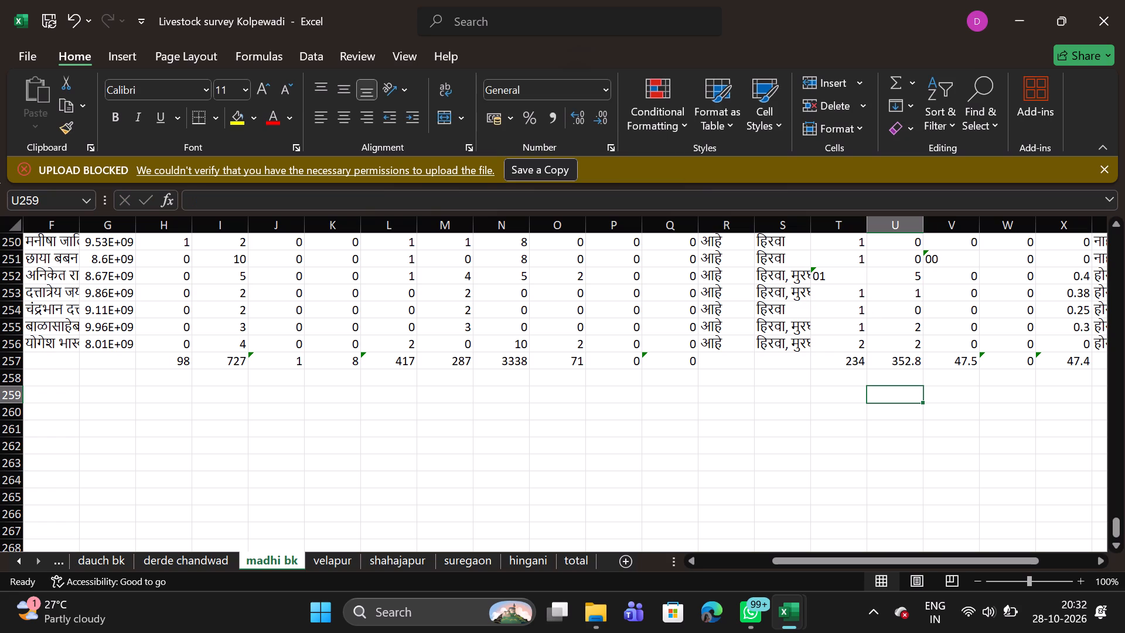
Set the mistyped entry in cell V251 to 0.
click(959, 260)
key(BackSpace)
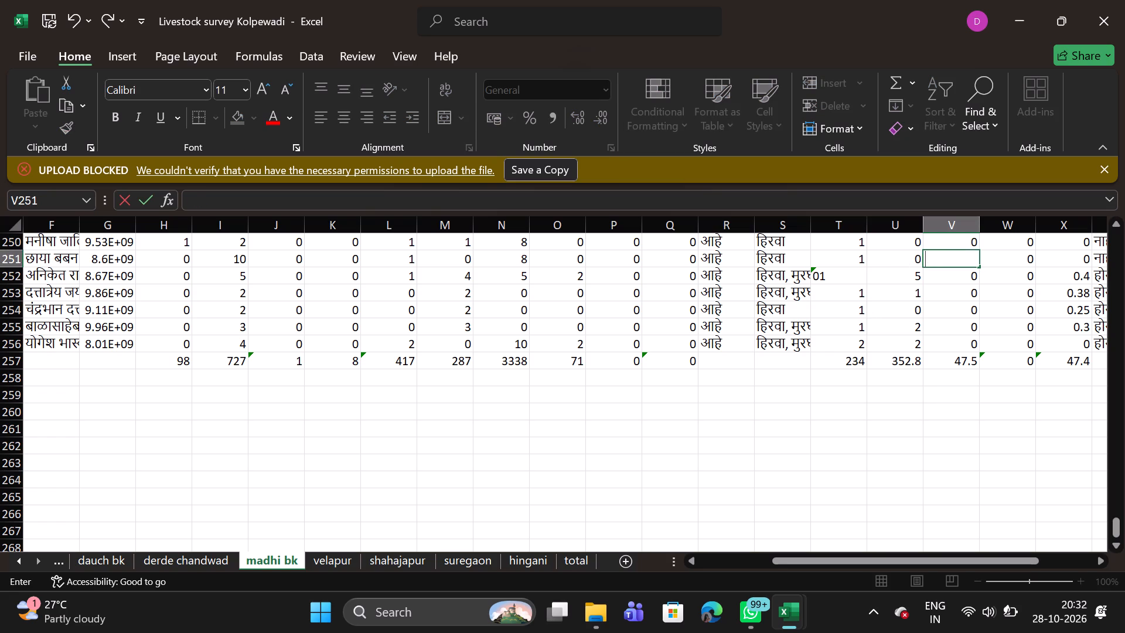
key(0)
click(969, 439)
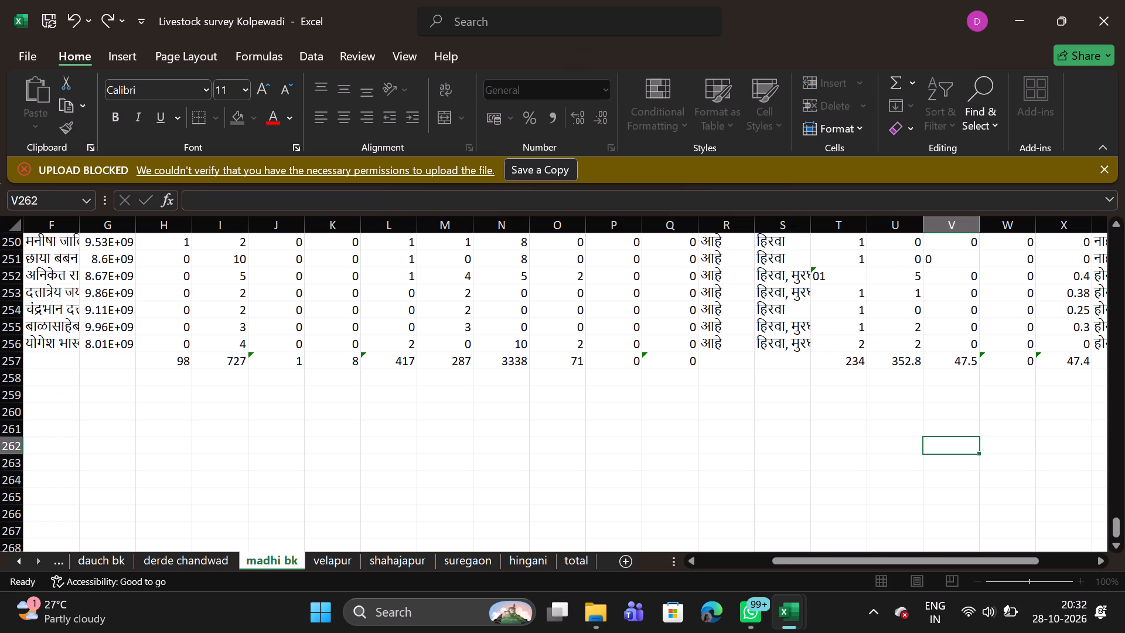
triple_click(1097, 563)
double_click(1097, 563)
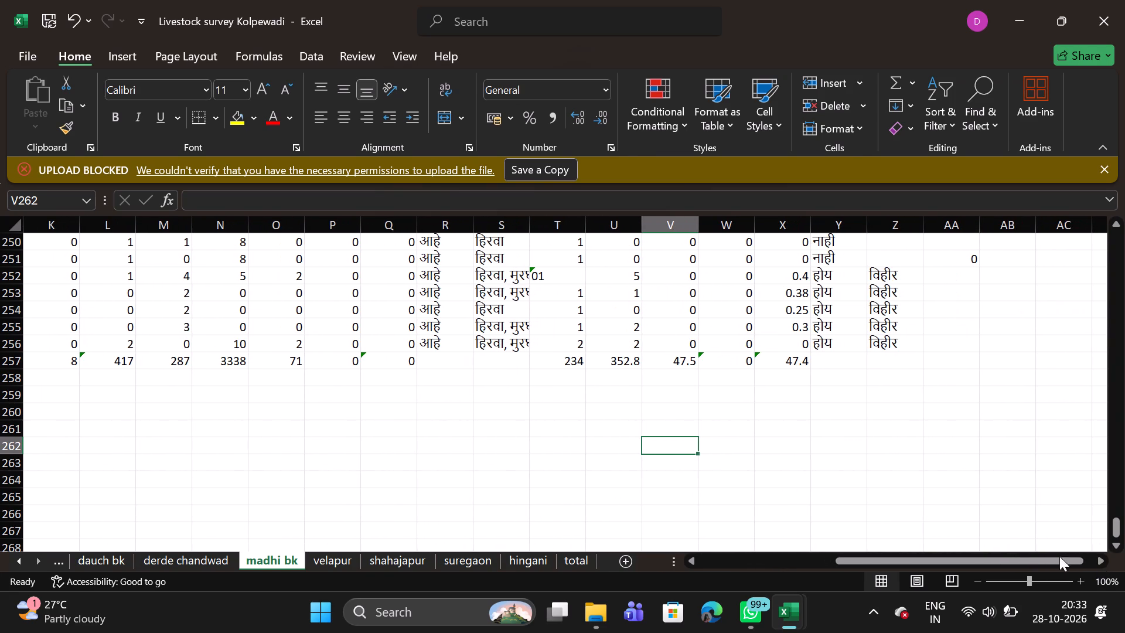
Go to cell H183 on the derde chandwad sheet, the first empty cell beneath column H's survey data.
click(192, 563)
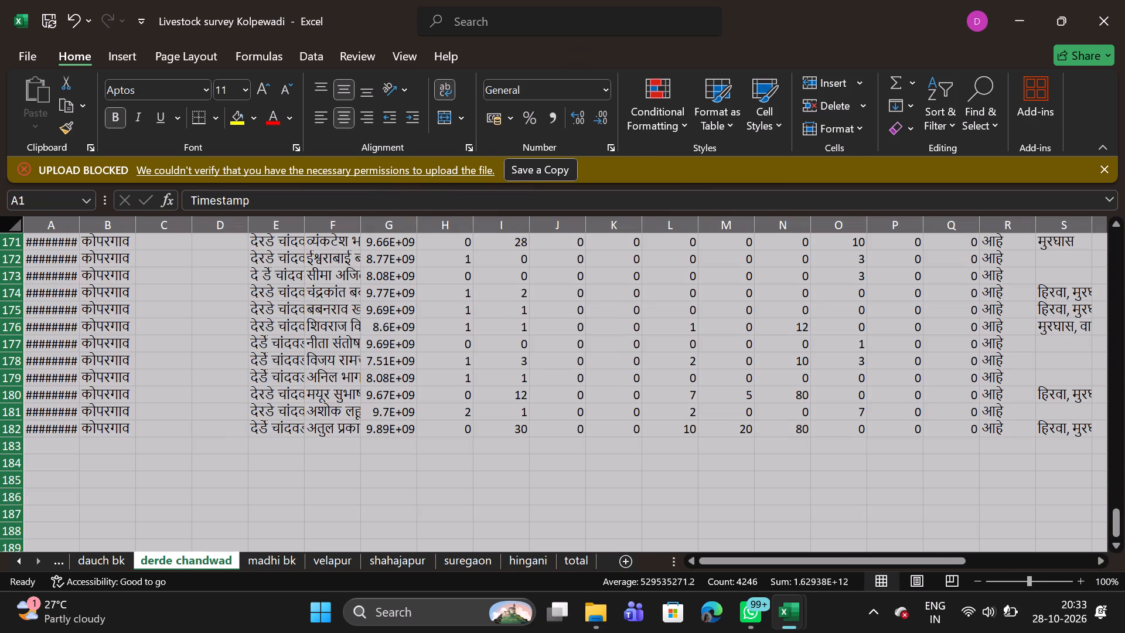
click(435, 451)
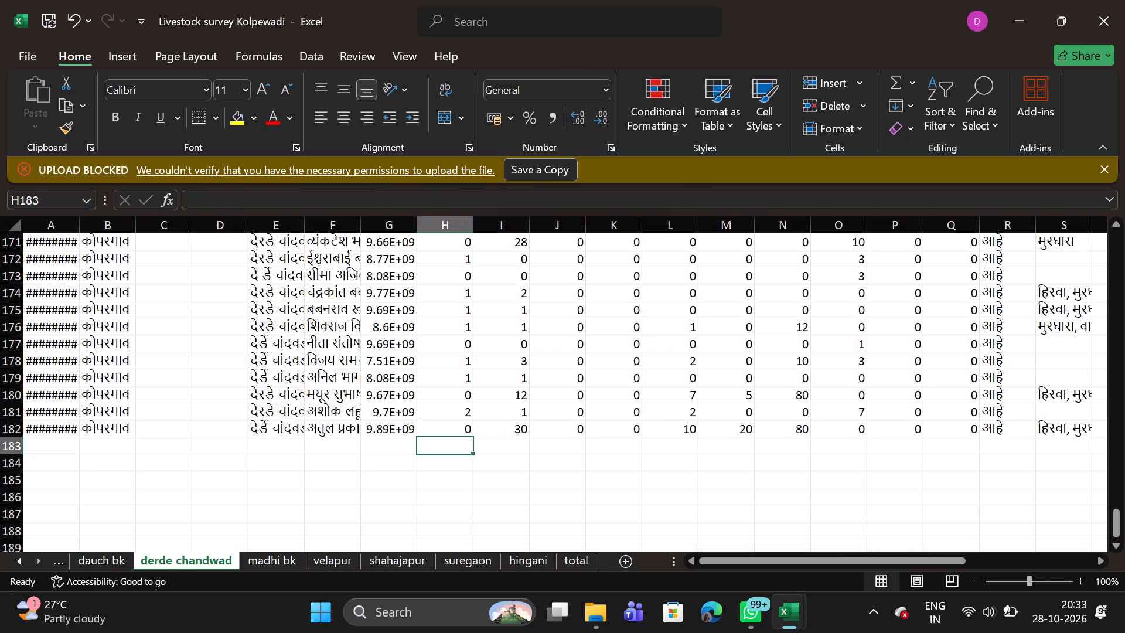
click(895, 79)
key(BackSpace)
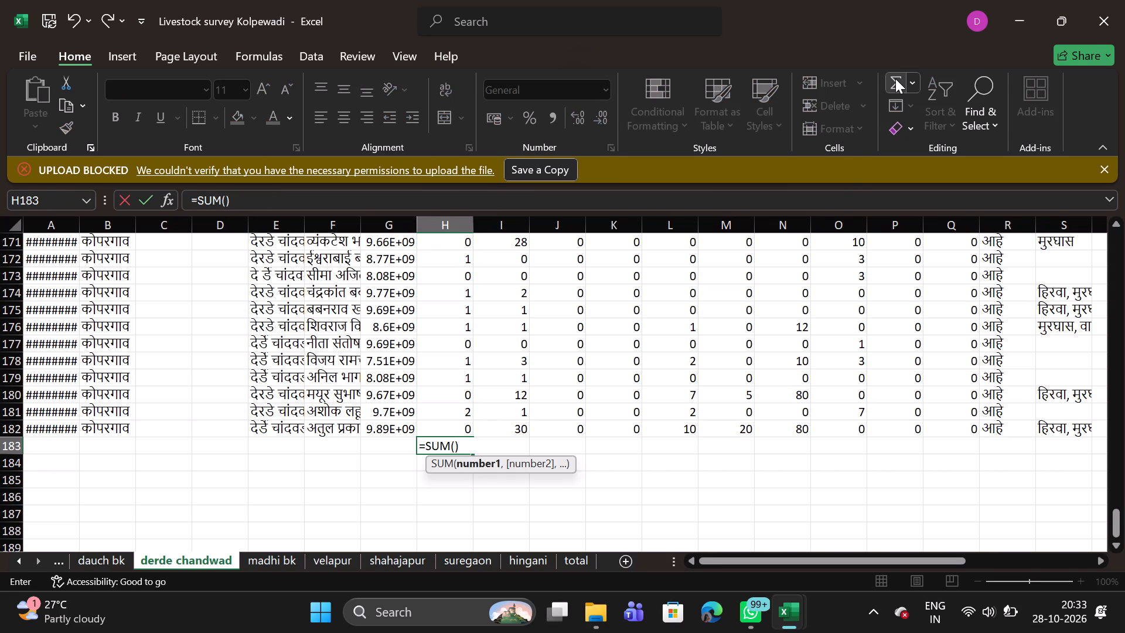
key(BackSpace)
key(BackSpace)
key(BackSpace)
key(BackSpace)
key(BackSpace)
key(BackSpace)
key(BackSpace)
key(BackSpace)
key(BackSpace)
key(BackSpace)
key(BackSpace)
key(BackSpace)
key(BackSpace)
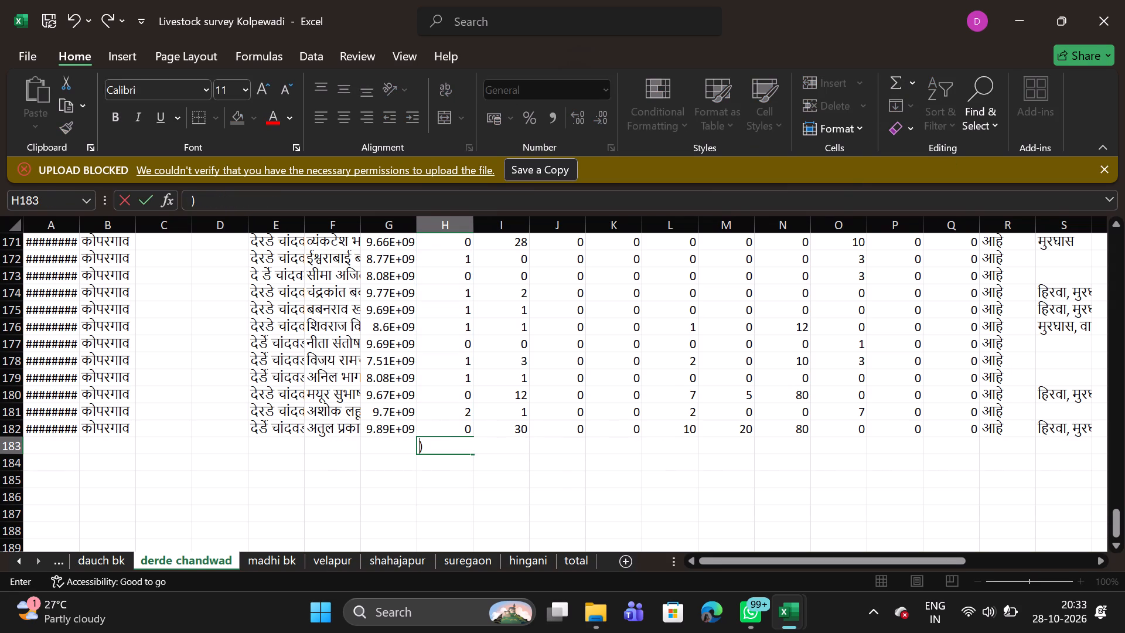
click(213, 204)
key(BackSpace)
Enter an AutoSum of H2:H182 in cell H183 on the derde chandwad sheet.
click(902, 81)
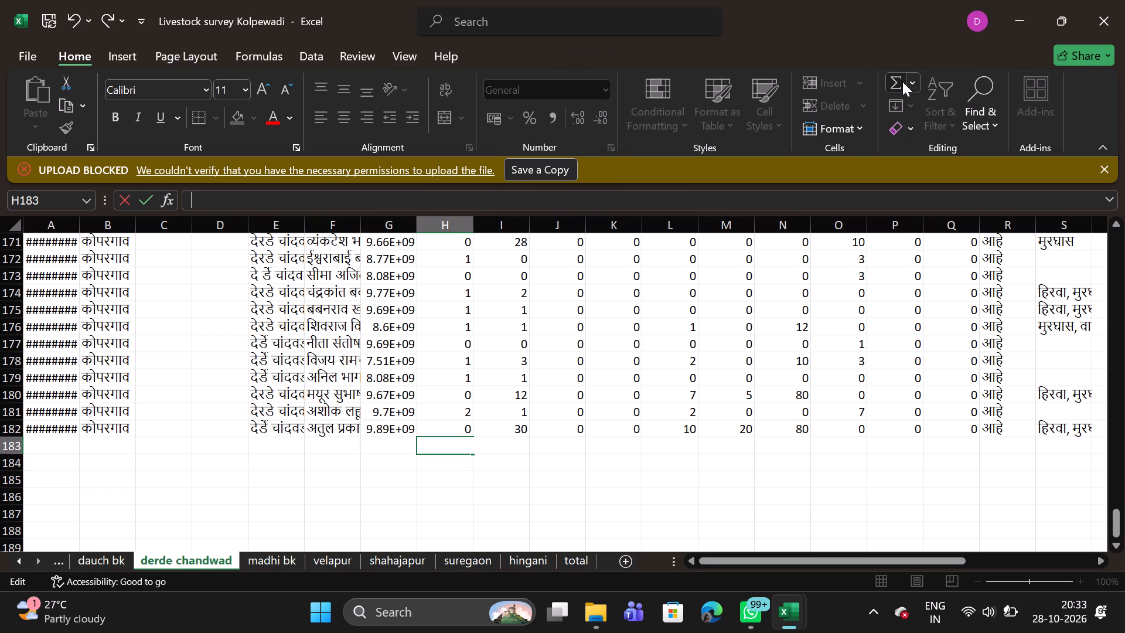
click(898, 87)
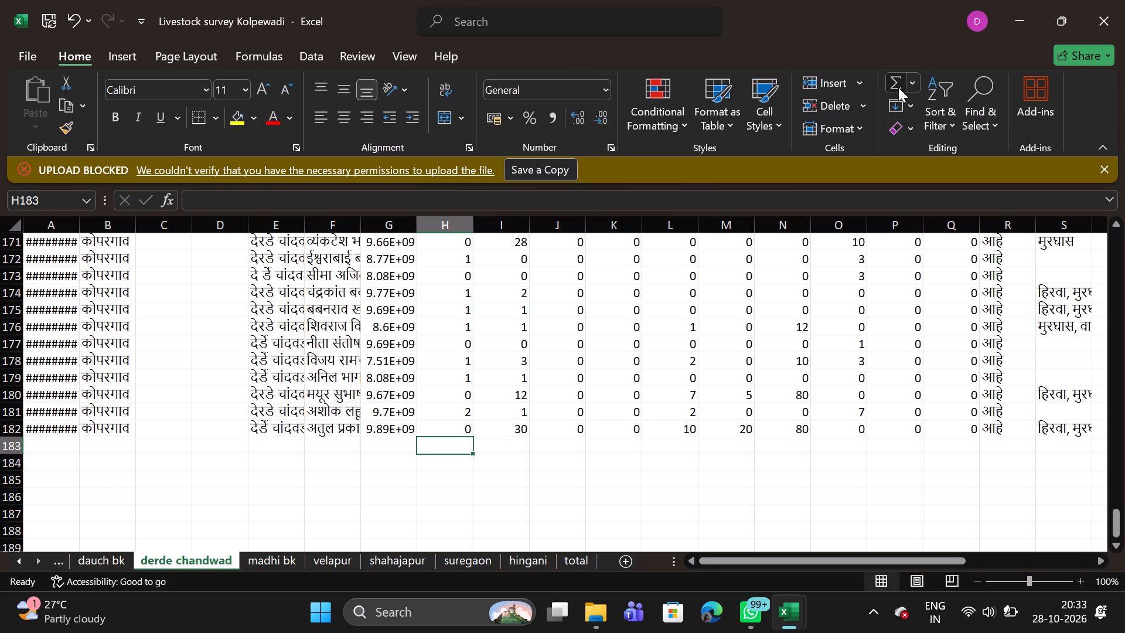
key(Return)
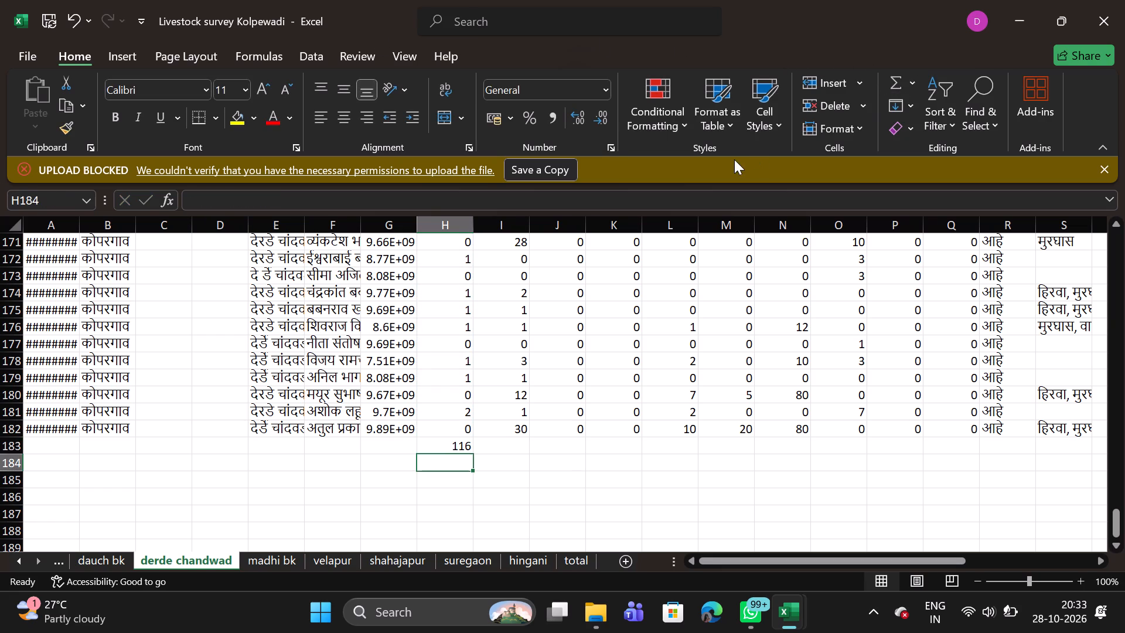
Fill the sum formula from H183 across row 183 through column Q on the derde chandwad sheet.
click(453, 444)
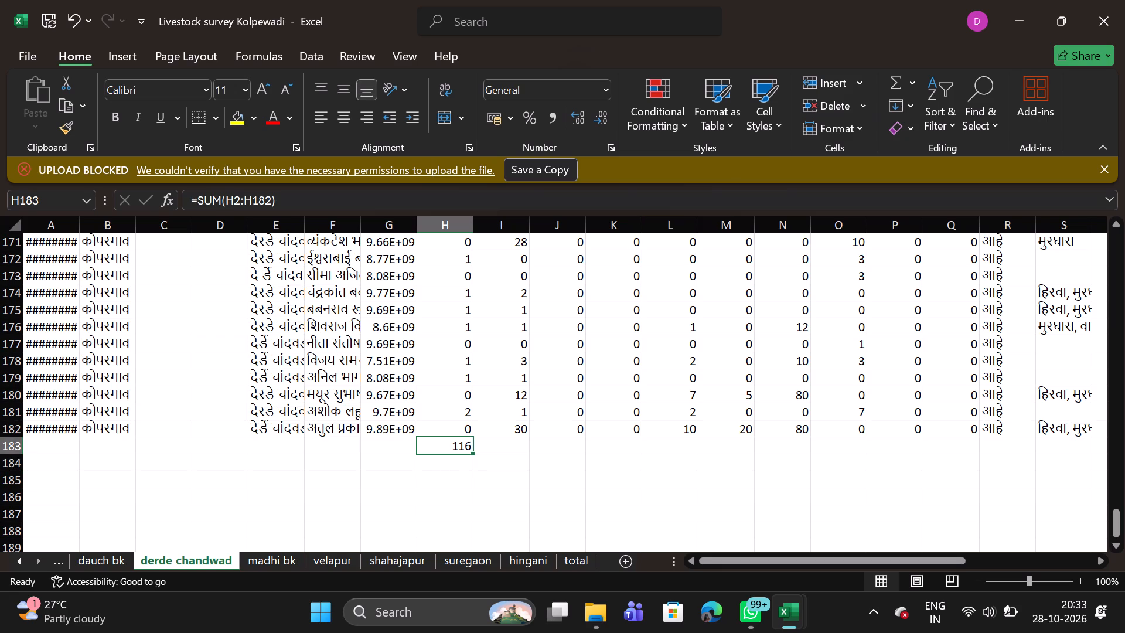
drag(473, 454, 883, 455)
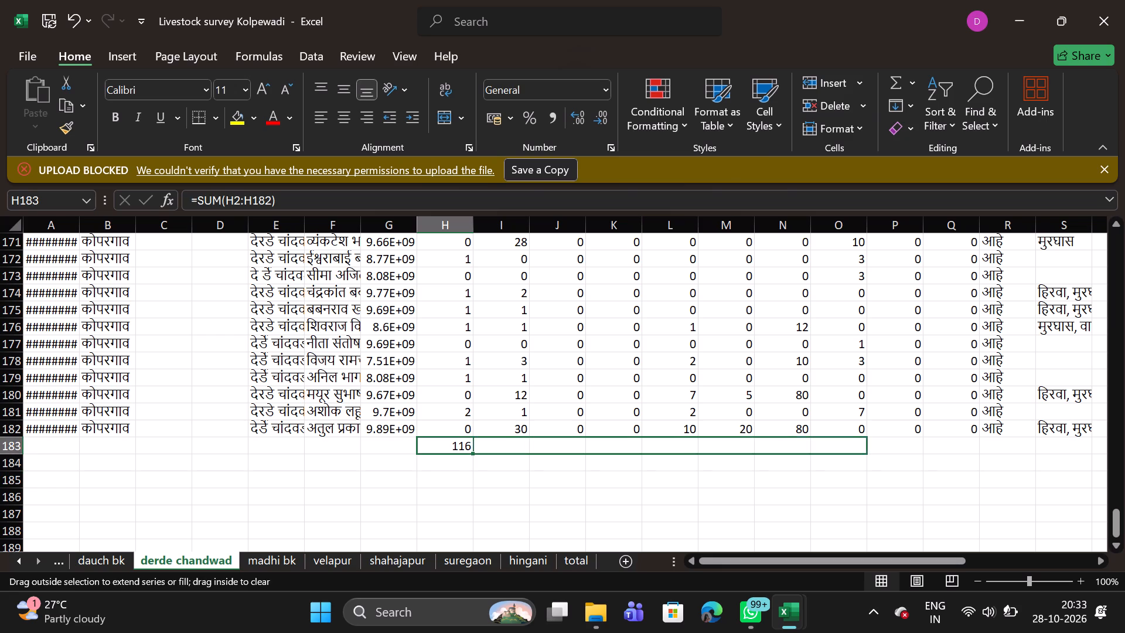
drag(883, 455, 955, 454)
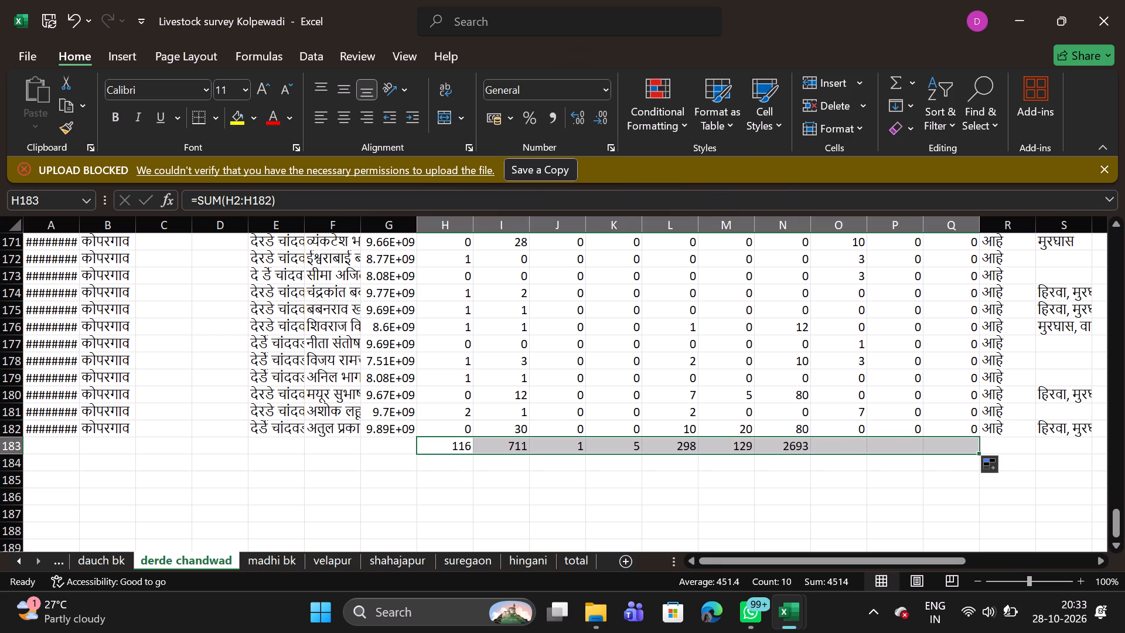
click(950, 449)
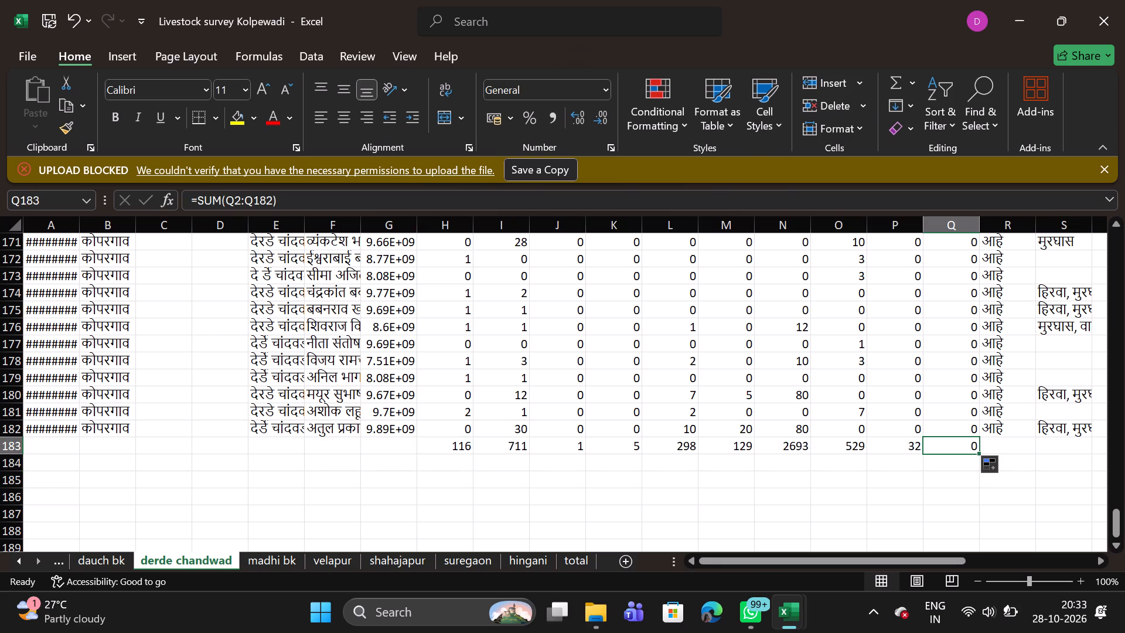
Copy the sum formula from Q183 into T183 on the derde chandwad sheet and fill it across through X183.
key(ctrl+c)
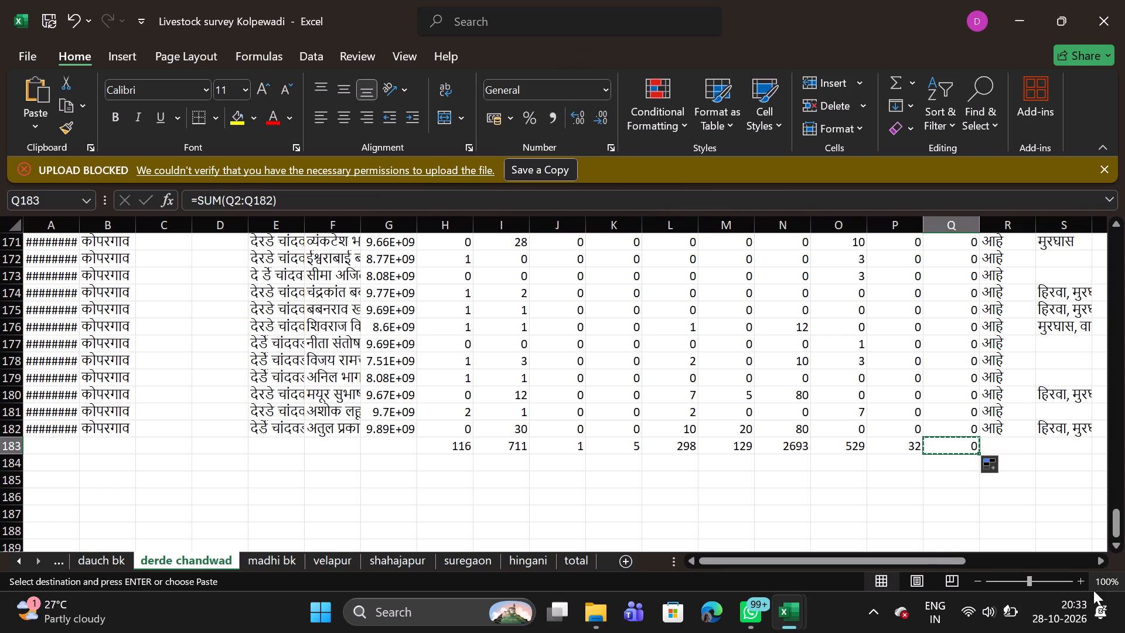
triple_click(1100, 561)
triple_click(1100, 561)
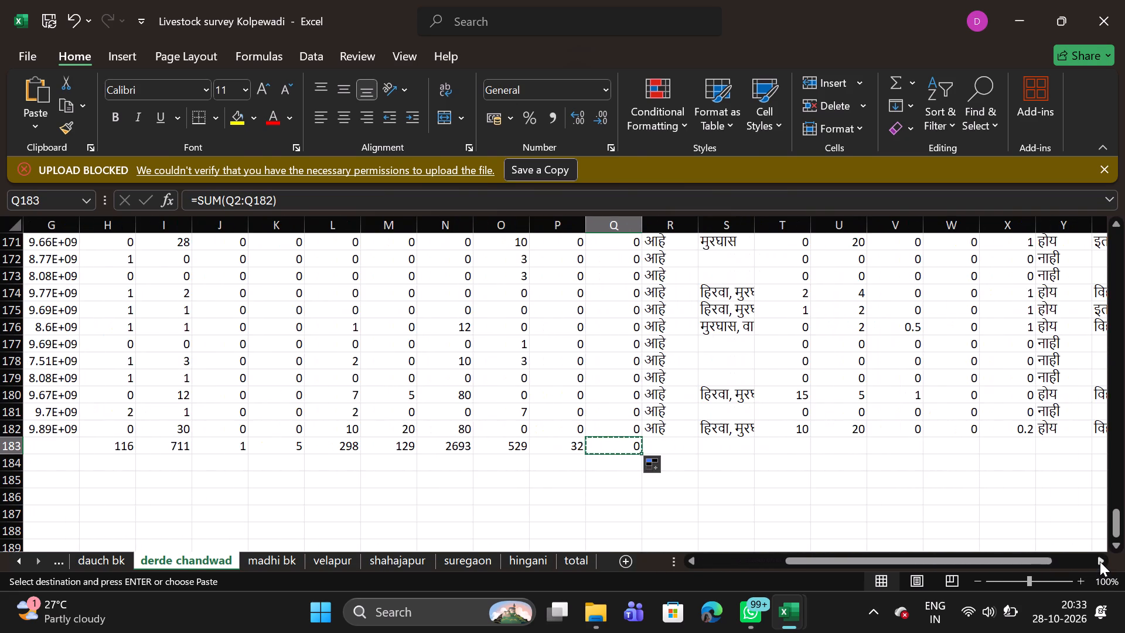
click(1100, 561)
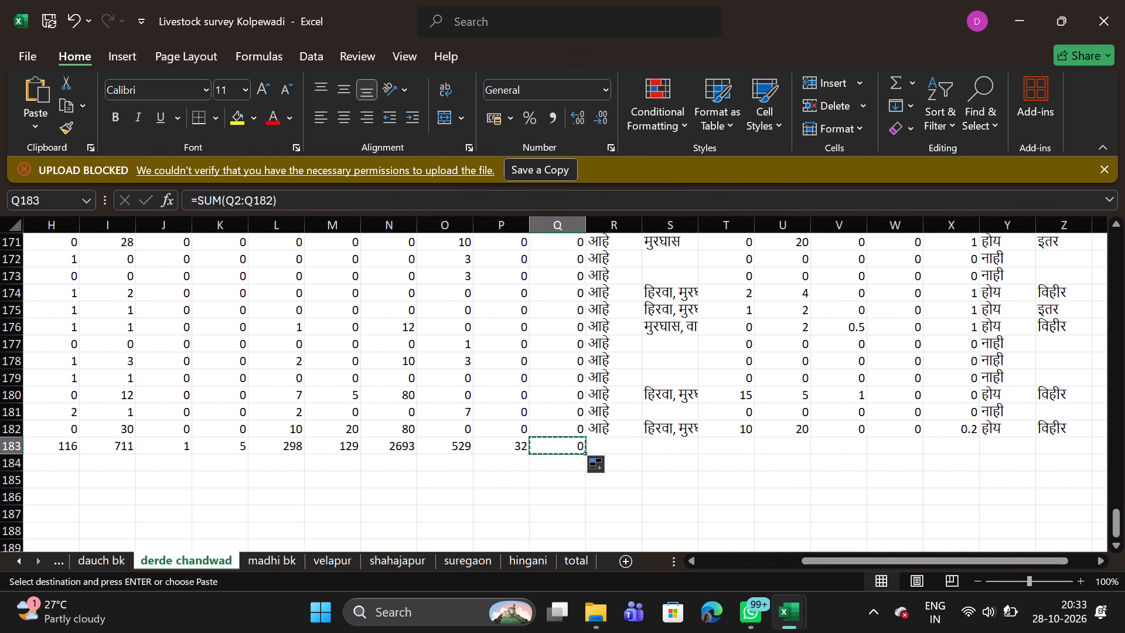
click(712, 444)
key(ctrl+v)
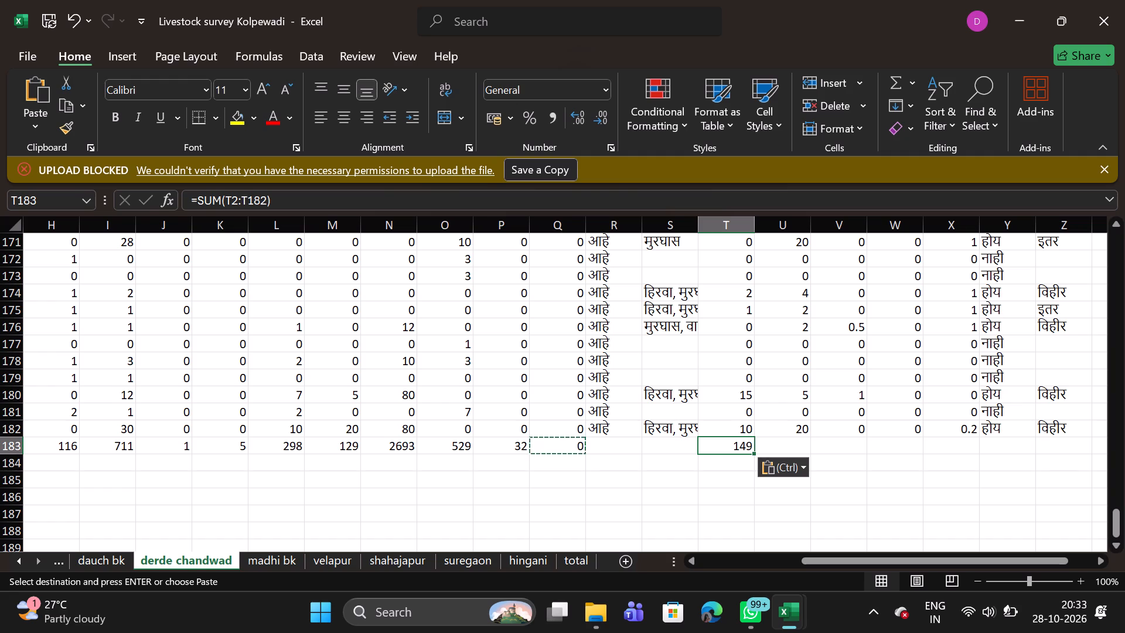
drag(753, 453, 998, 450)
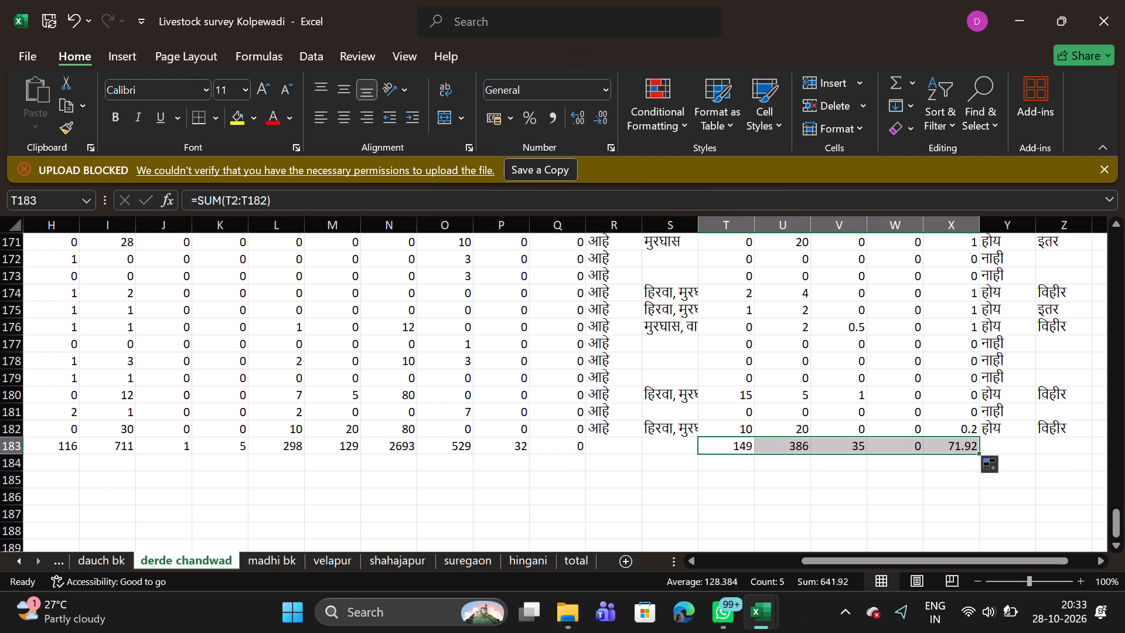
On the dauch bk sheet, enter an AutoSum of H97:H105 in H106 and fill it across row 106 through column Q.
click(93, 552)
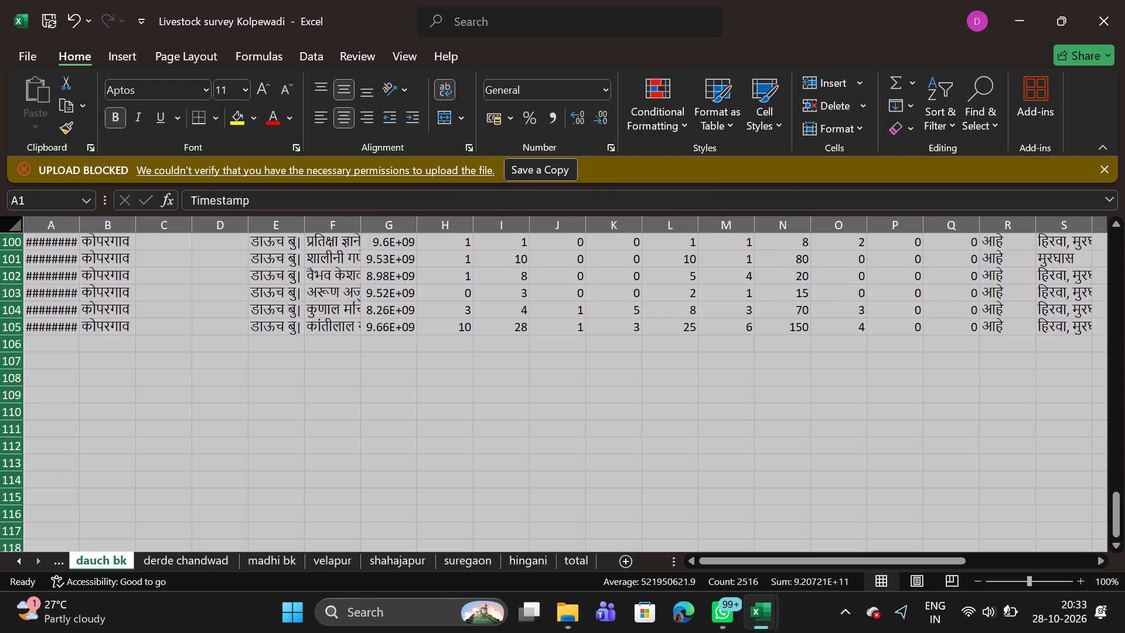
click(433, 345)
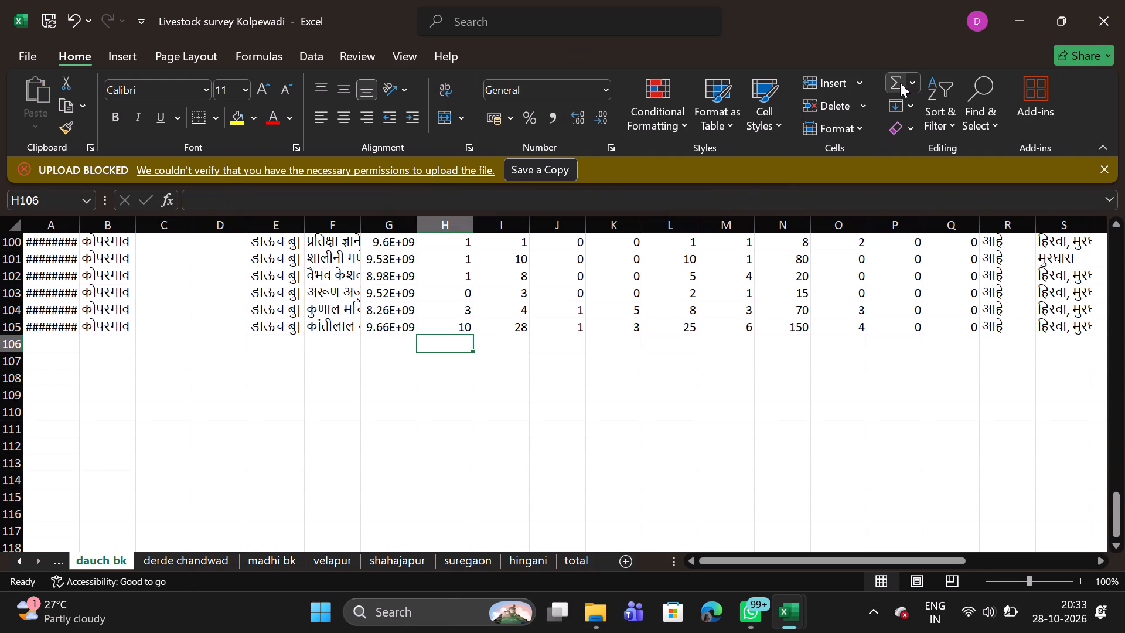
click(900, 83)
key(Return)
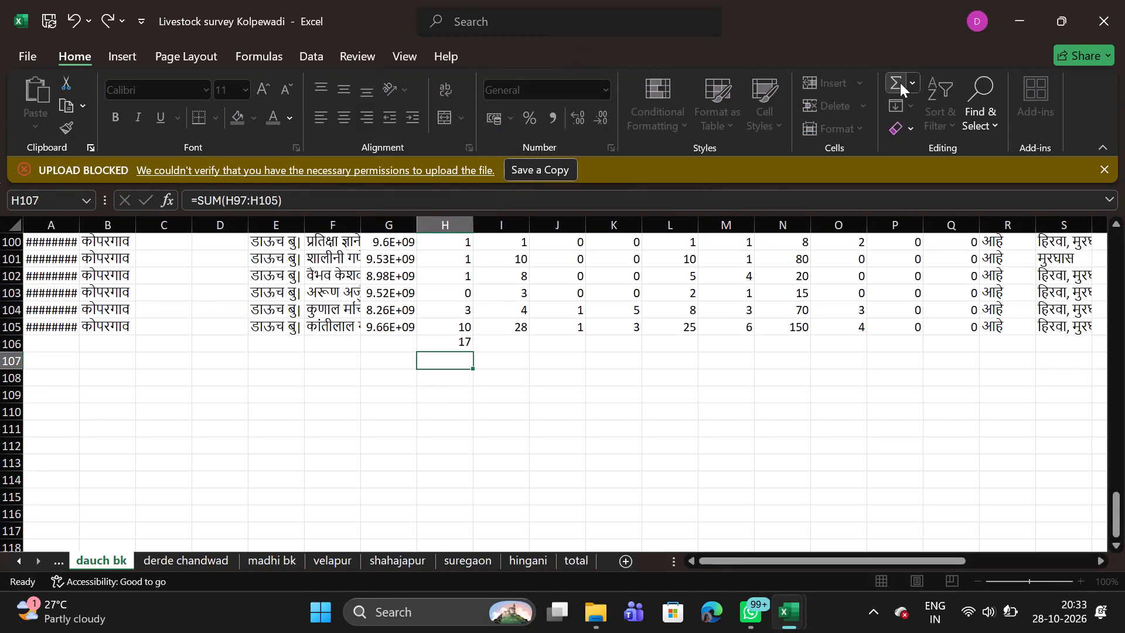
click(442, 345)
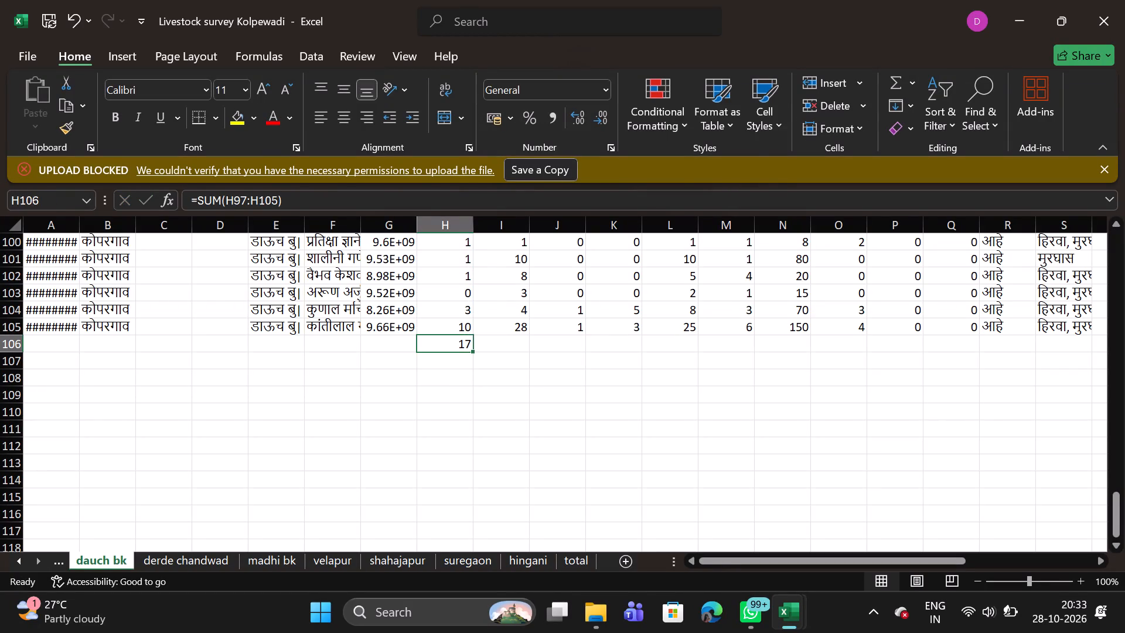
drag(473, 350, 666, 353)
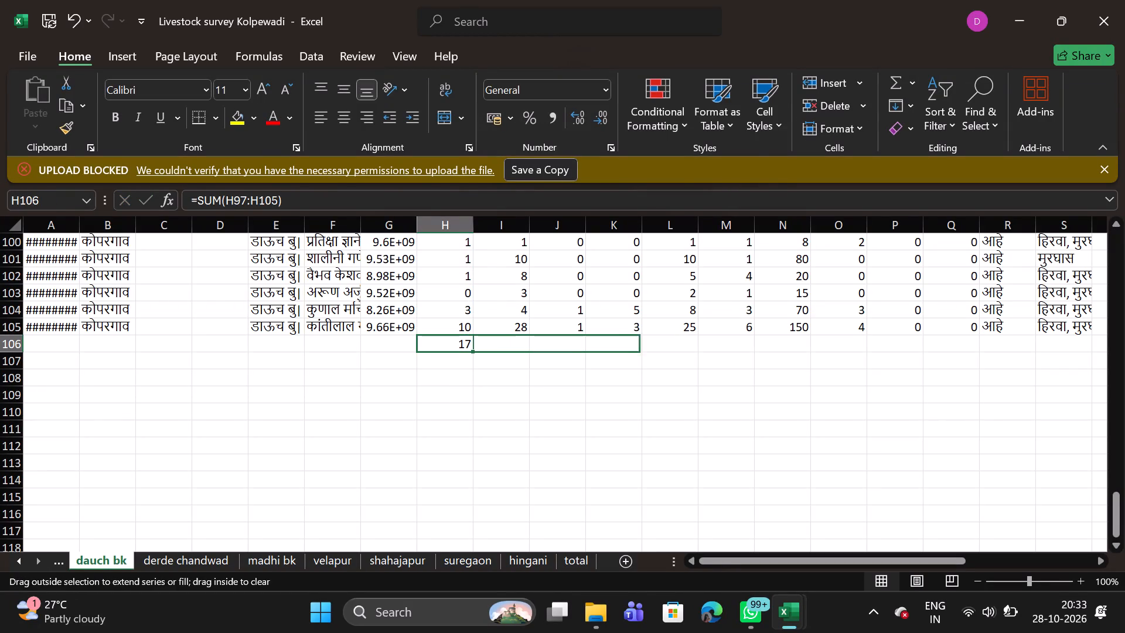
drag(666, 353, 976, 338)
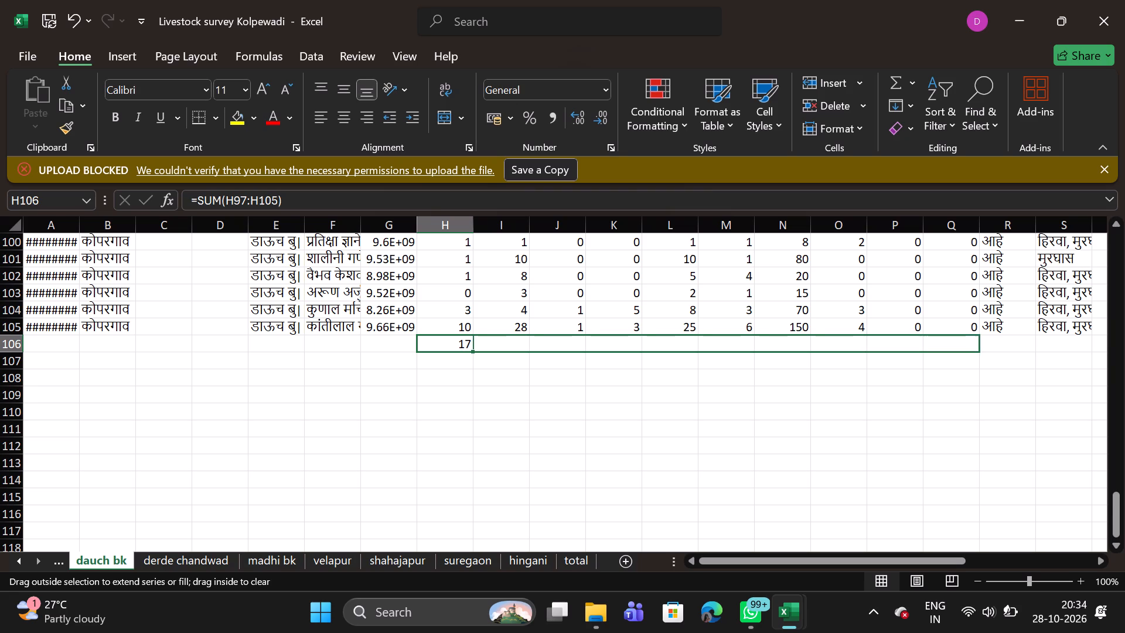
drag(976, 338, 970, 352)
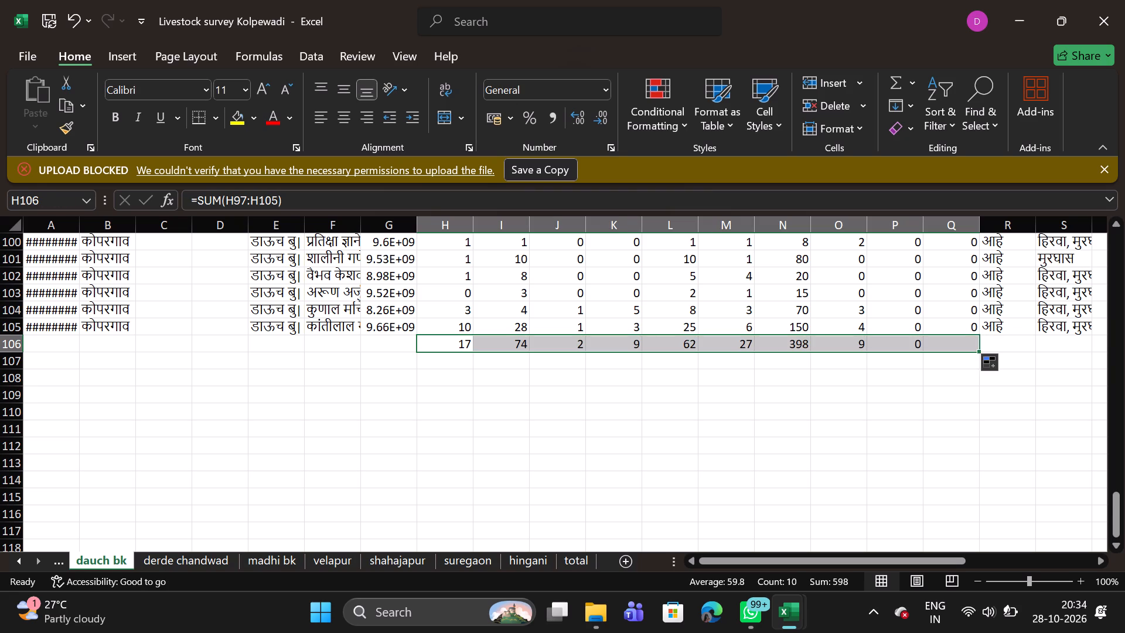
Copy the sum formula from Q106 into T106 on the dauch bk sheet and fill it across through X106.
click(950, 346)
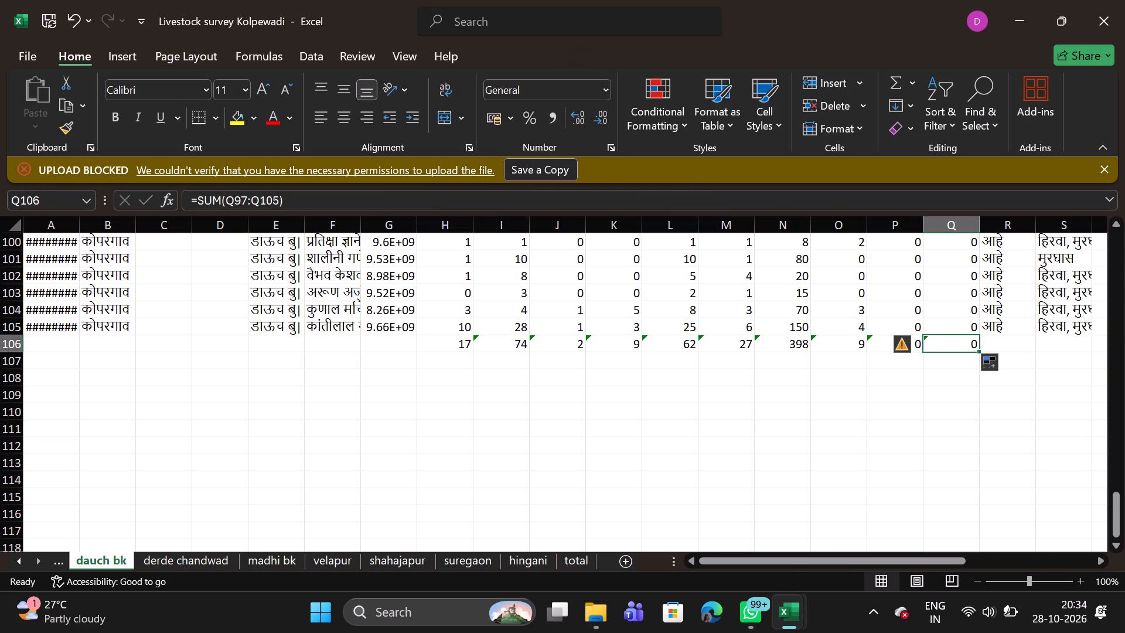
key(ctrl+c)
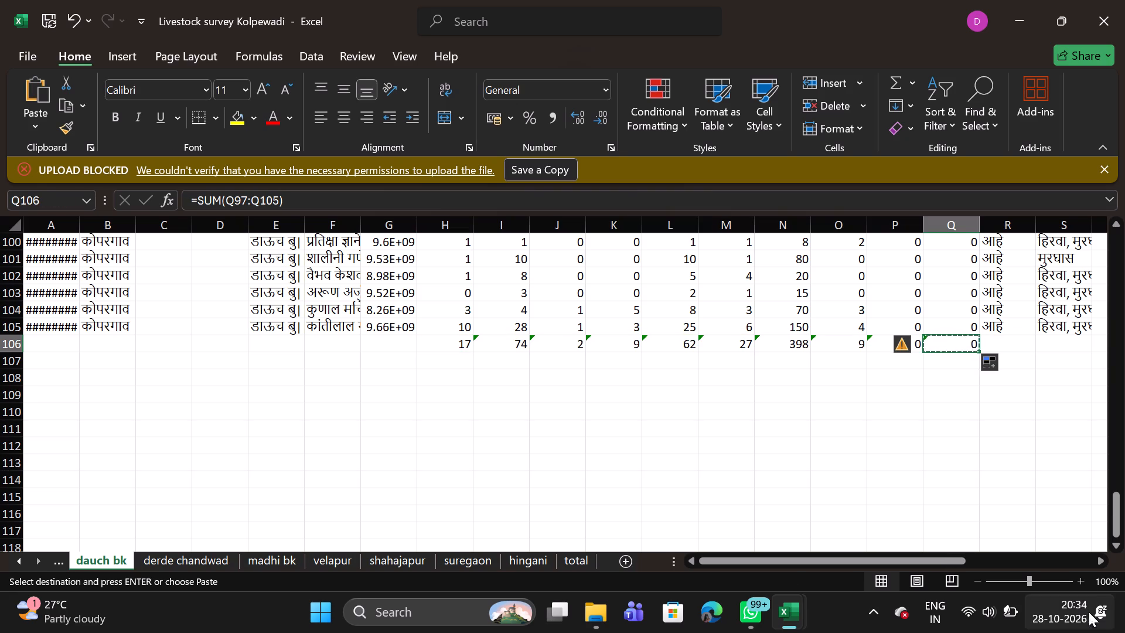
triple_click(1097, 563)
triple_click(1097, 563)
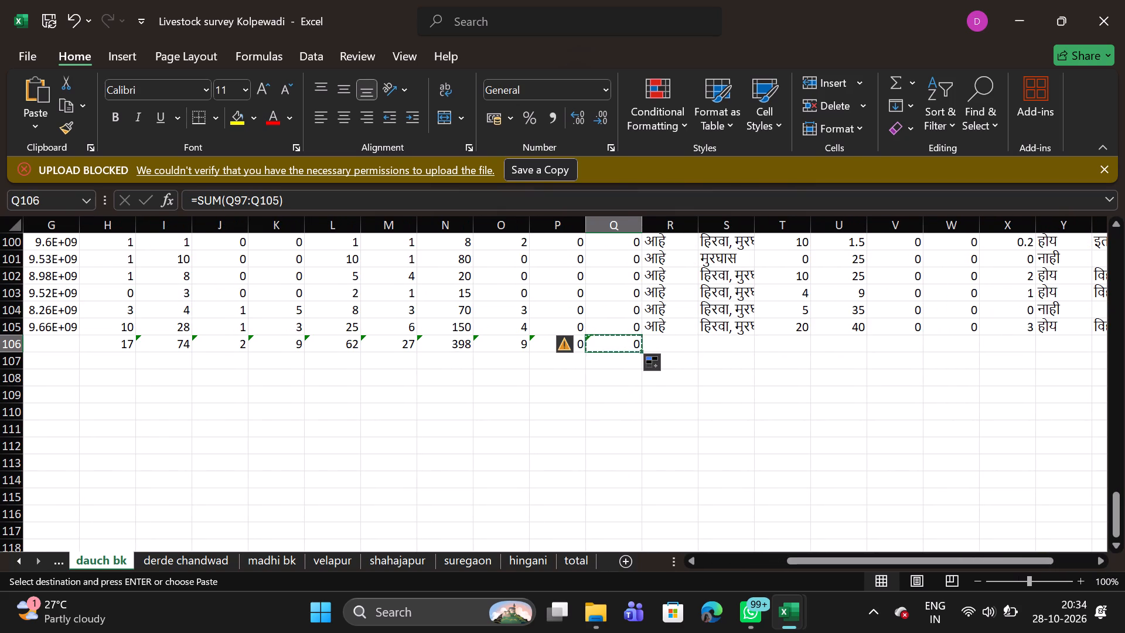
click(788, 338)
key(ctrl+v)
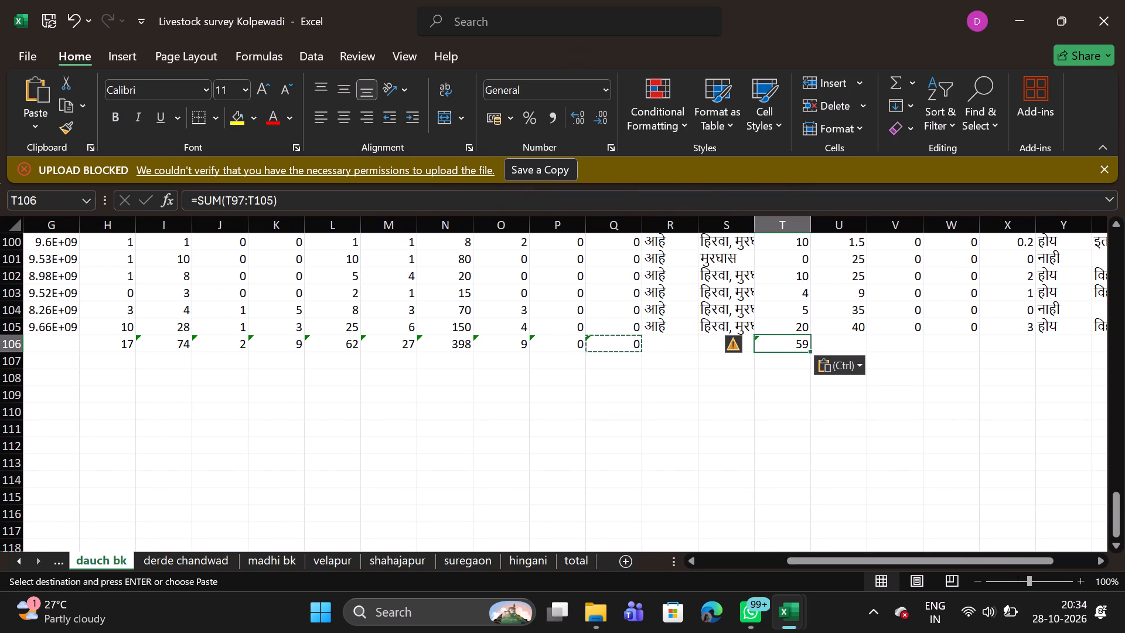
drag(809, 349, 1020, 342)
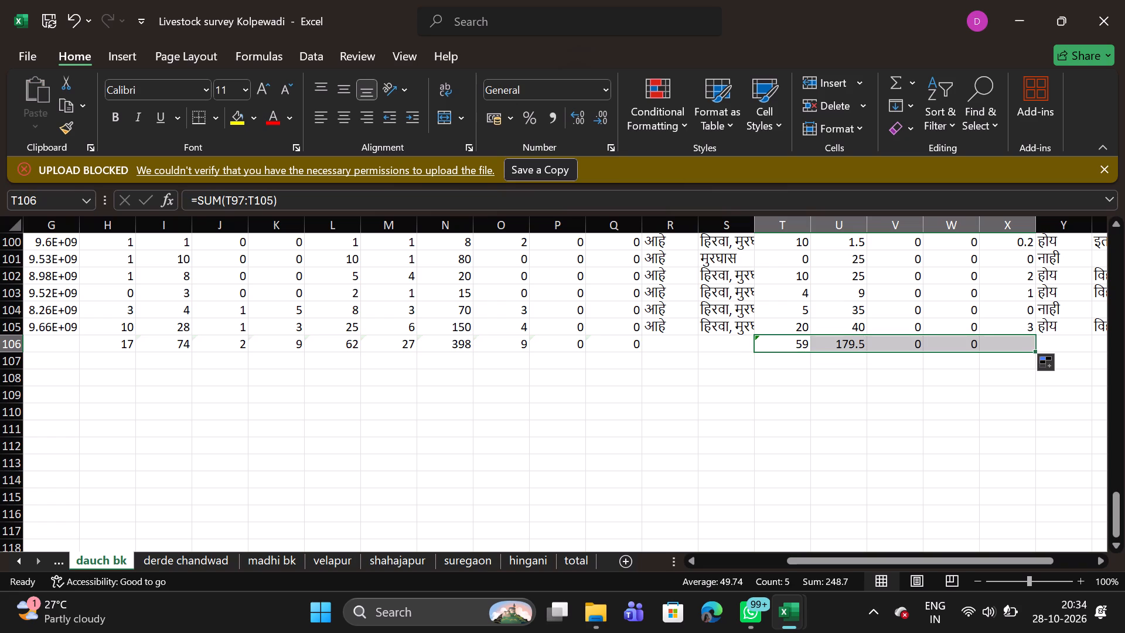
On the kolpewadi sheet, enter an AutoSum of H2:H300 in H301 and fill it across row 301 through column Q.
triple_click(17, 566)
triple_click(17, 566)
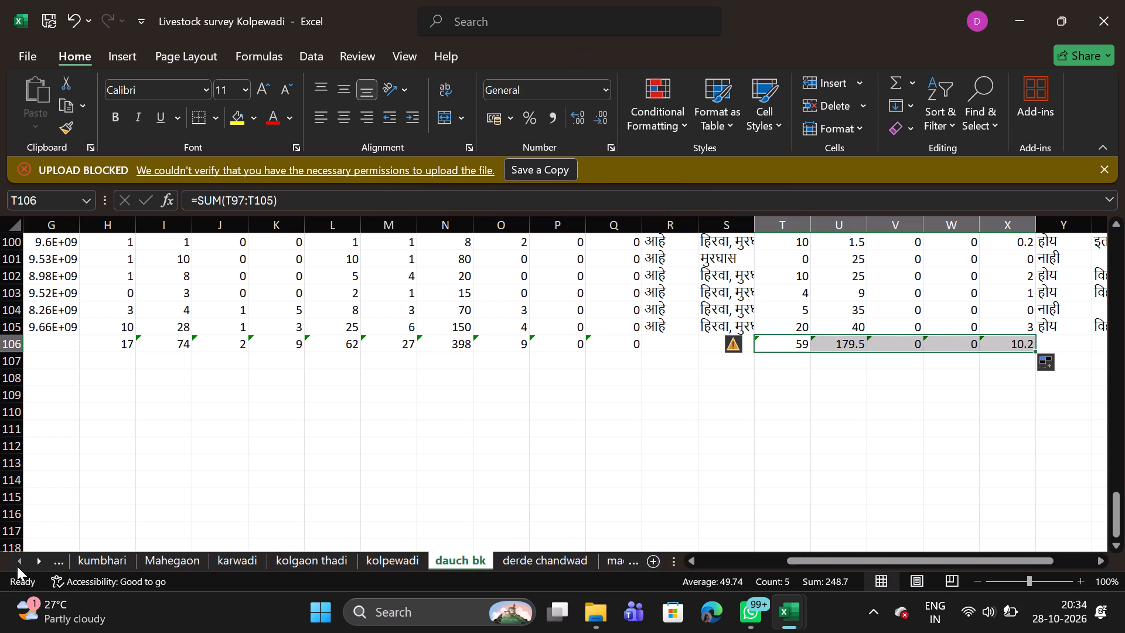
click(17, 566)
click(391, 556)
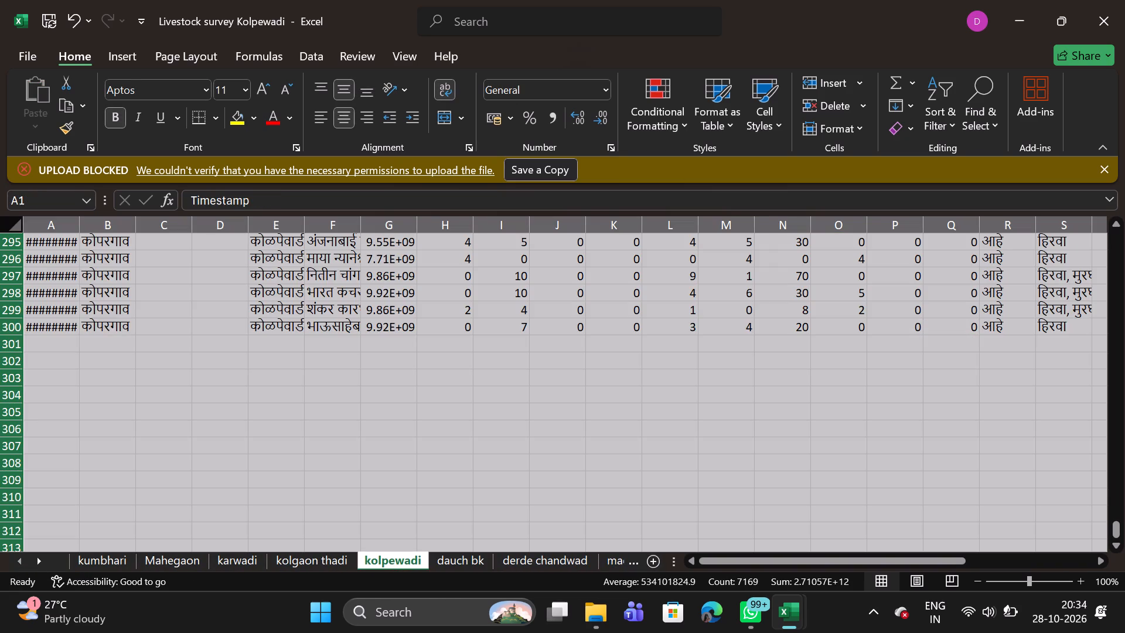
click(441, 345)
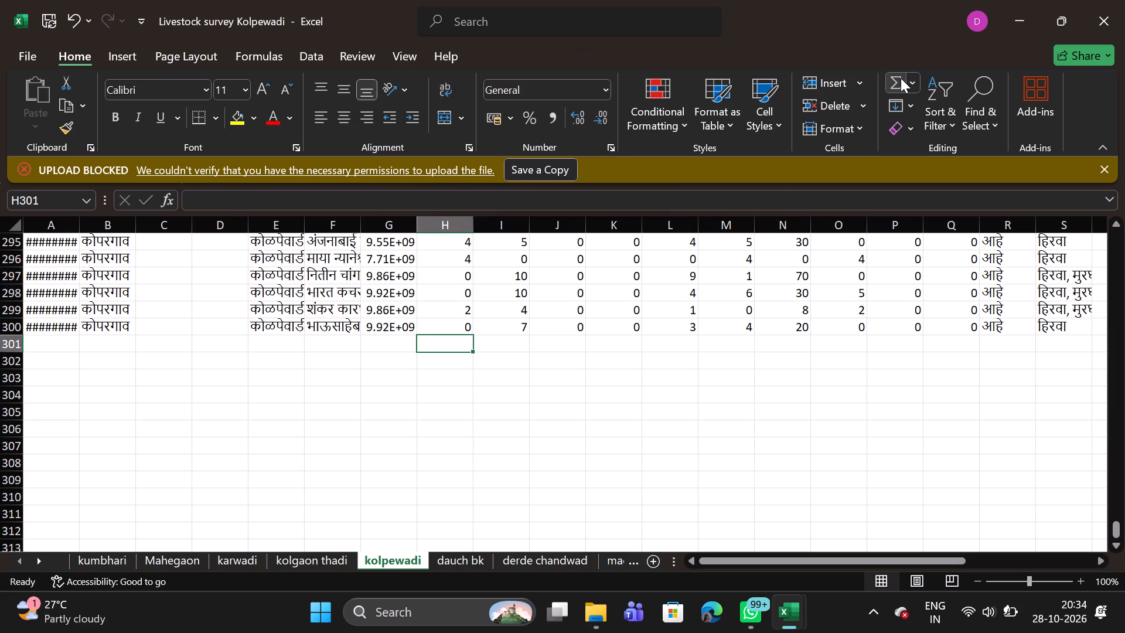
click(901, 78)
key(Return)
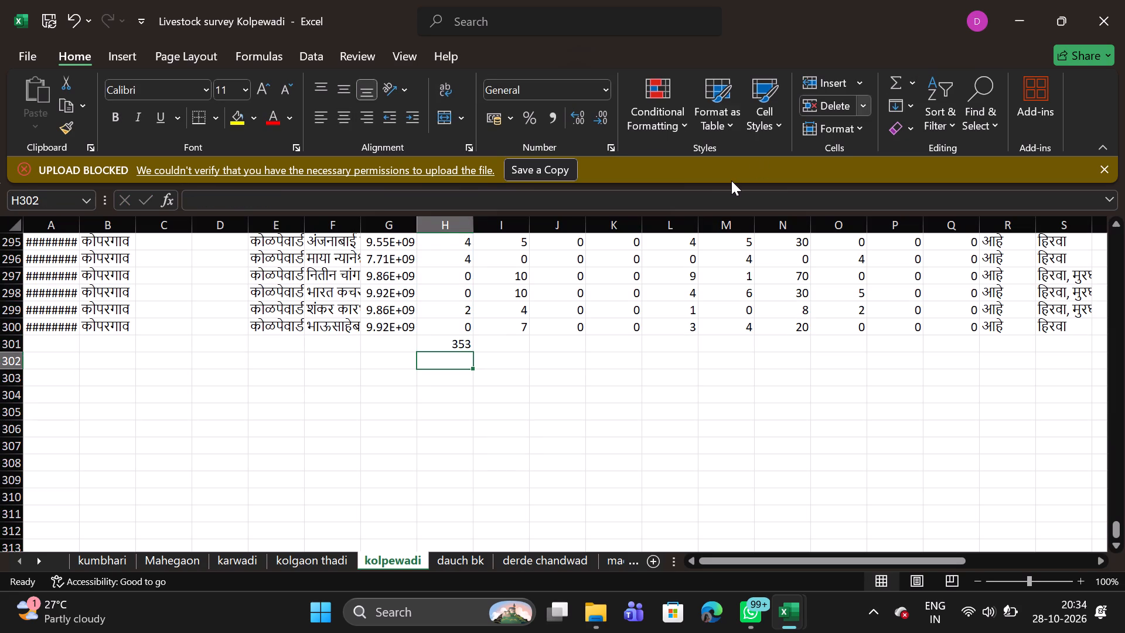
click(449, 341)
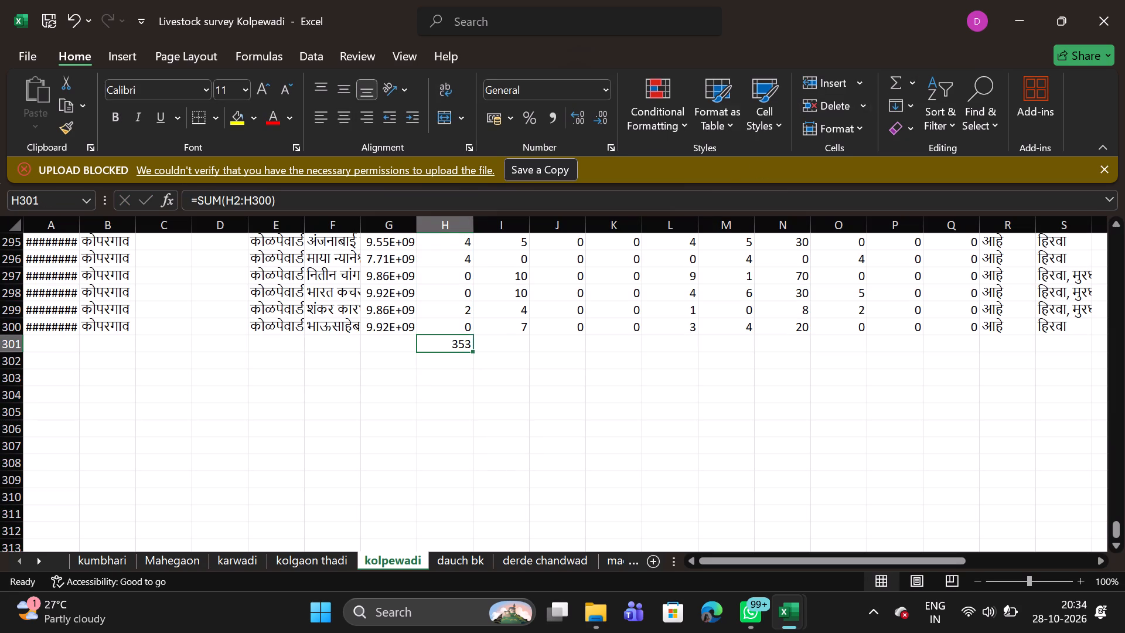
drag(471, 351, 954, 335)
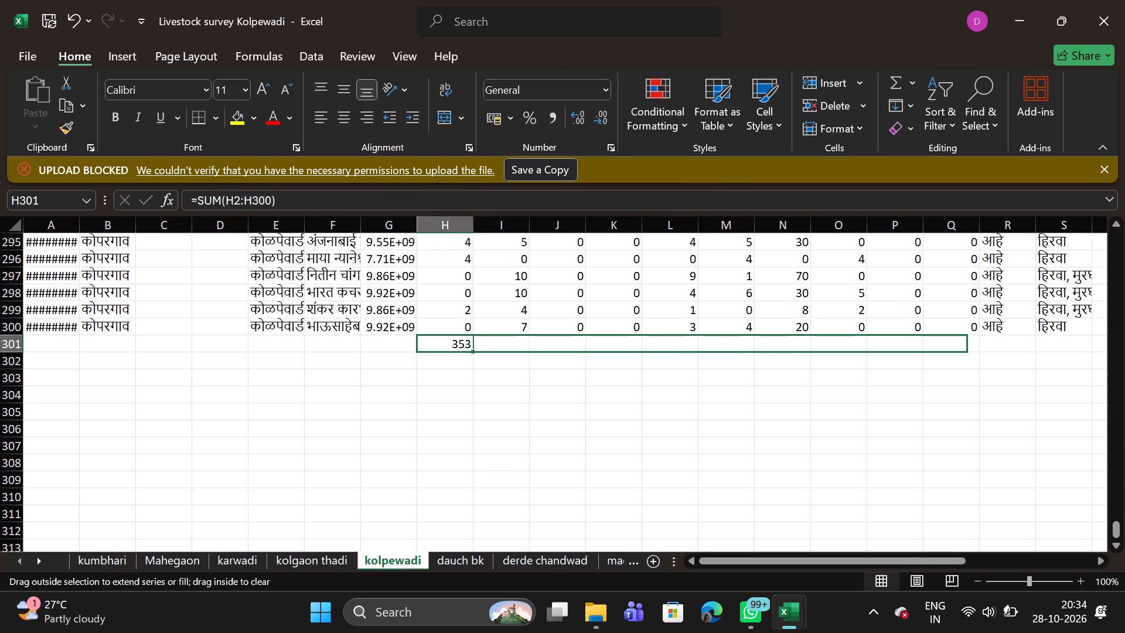
drag(954, 335, 960, 335)
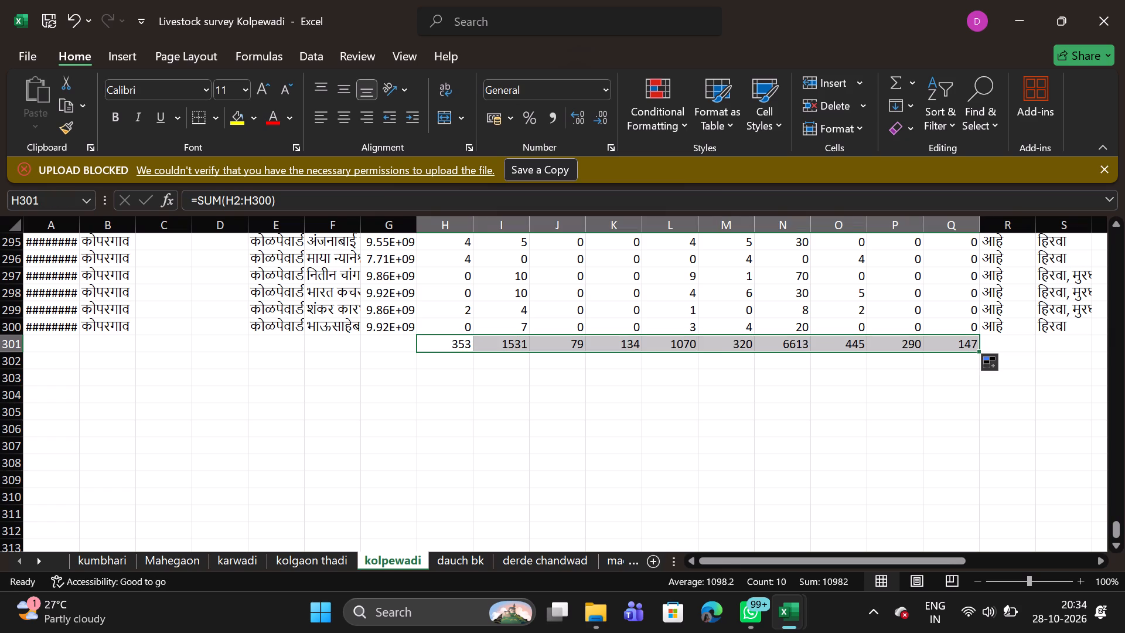
Copy the sum formula from Q301 into T301 on the kolpewadi sheet and fill it across through X301.
click(945, 343)
key(ctrl+c)
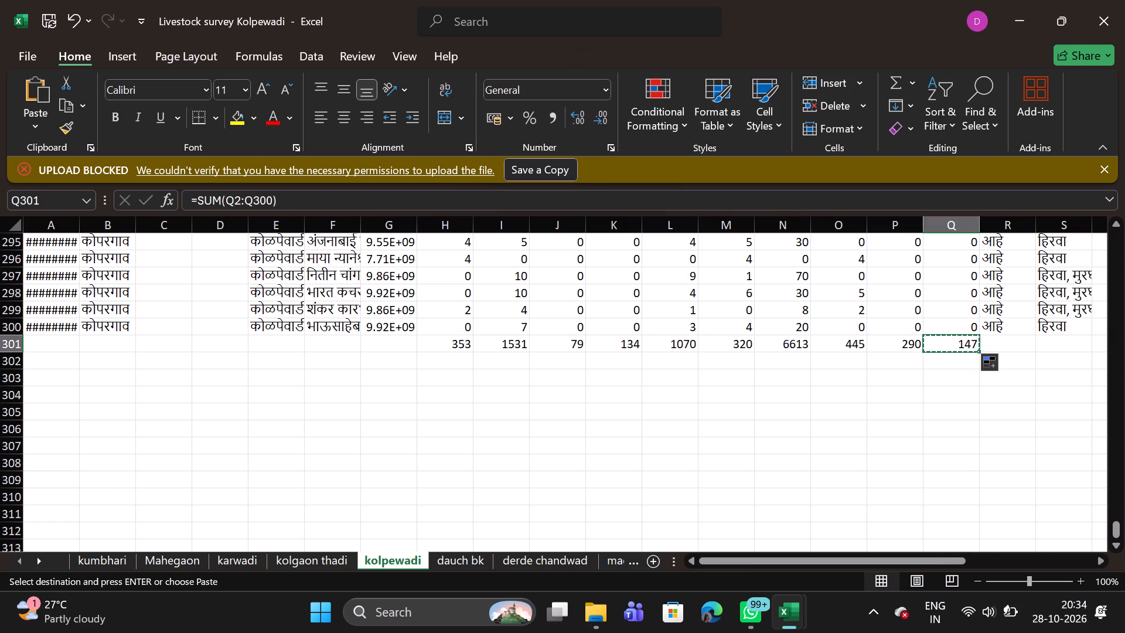
triple_click(1102, 563)
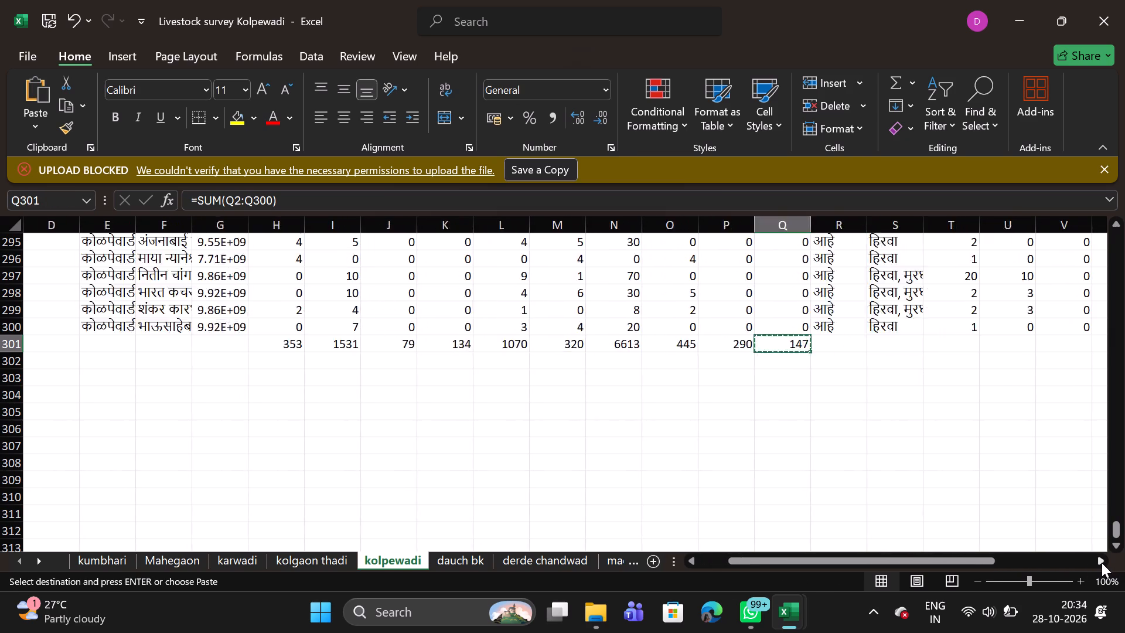
triple_click(1102, 563)
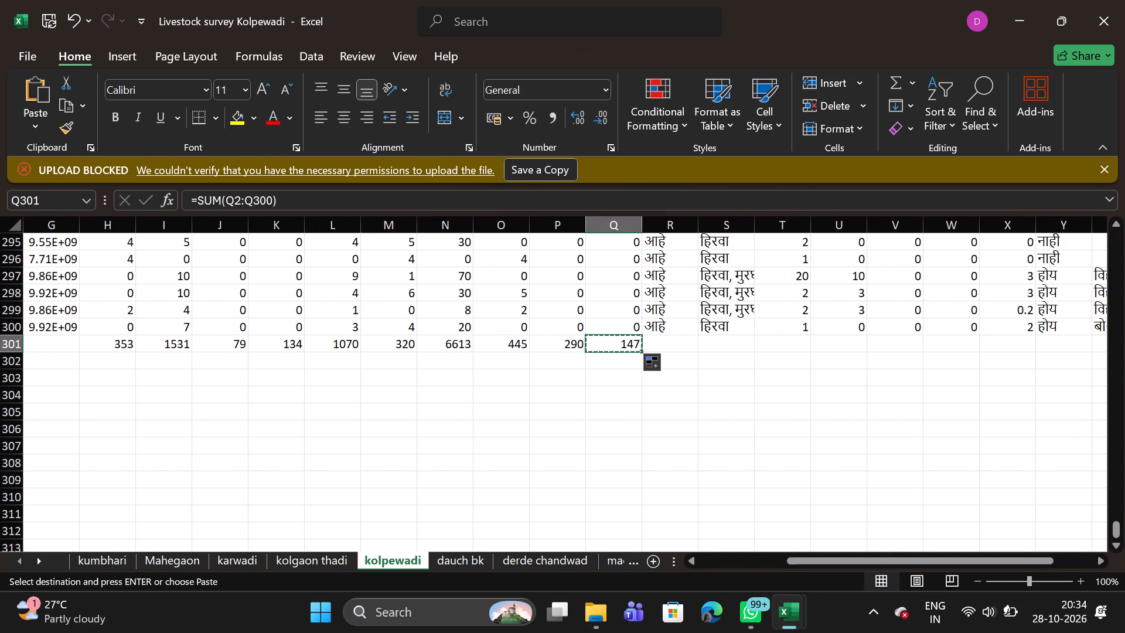
click(770, 350)
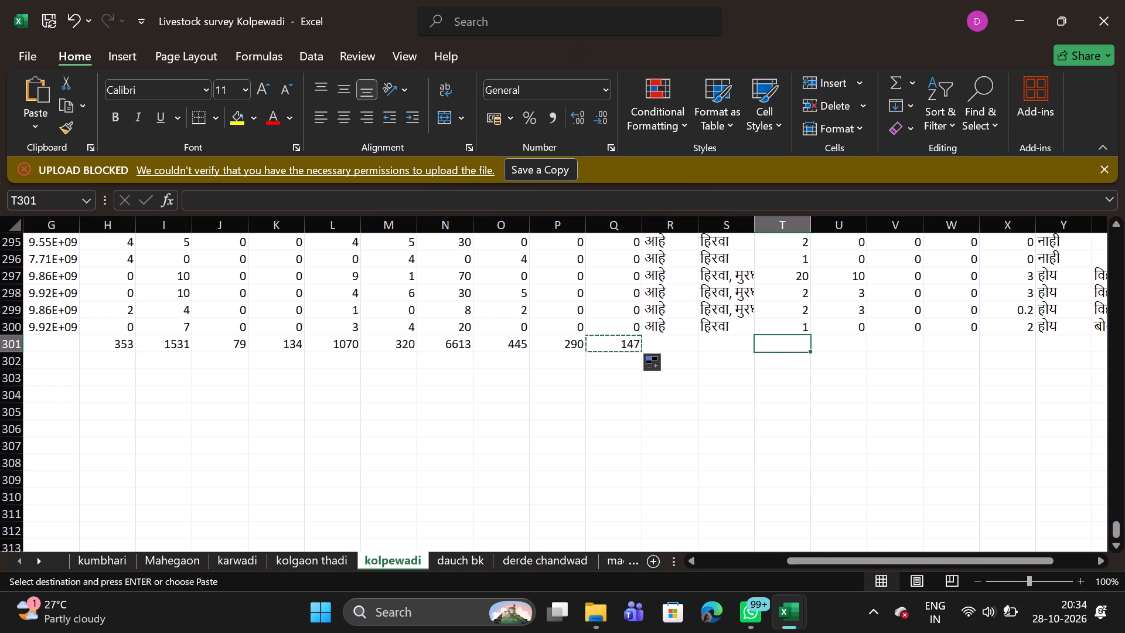
key(ctrl+v)
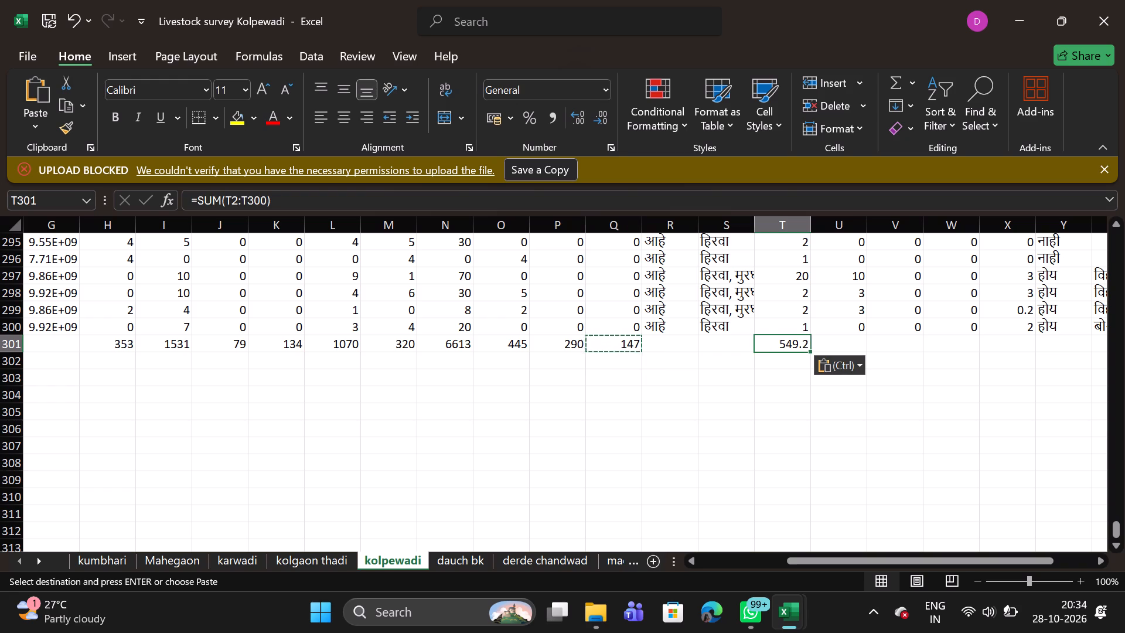
drag(812, 350, 1031, 346)
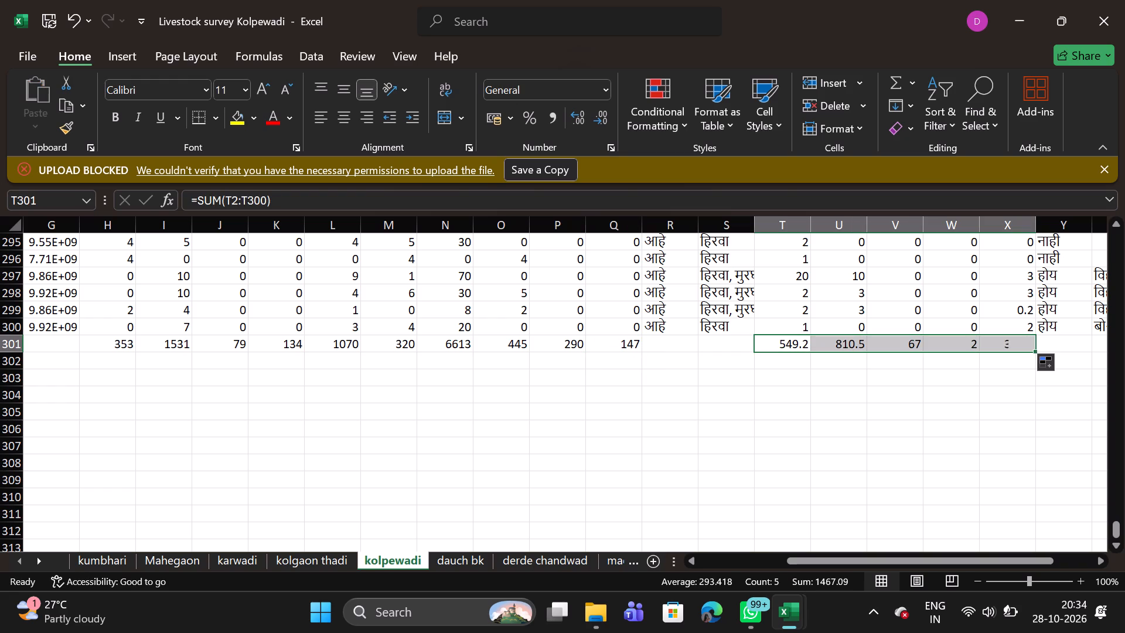
On the kolgaon thadi sheet, enter an AutoSum of H2:H109 in H110 and fill it across row 110 through column Q.
click(307, 564)
click(440, 394)
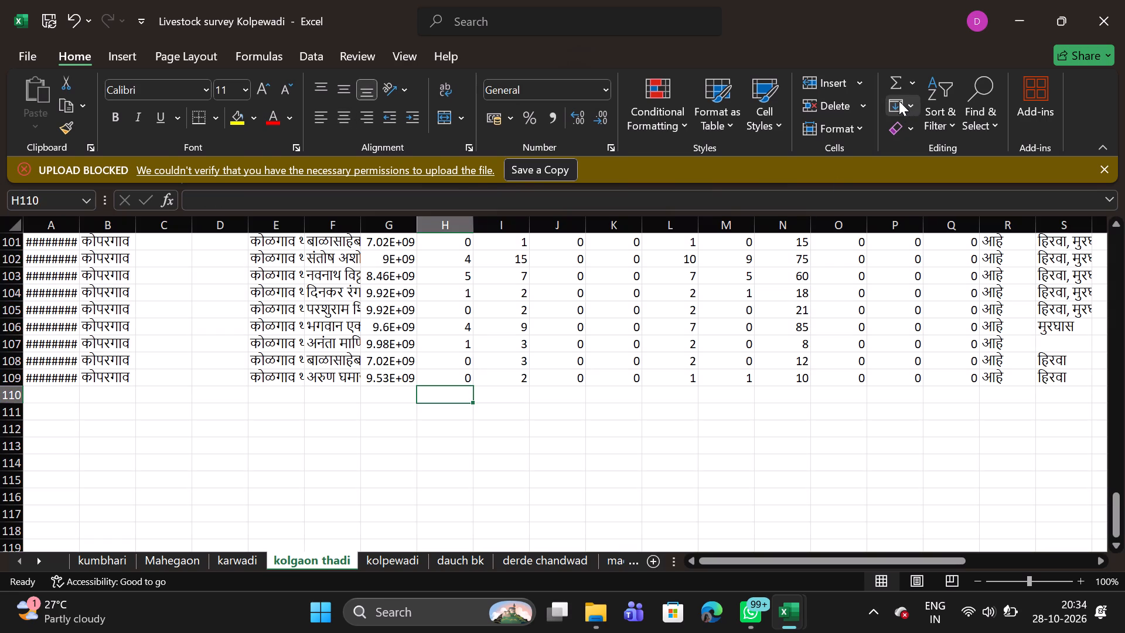
click(901, 85)
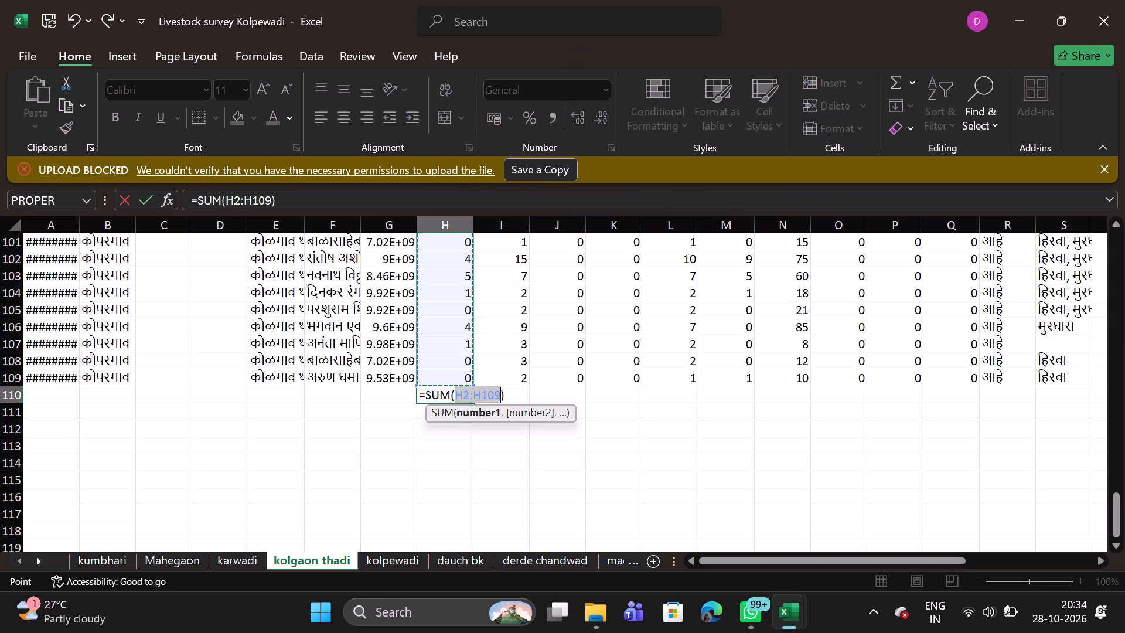
key(Return)
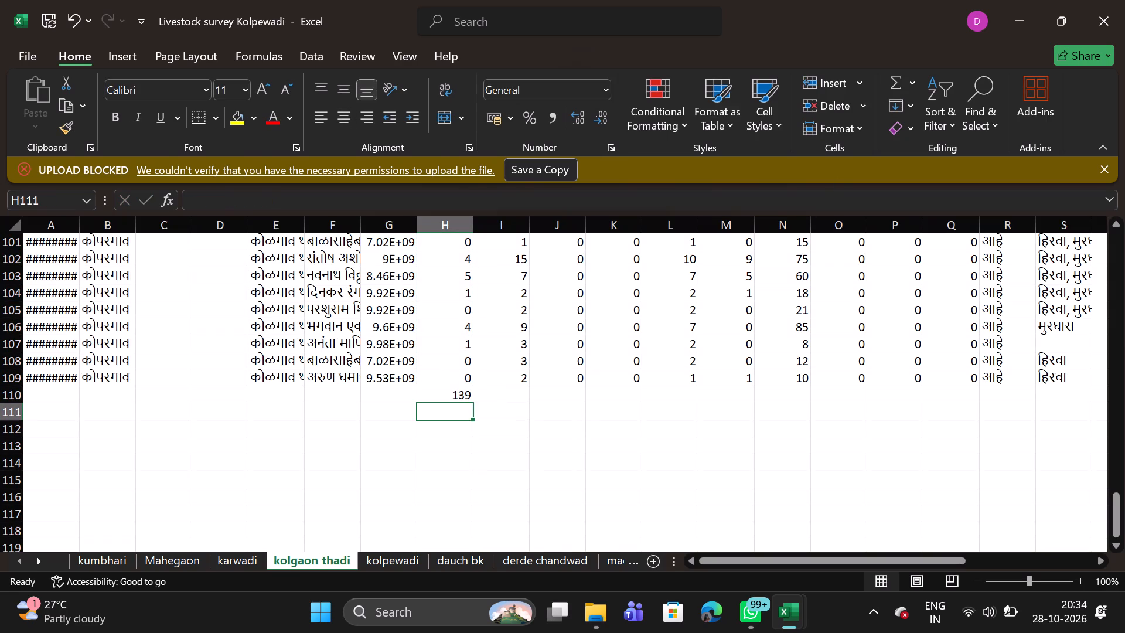
click(446, 389)
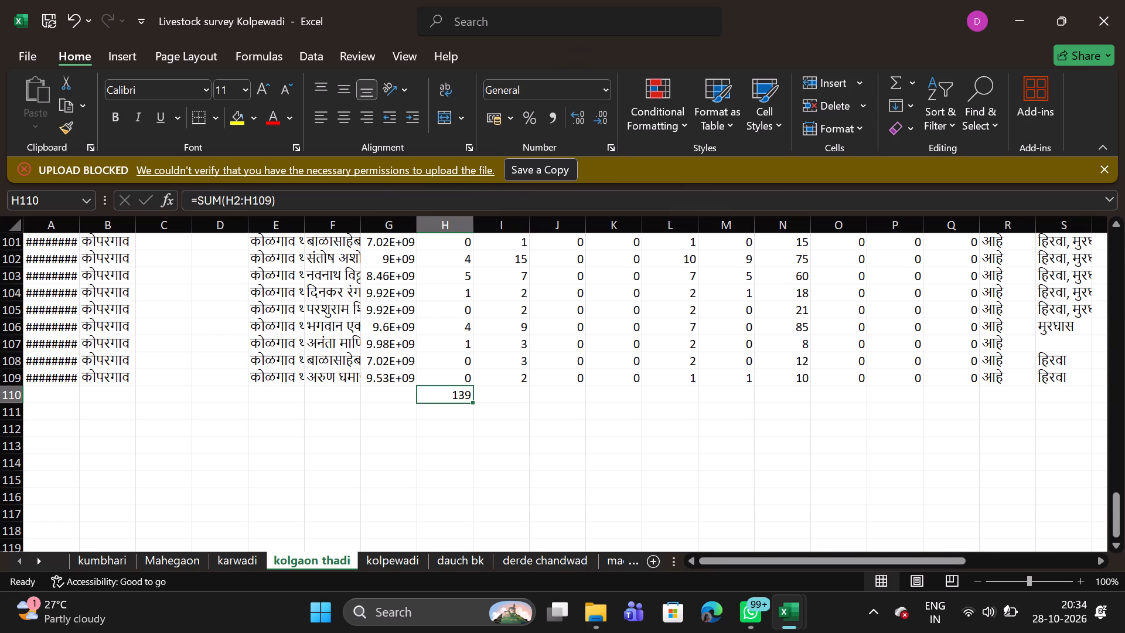
drag(473, 401, 918, 395)
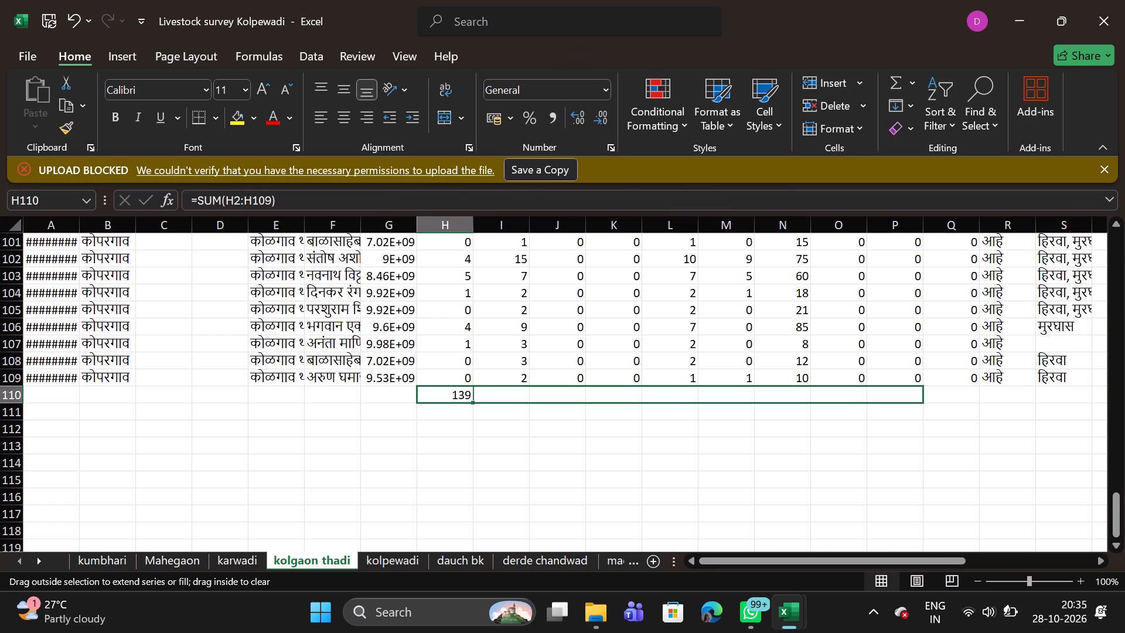
drag(918, 395, 953, 400)
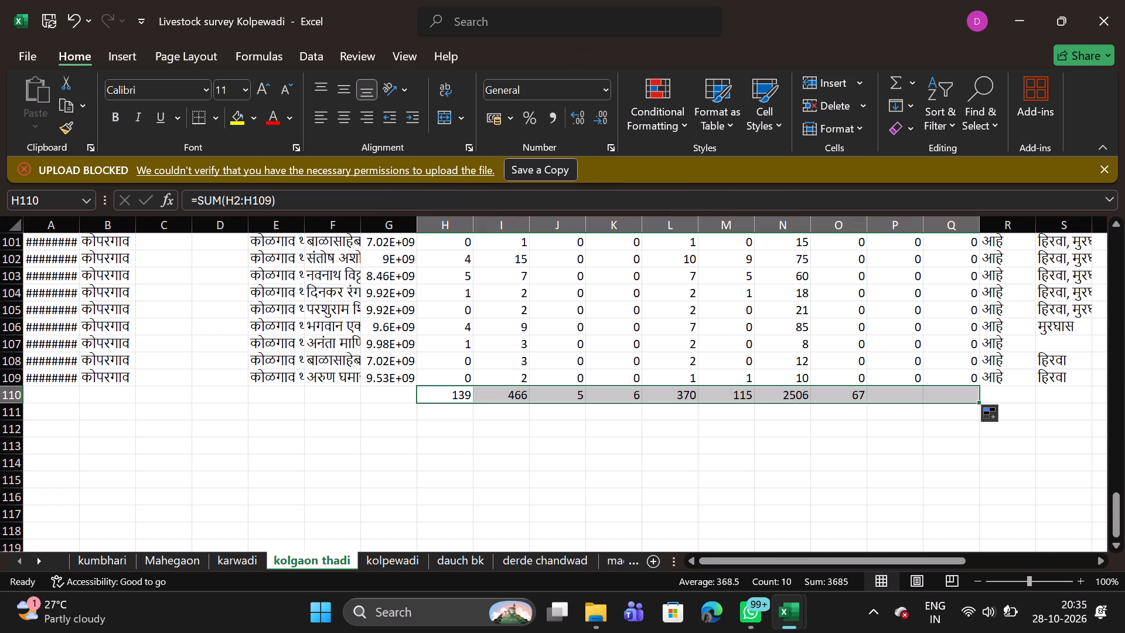
Copy the sum formula from Q110 into T110 on the kolgaon thadi sheet and fill it across through X110.
click(949, 397)
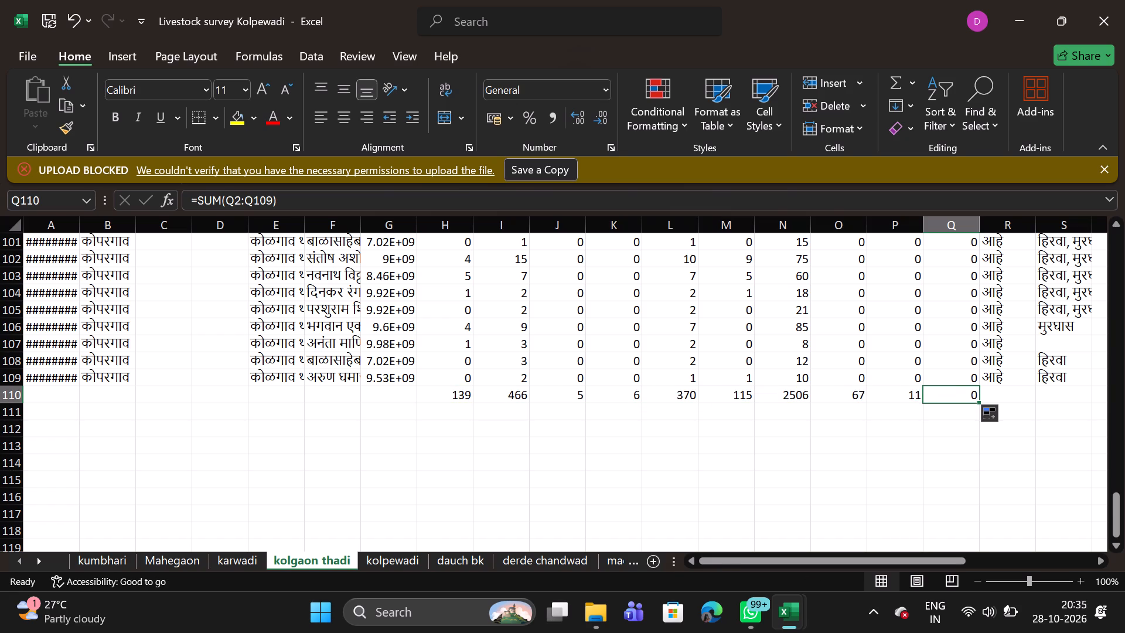
key(ctrl+c)
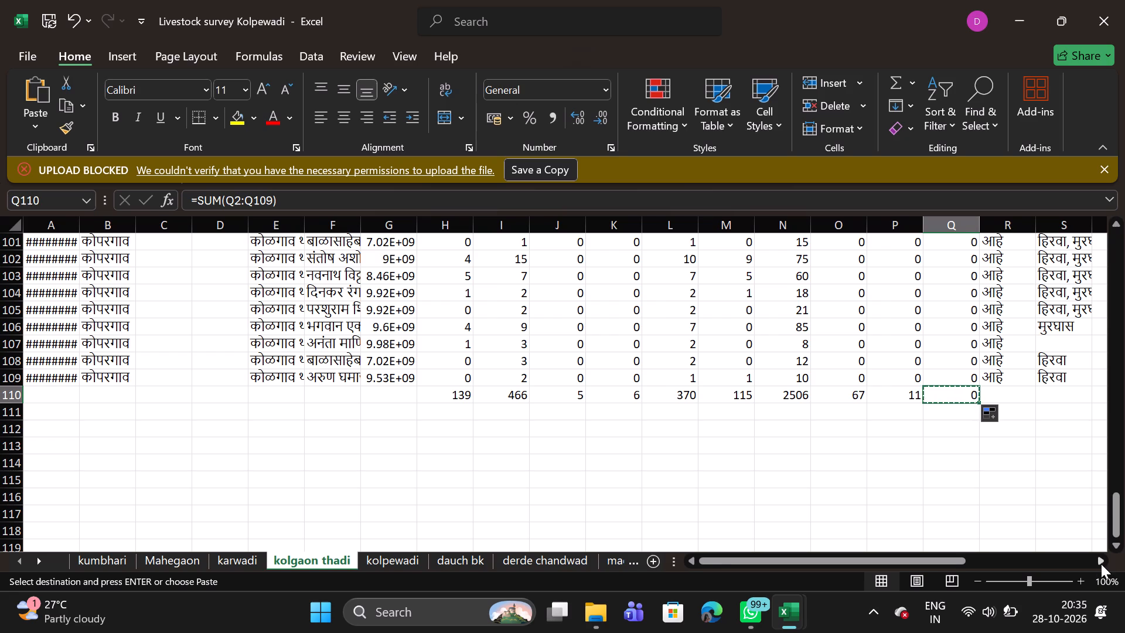
triple_click(1098, 562)
triple_click(1098, 562)
click(1098, 562)
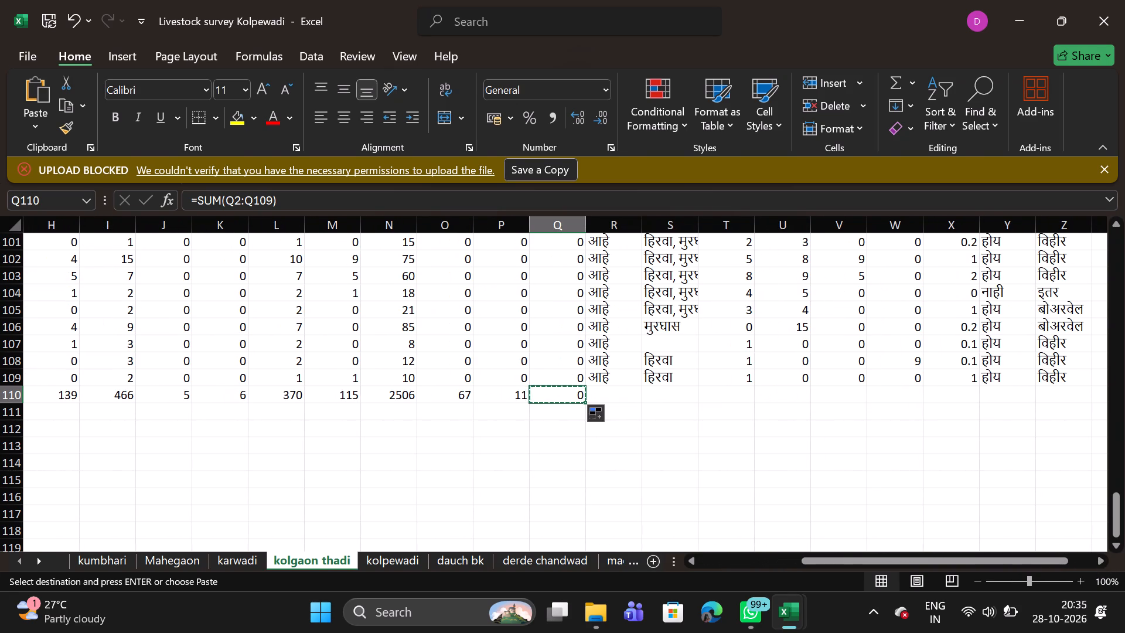
click(736, 394)
key(ctrl+v)
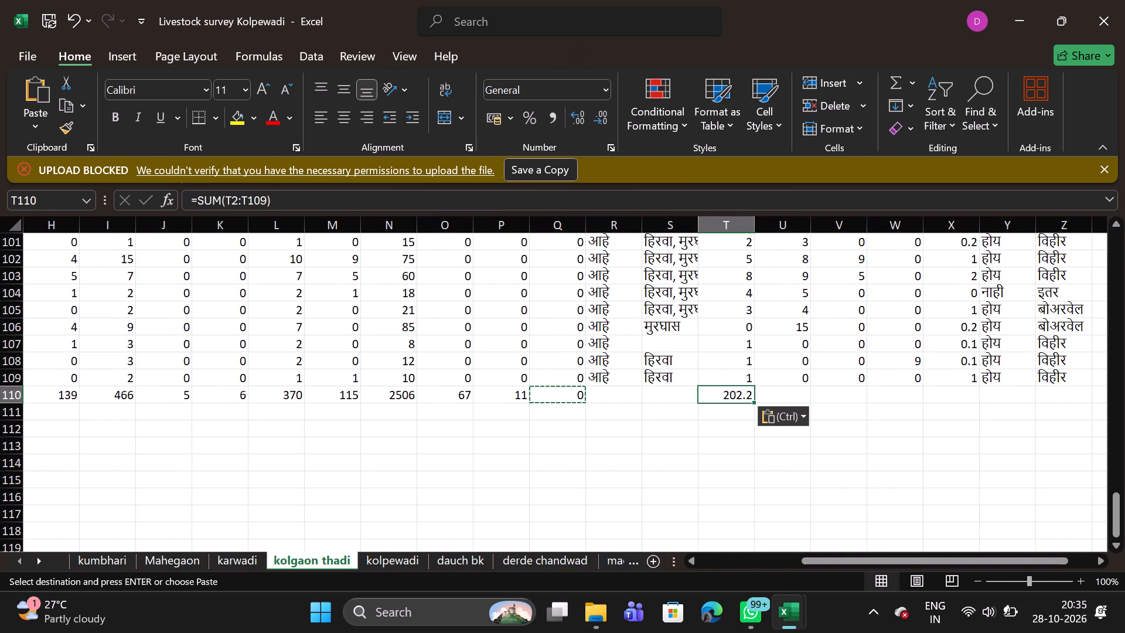
drag(752, 401, 793, 406)
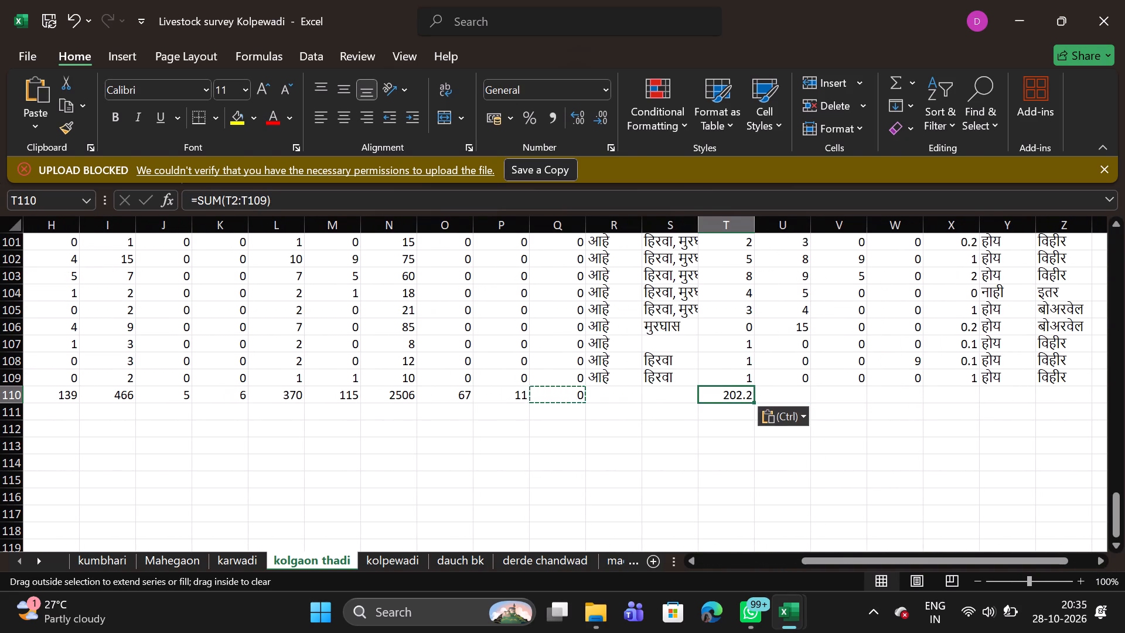
drag(793, 406, 963, 397)
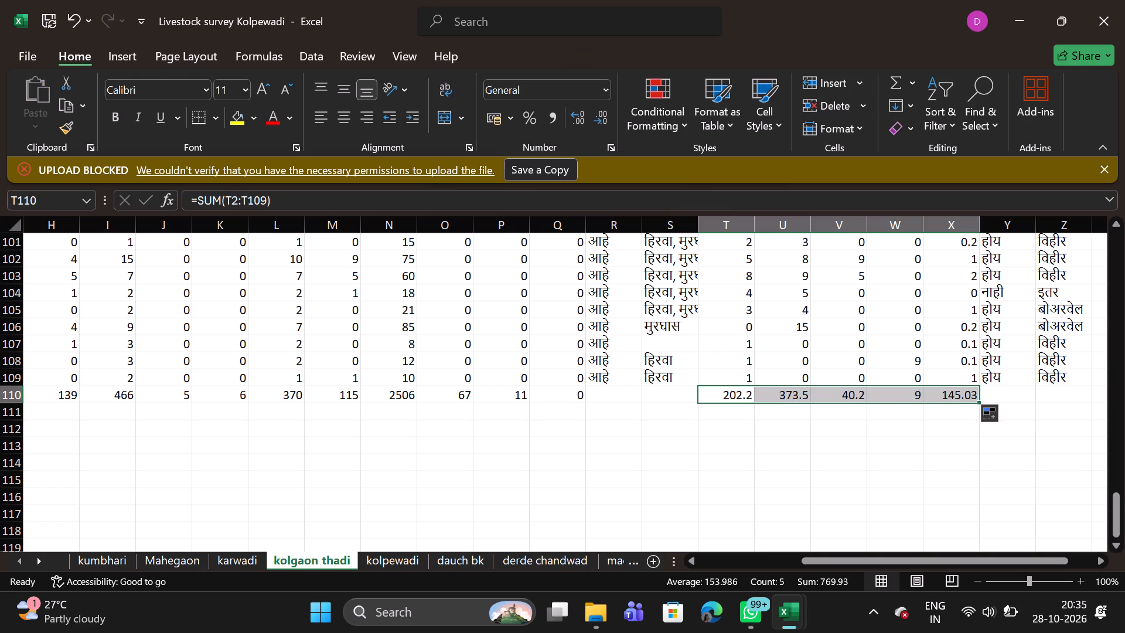
On the karwadi sheet, enter an AutoSum of H2:H207 in H208 and fill it across row 208 through column Q.
click(242, 566)
click(440, 290)
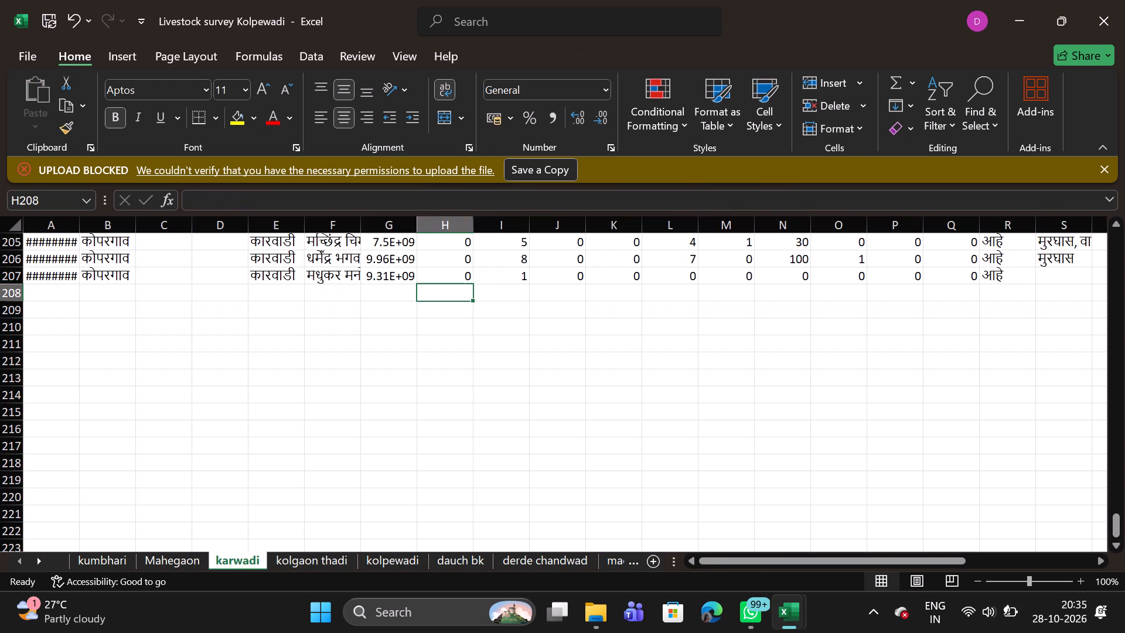
click(891, 79)
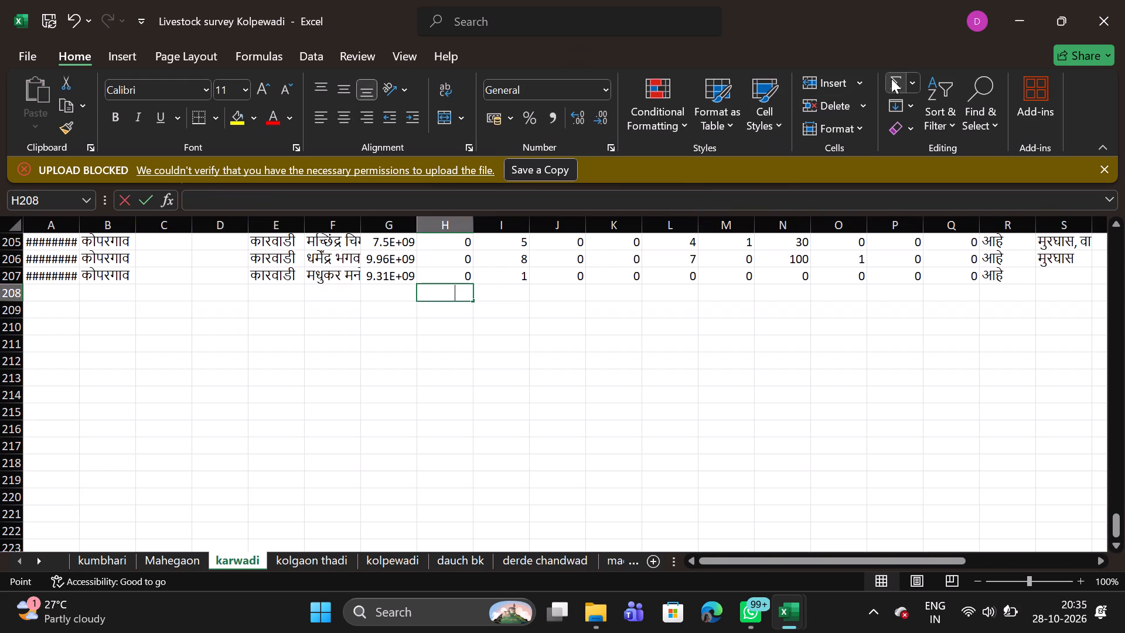
key(Return)
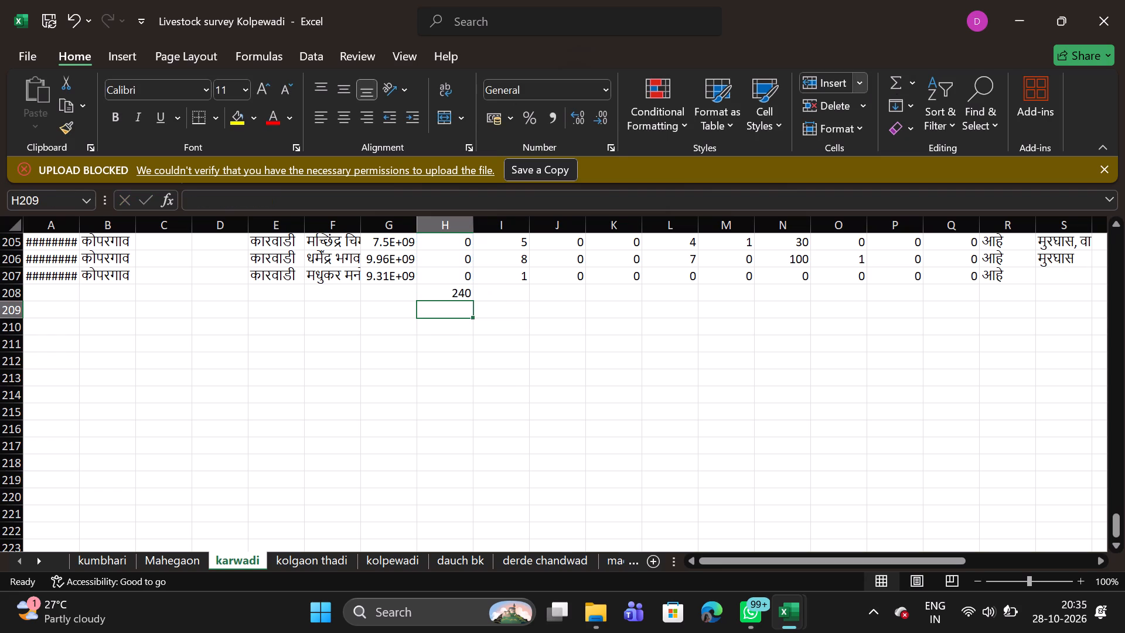
click(448, 291)
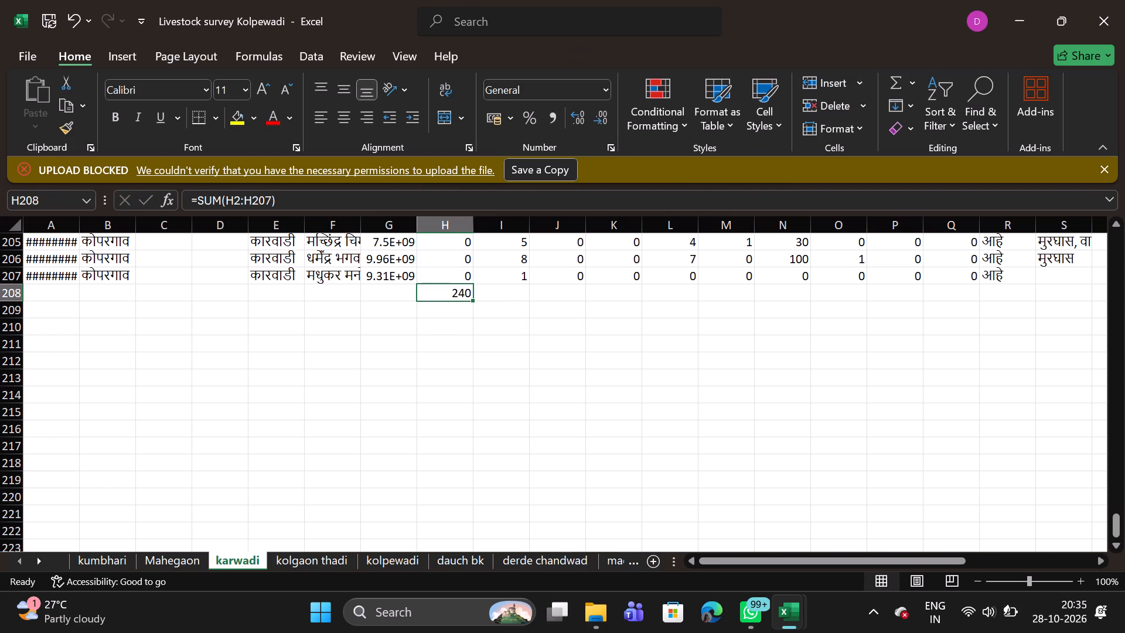
double_click(471, 298)
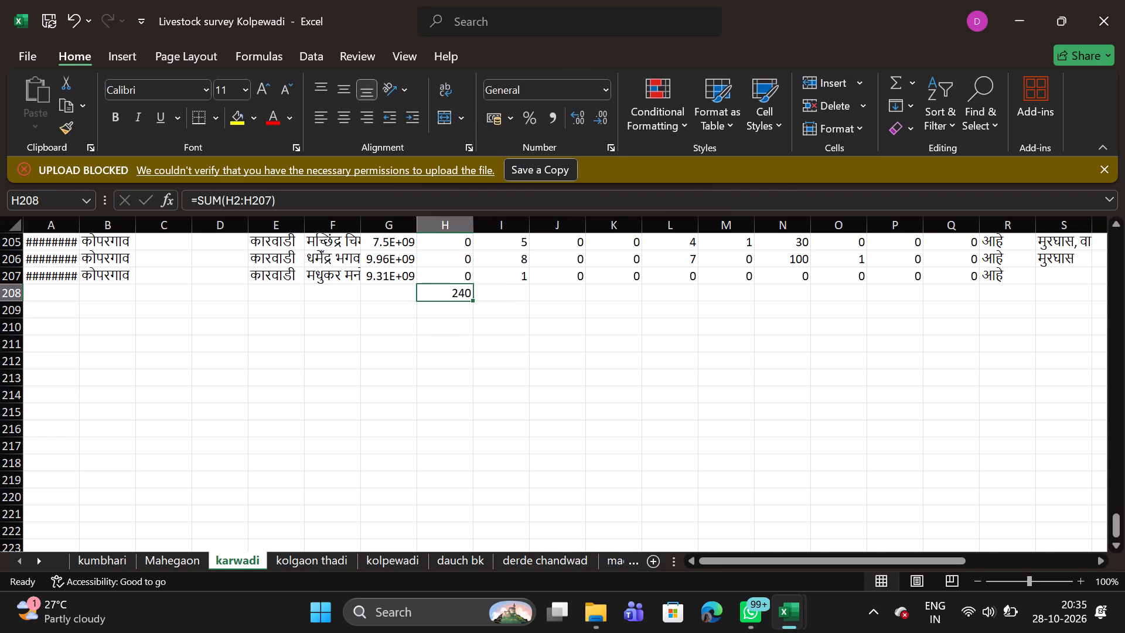
double_click(471, 298)
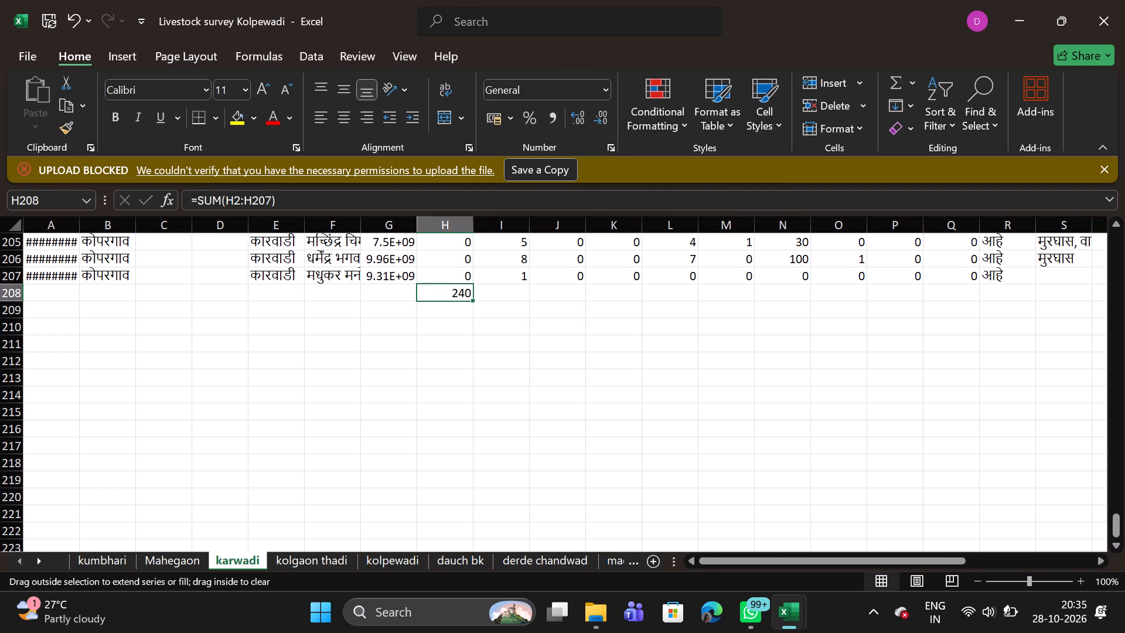
drag(472, 299, 857, 296)
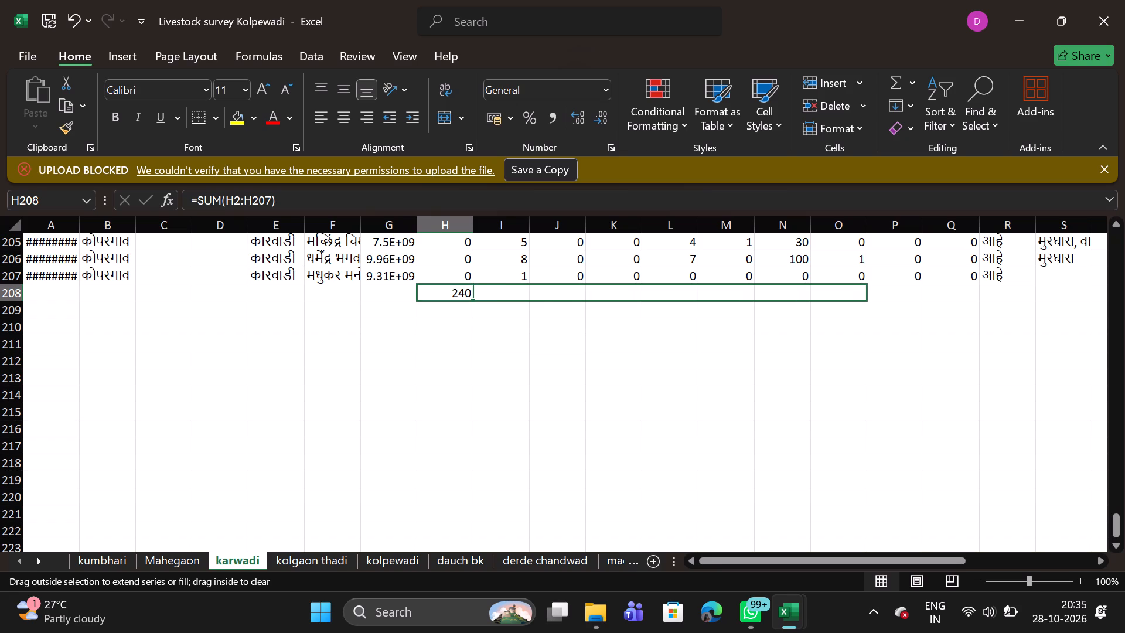
drag(857, 296, 977, 285)
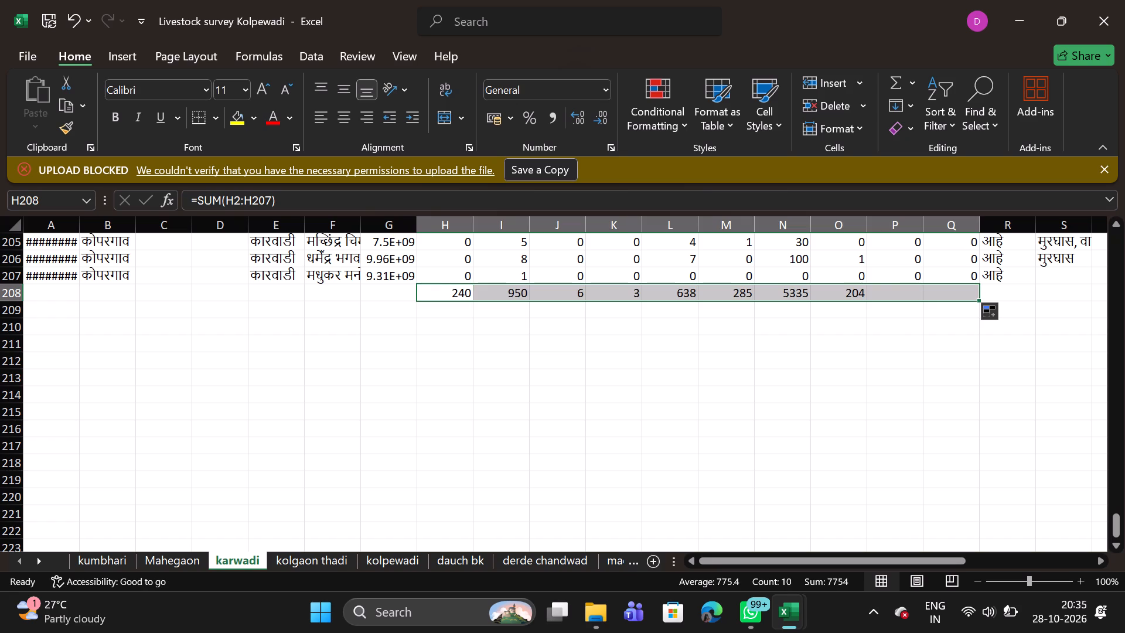
Copy the sum formula from Q208 into T208 on the karwadi sheet and fill it across through X208.
click(959, 294)
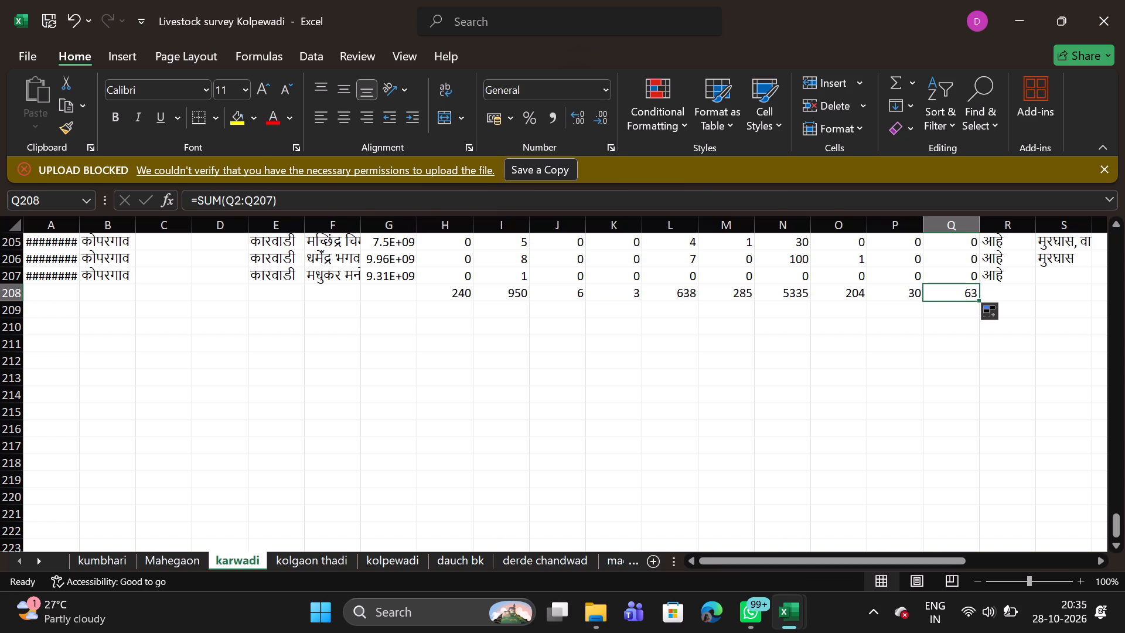
key(ctrl+c)
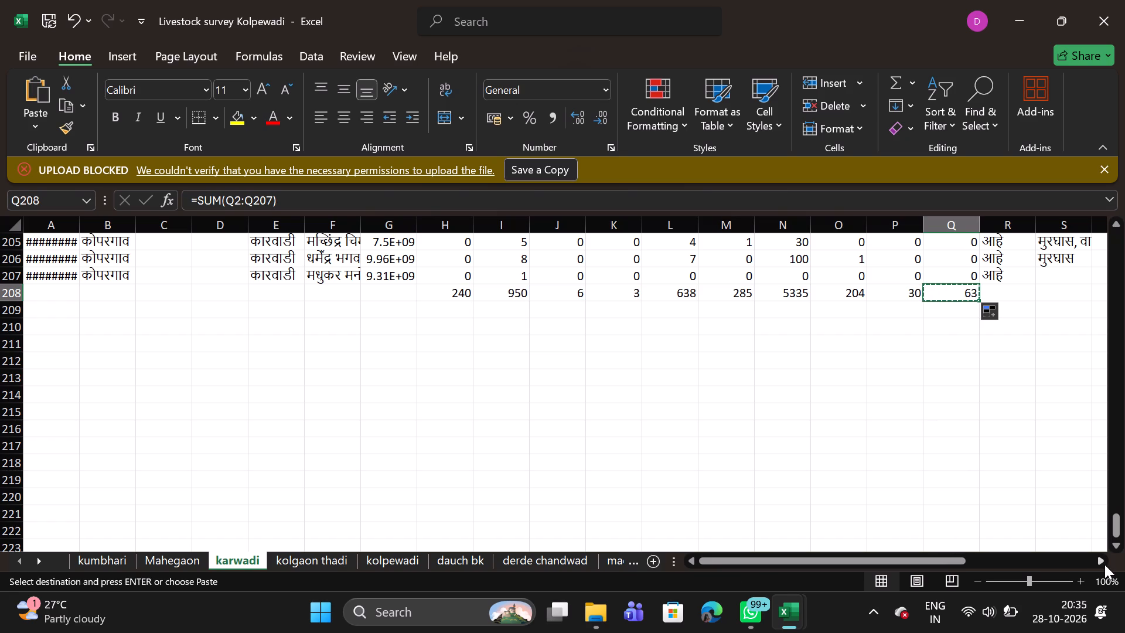
triple_click(1098, 562)
triple_click(1098, 562)
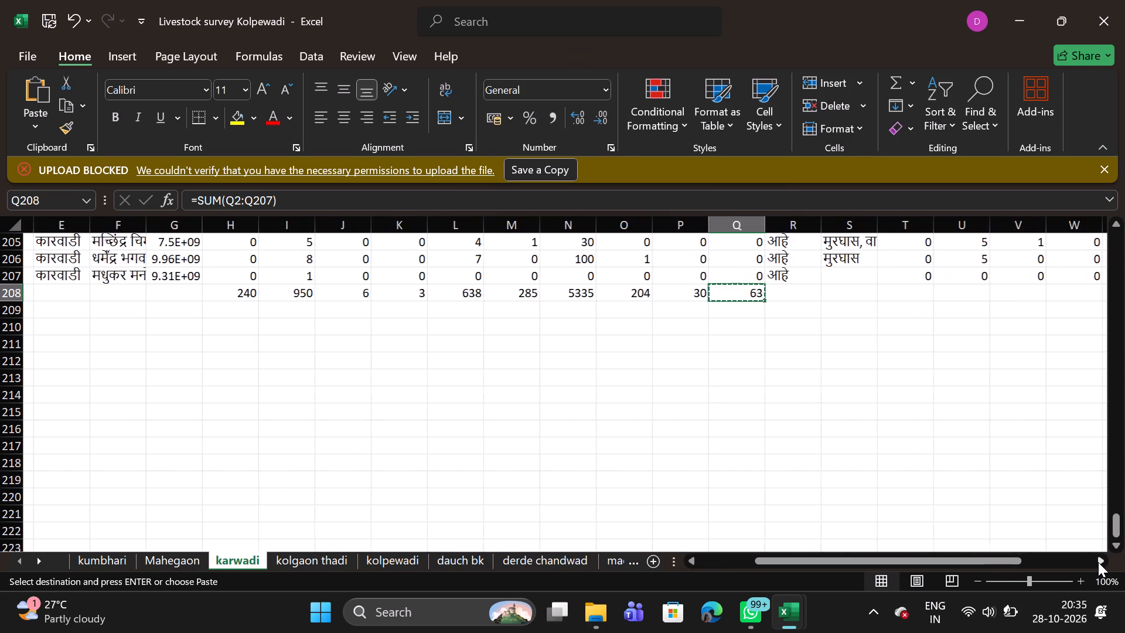
click(1098, 562)
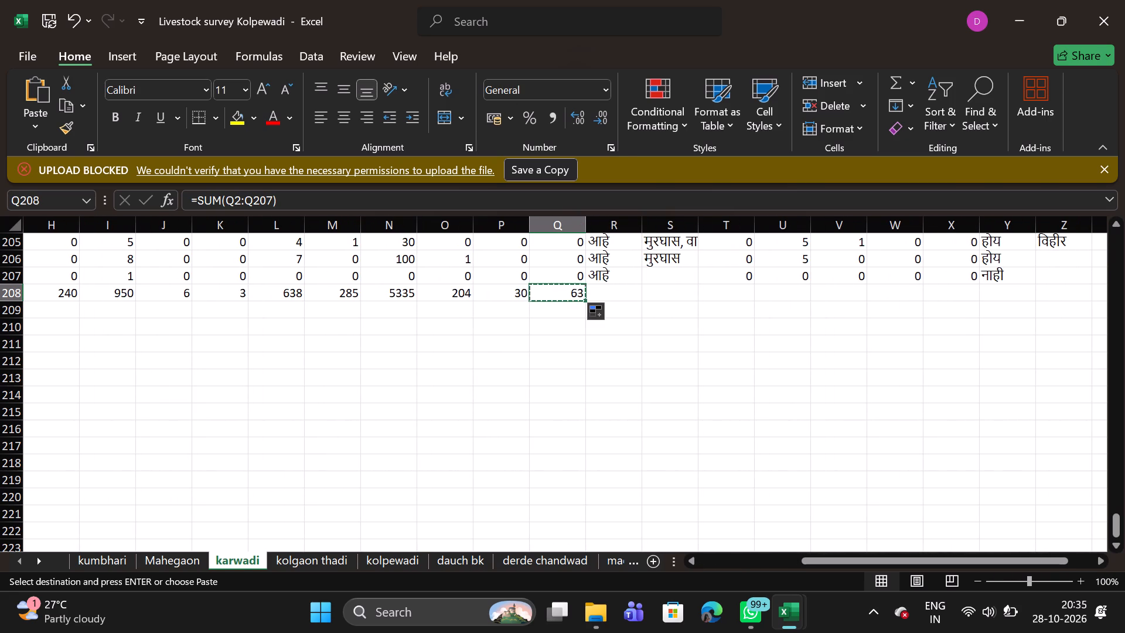
click(724, 292)
key(ctrl+v)
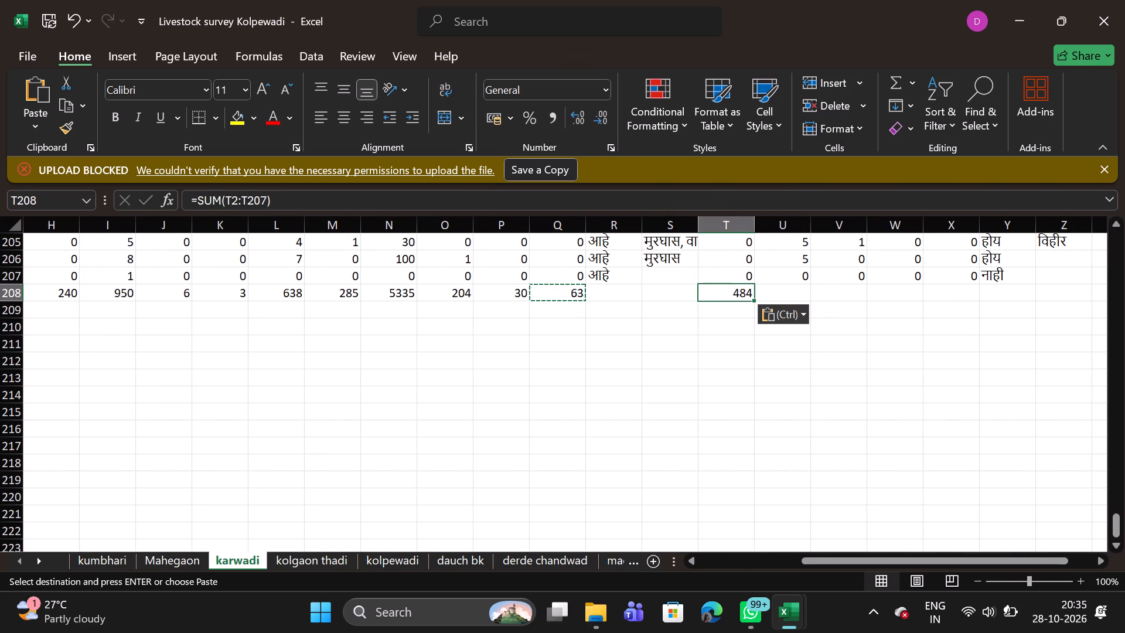
click(752, 298)
drag(752, 298, 931, 294)
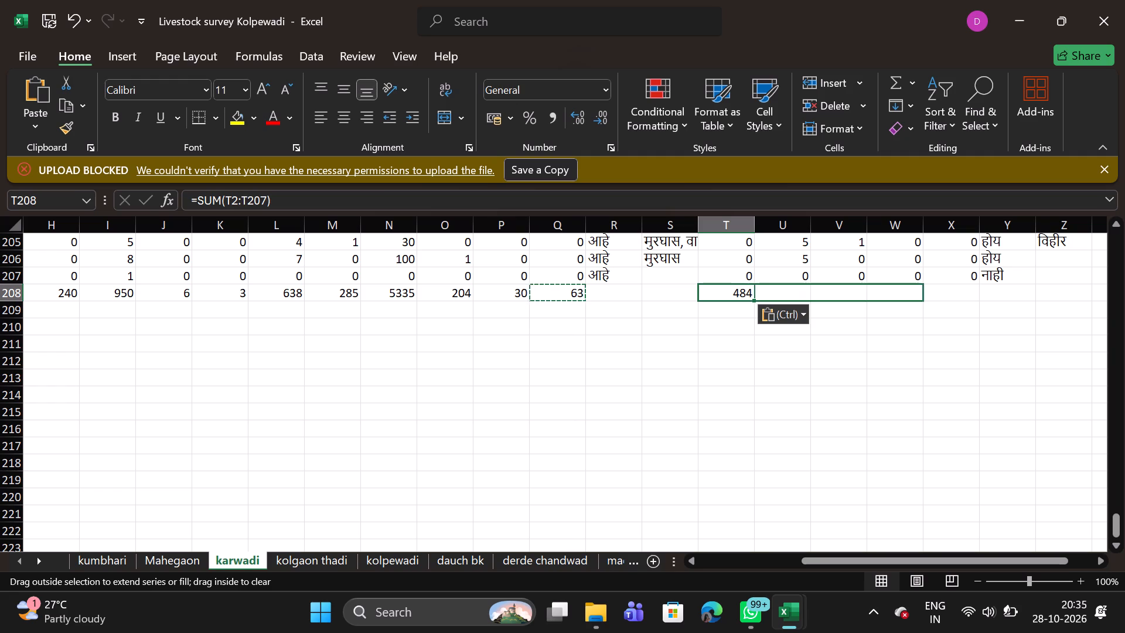
drag(931, 294, 965, 295)
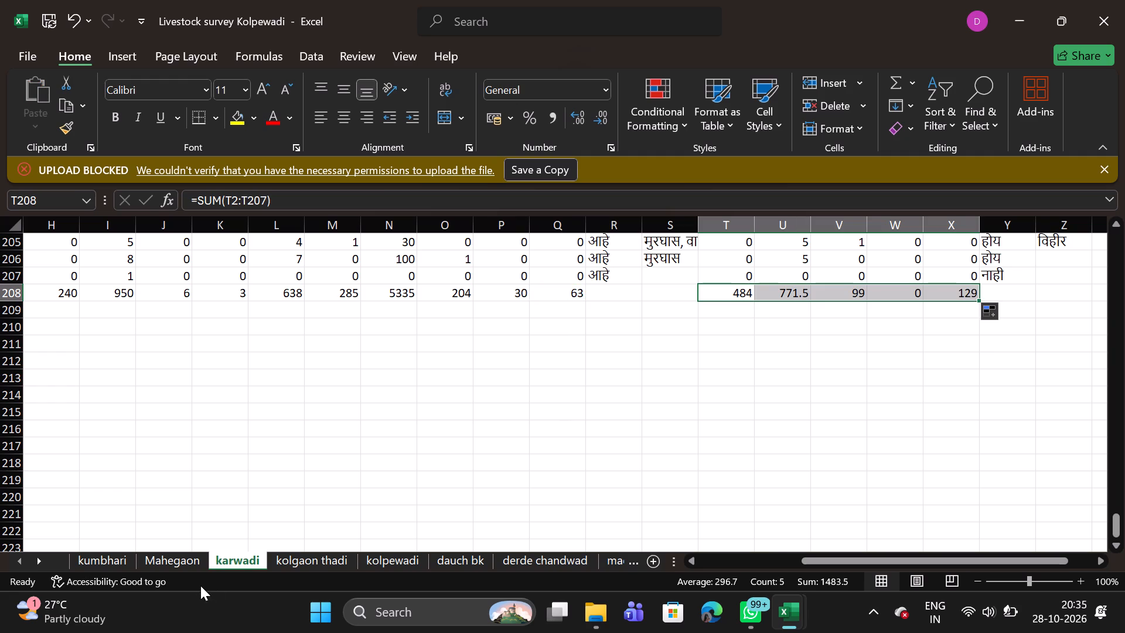
On the Mahegaon sheet, enter an AutoSum of H225:H284 in H285 and fill it across row 285 through column Q.
click(178, 556)
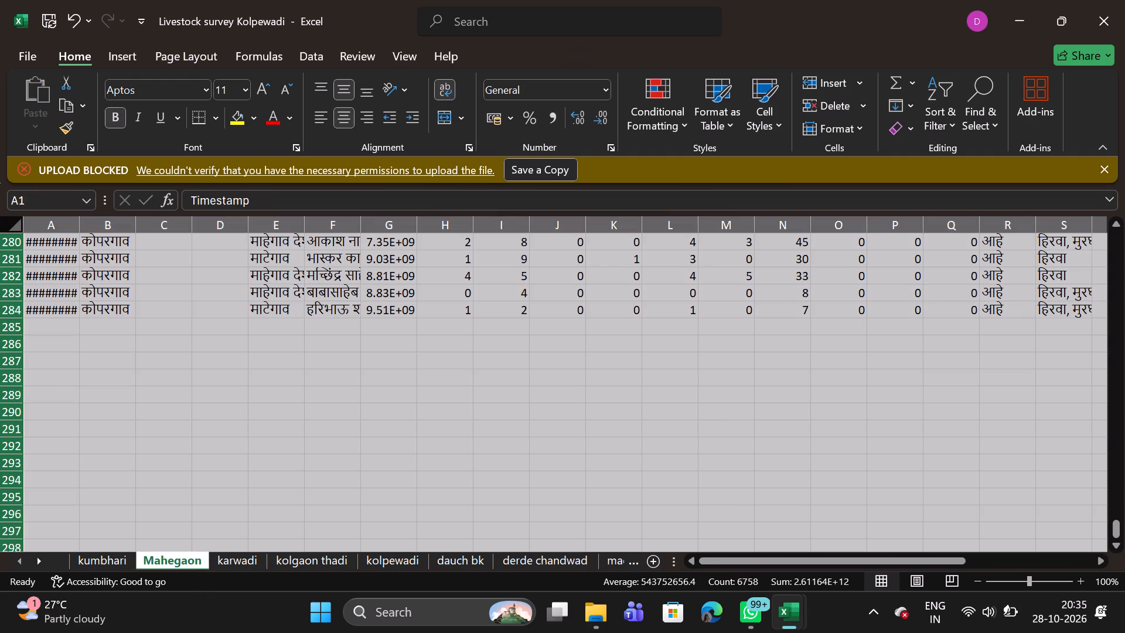
click(438, 322)
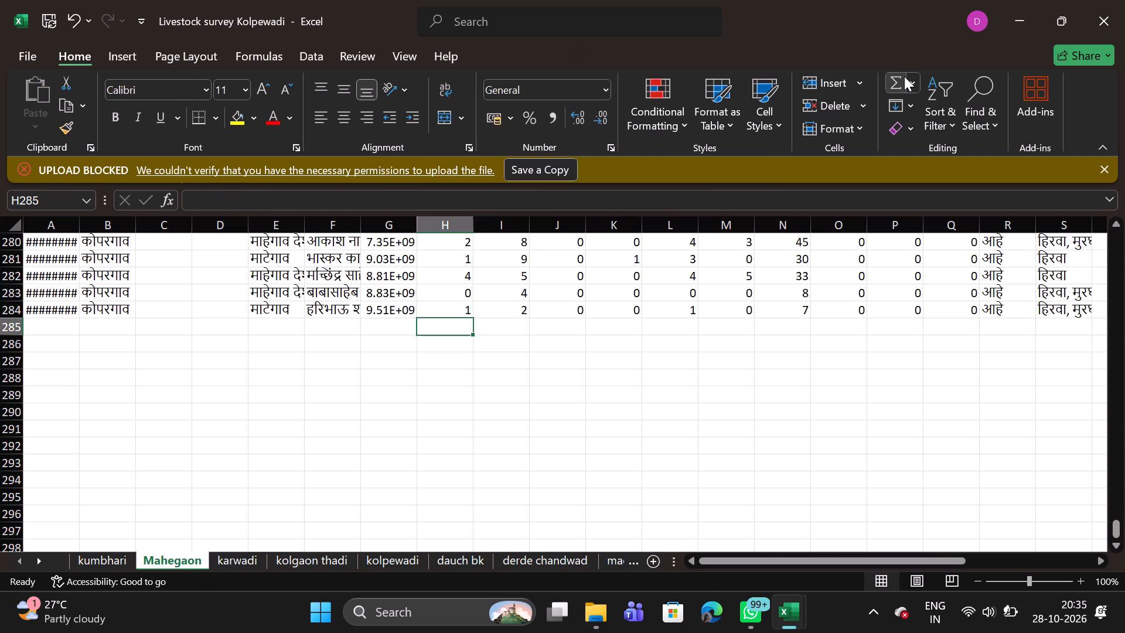
click(904, 77)
key(Return)
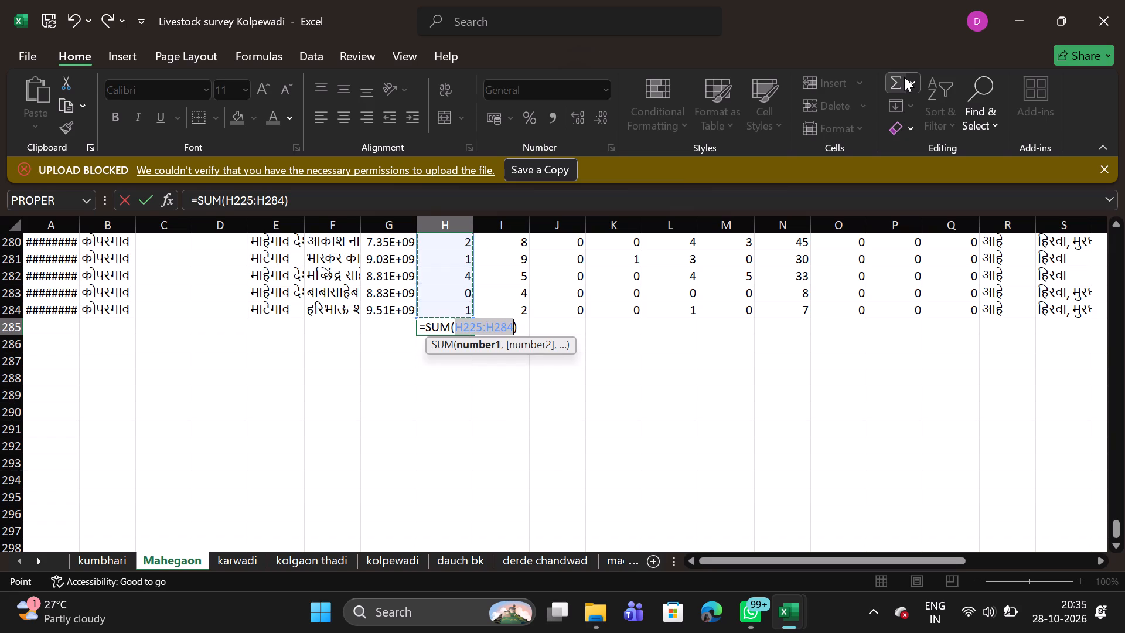
click(450, 331)
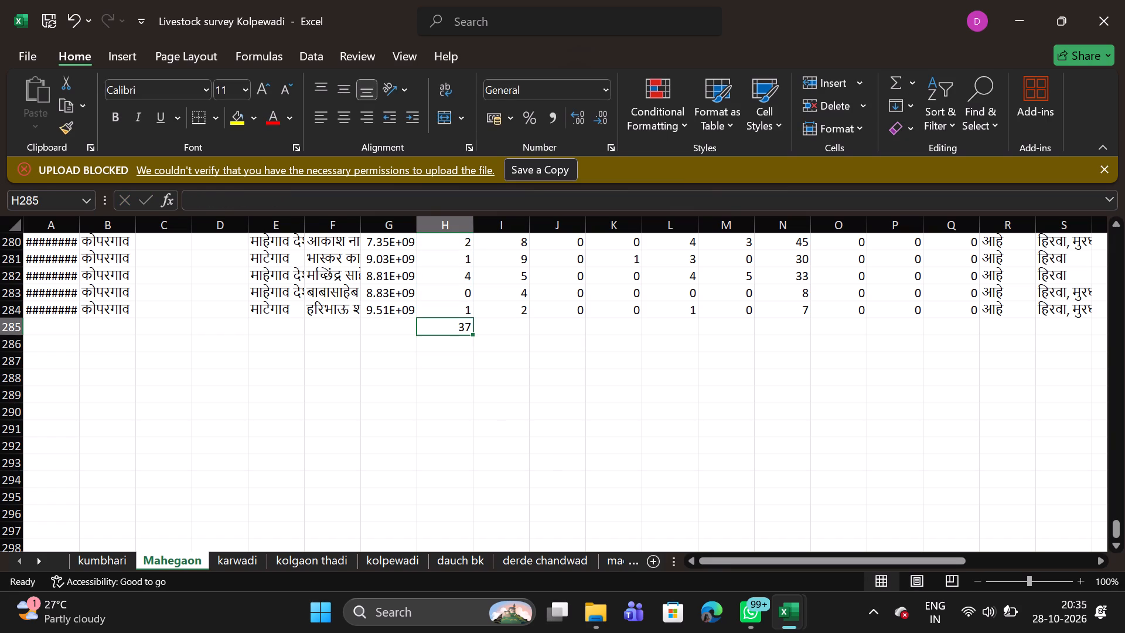
drag(473, 336, 475, 336)
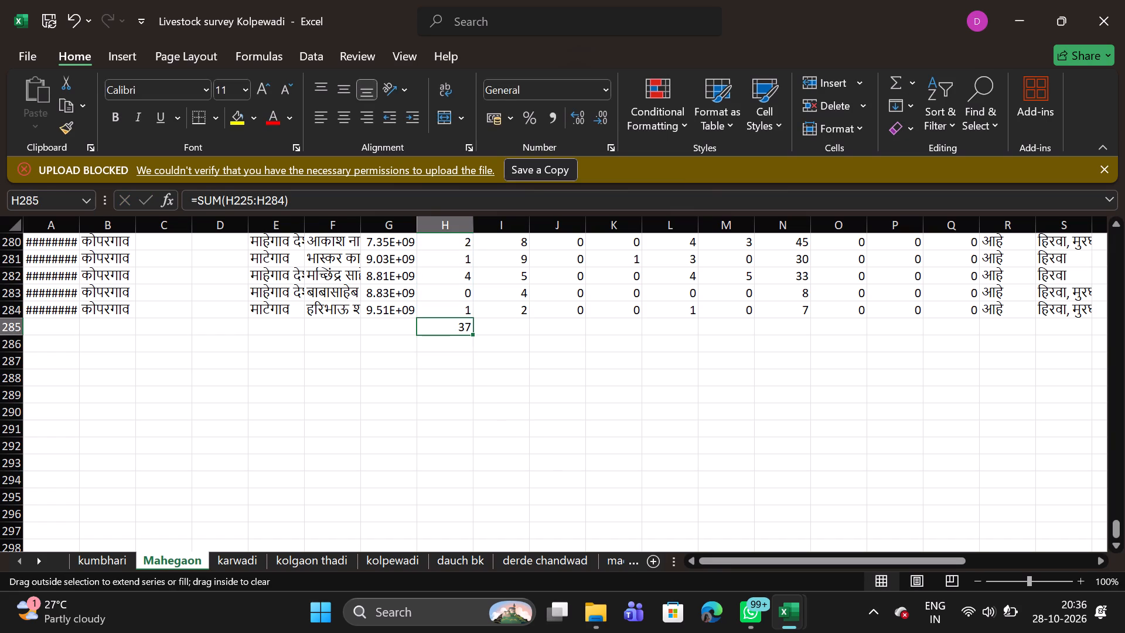
drag(475, 336, 949, 328)
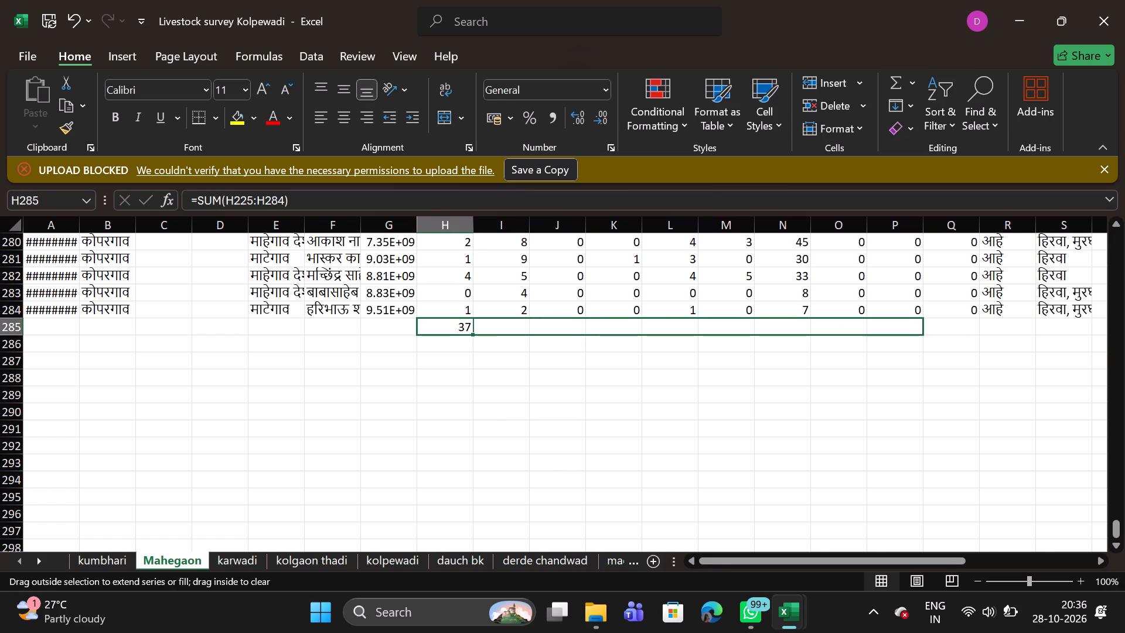
drag(949, 328, 1007, 332)
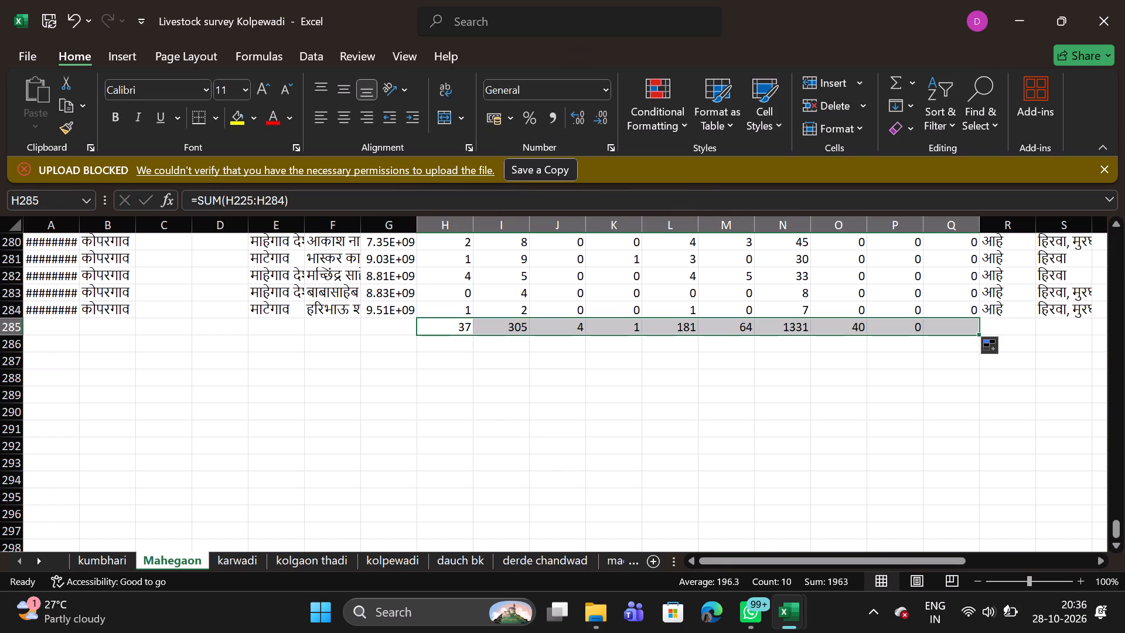
Copy the sum formula from Q285 into T285 on the Mahegaon sheet and fill it across through X285.
click(963, 333)
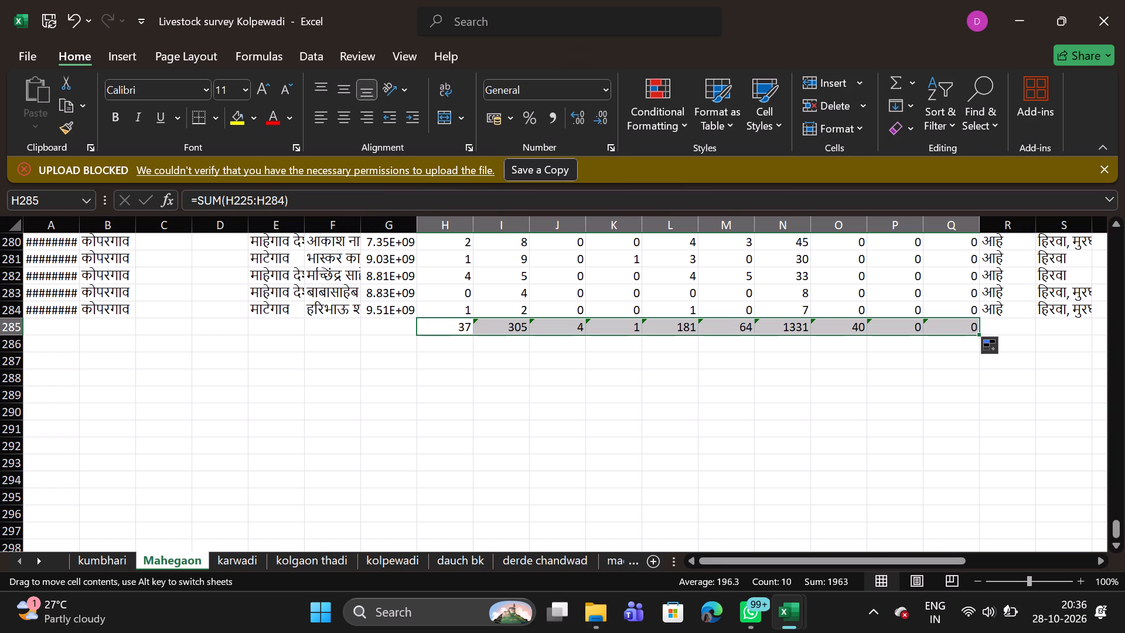
click(960, 326)
key(ctrl+c)
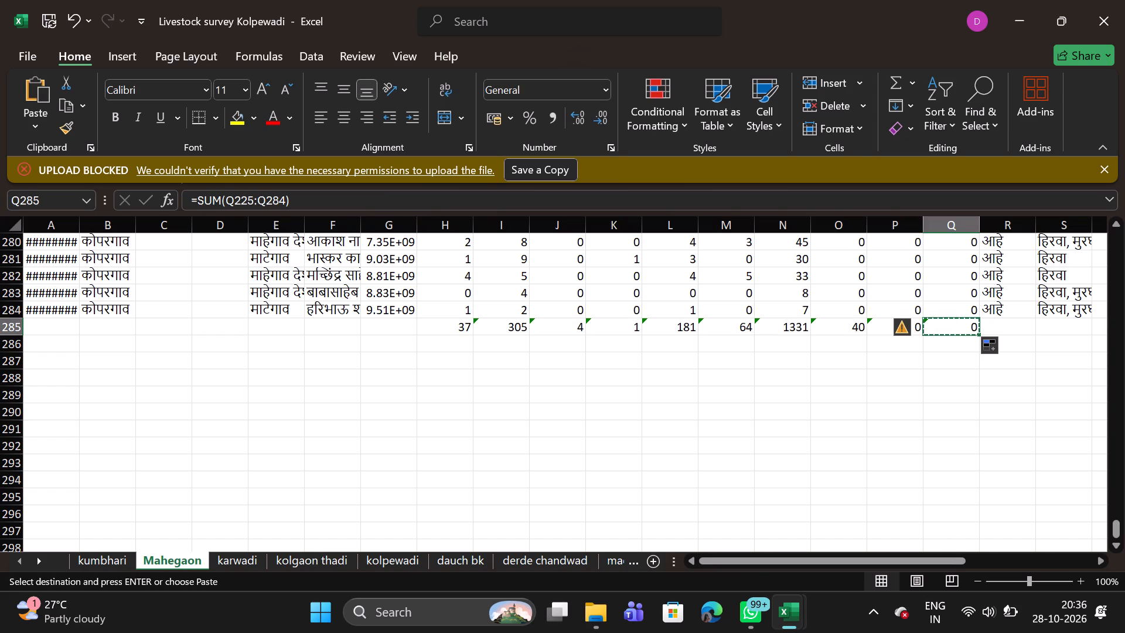
triple_click(1098, 564)
double_click(1098, 564)
double_click(1098, 564)
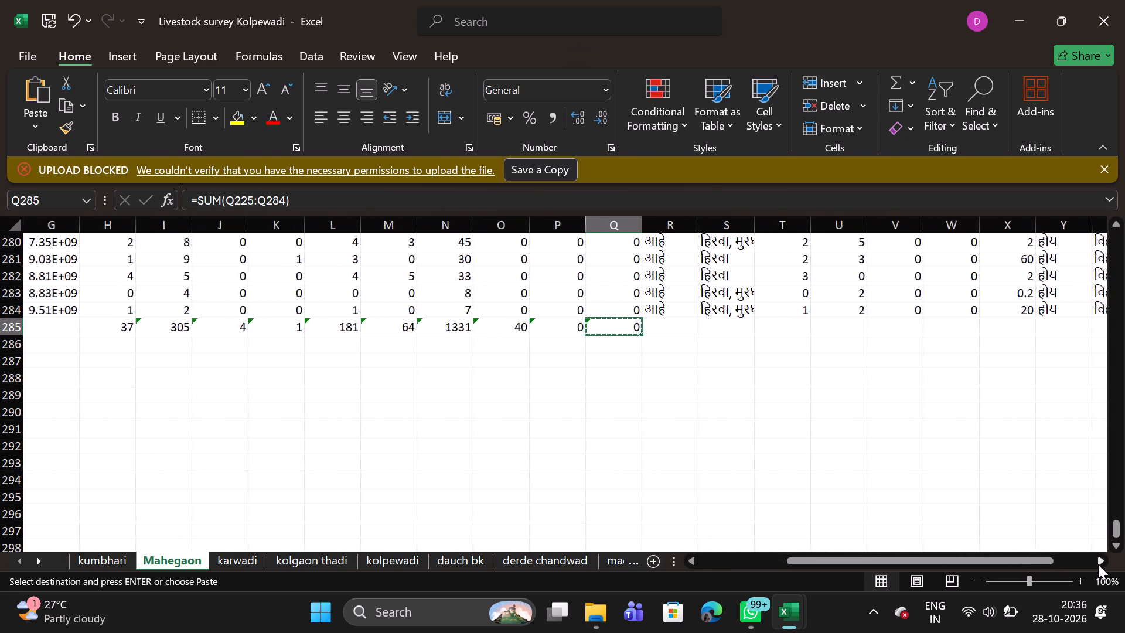
click(730, 322)
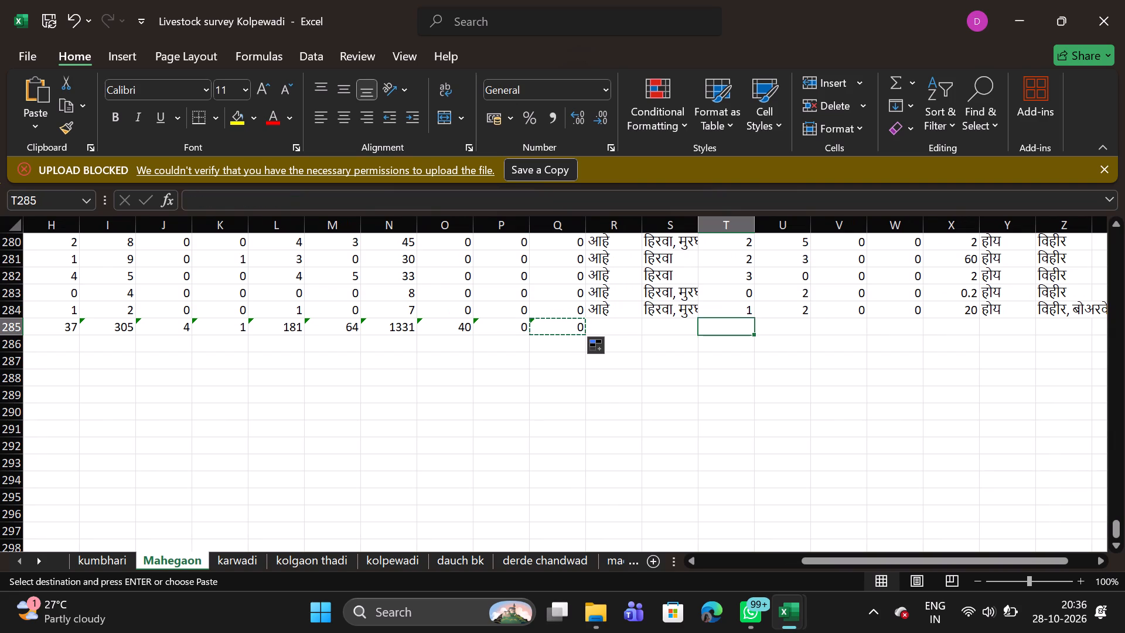
key(ctrl+v)
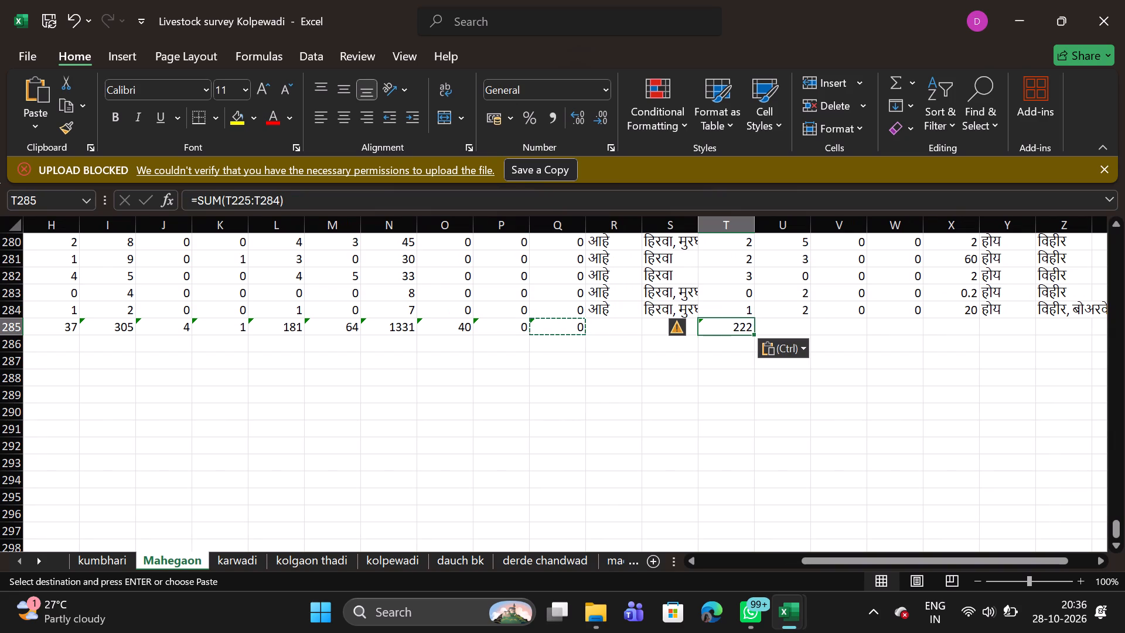
drag(753, 333, 956, 334)
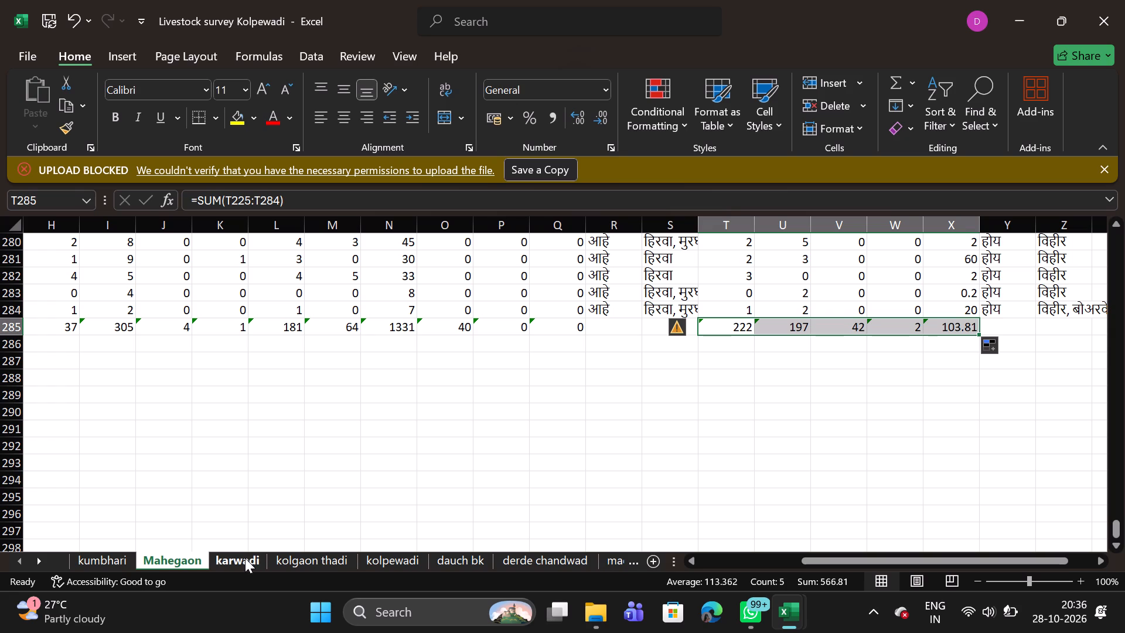
On the kumbhari sheet, enter an AutoSum of H2:H242 in H243 and fill it across row 243 through column Q.
click(107, 561)
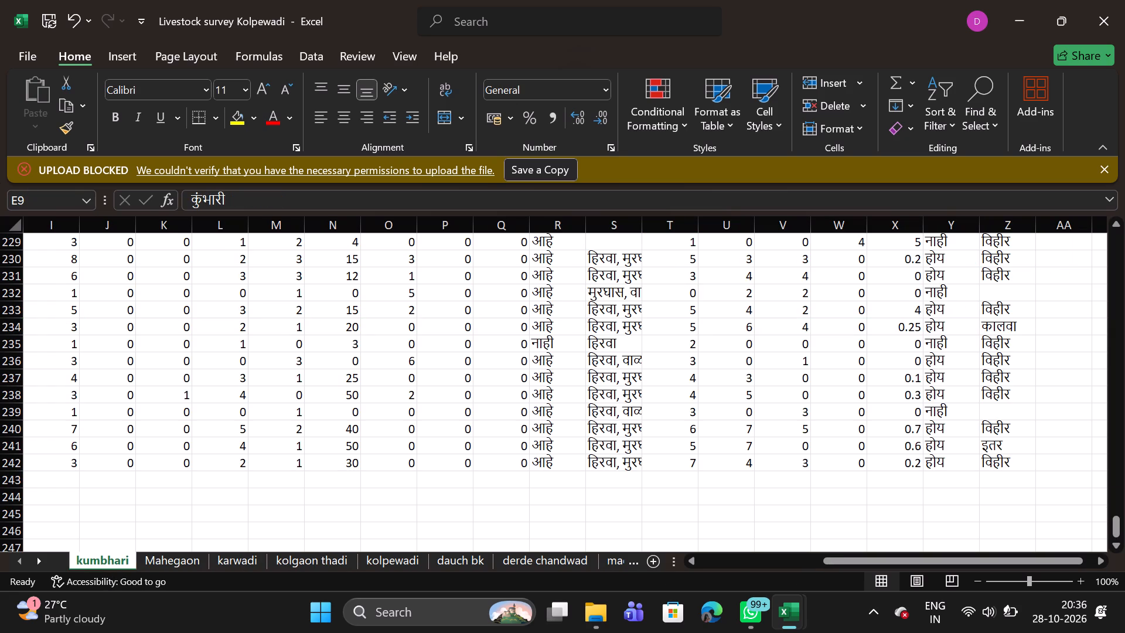
triple_click(696, 563)
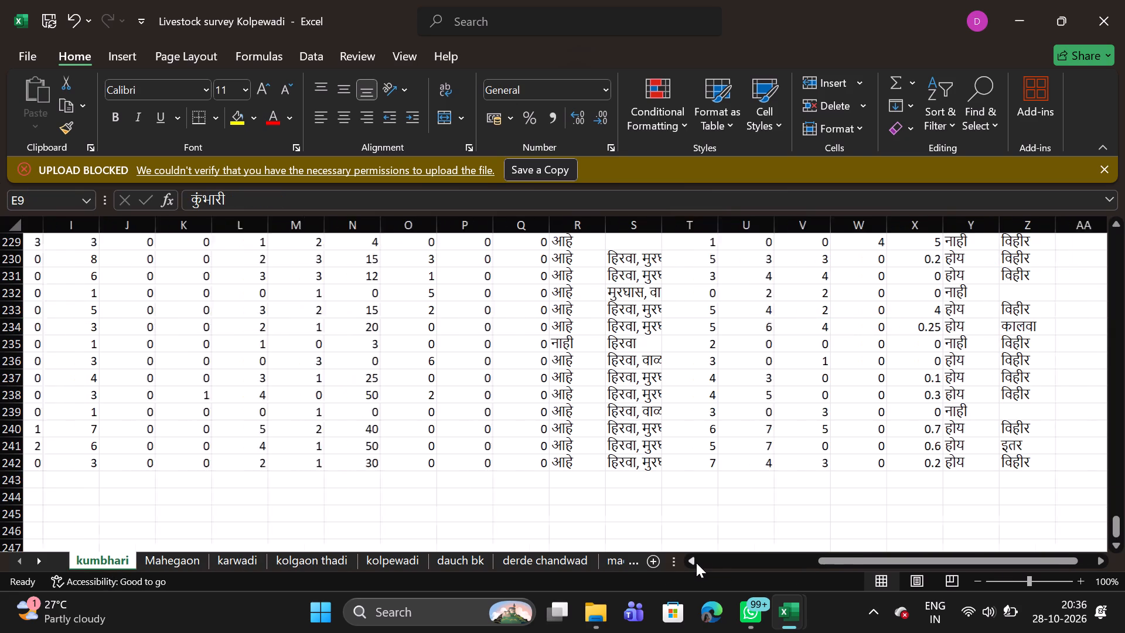
triple_click(696, 563)
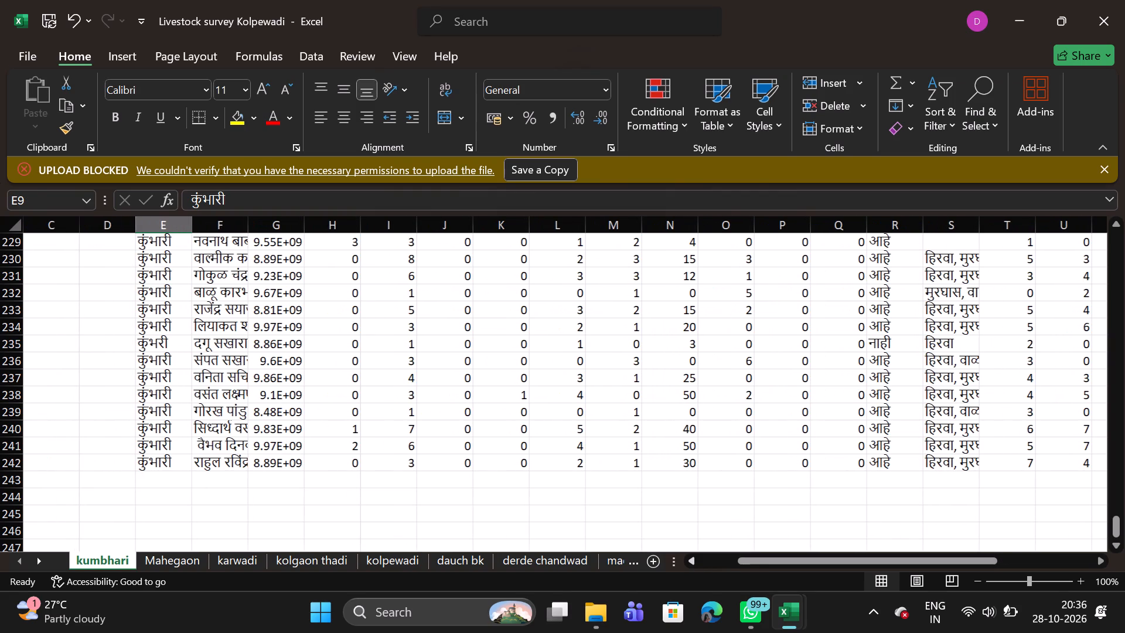
click(331, 477)
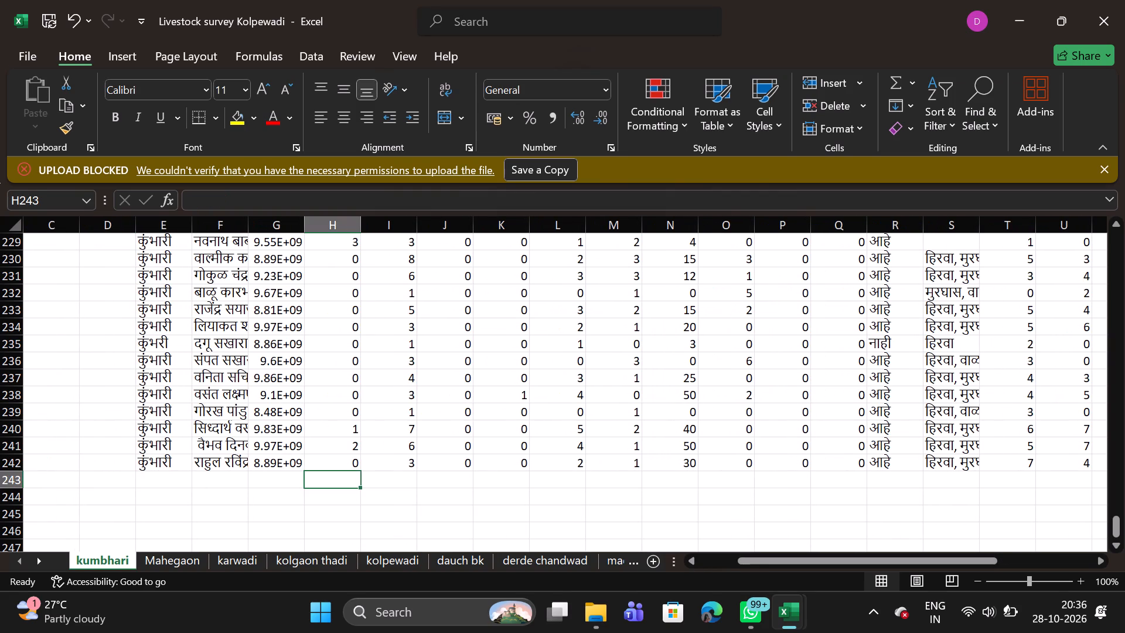
click(900, 86)
key(Return)
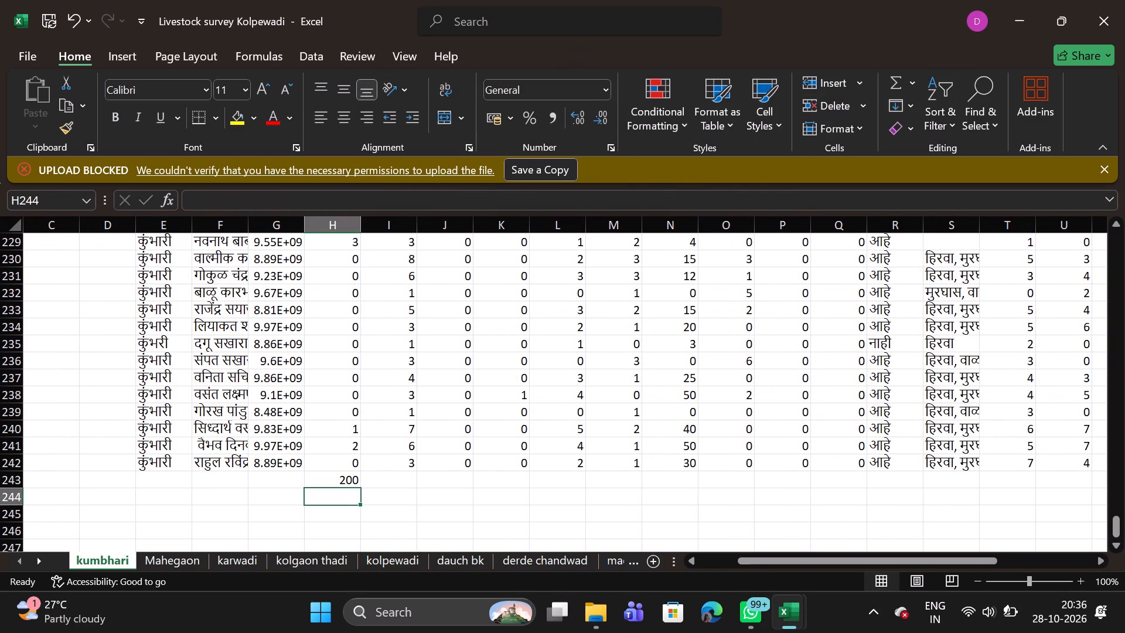
click(336, 484)
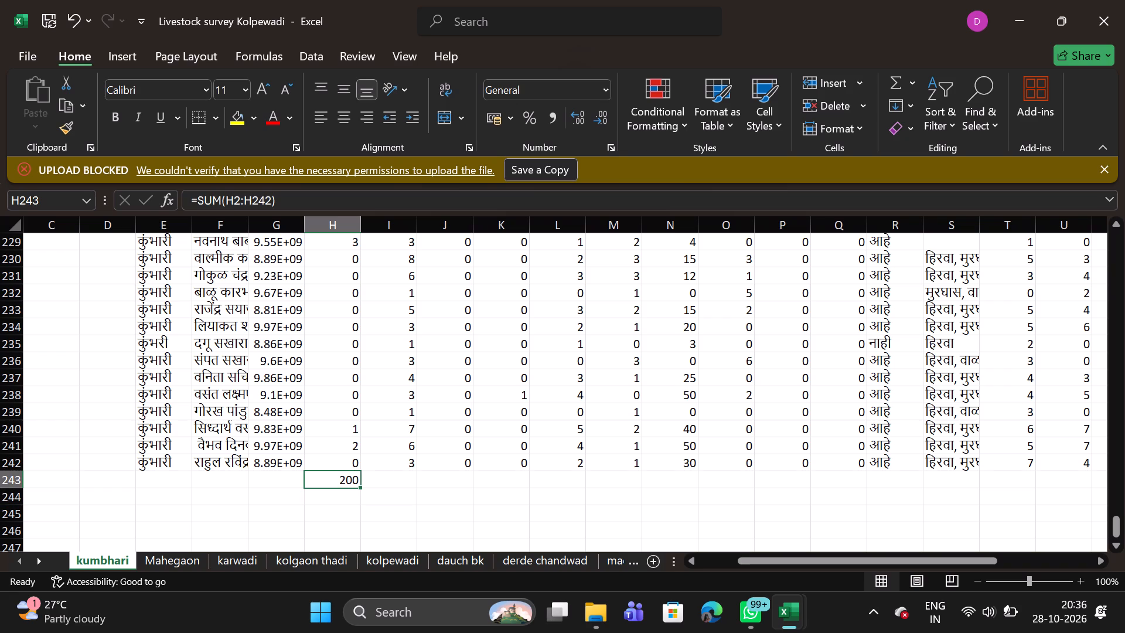
drag(359, 489, 490, 491)
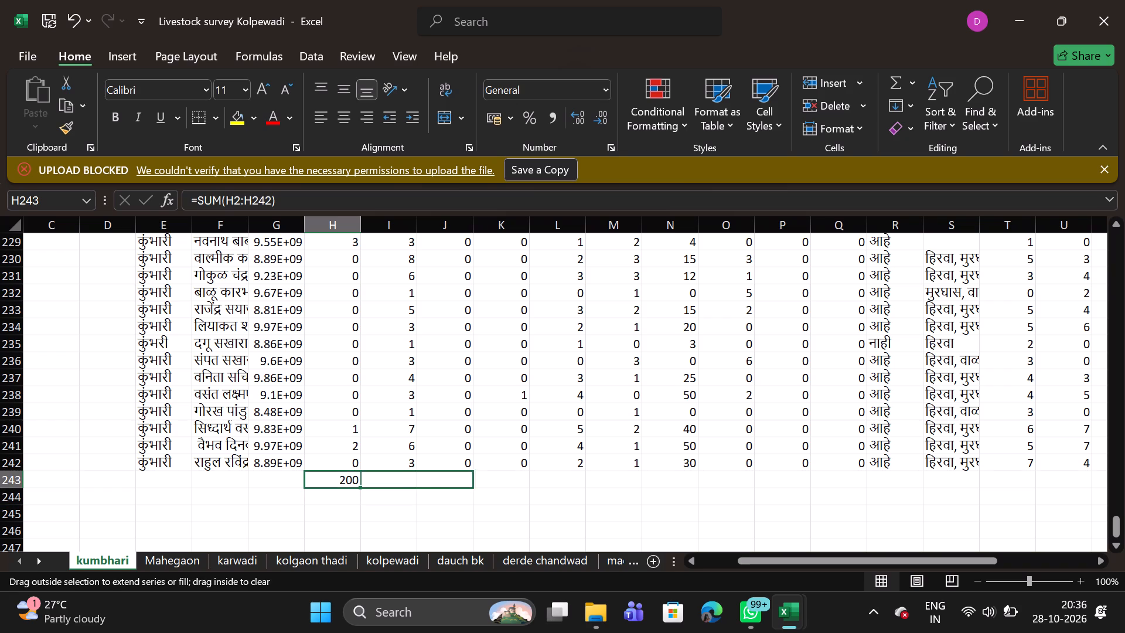
drag(490, 491, 872, 475)
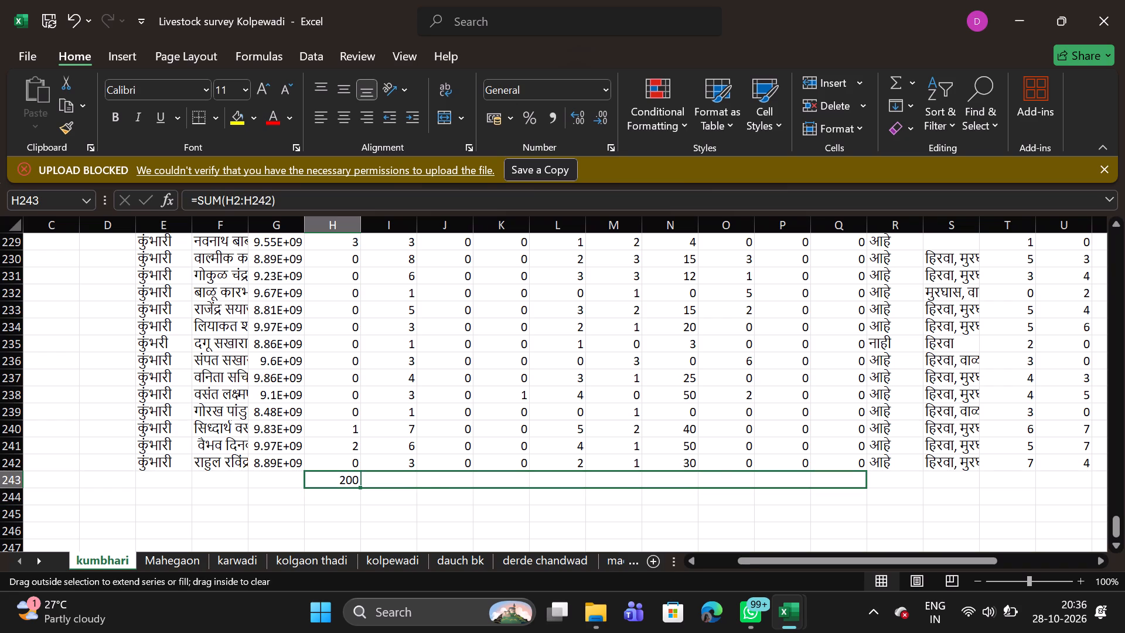
drag(872, 475, 850, 484)
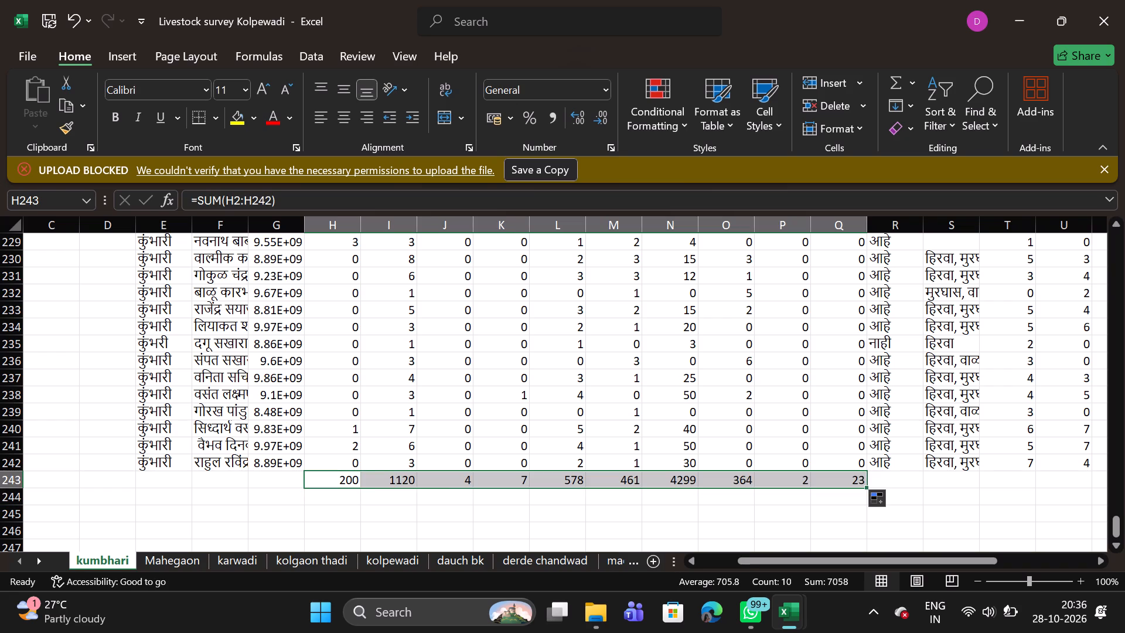
Copy the sum formula from Q243 into T243 on the kumbhari sheet and fill it across through X243.
click(838, 479)
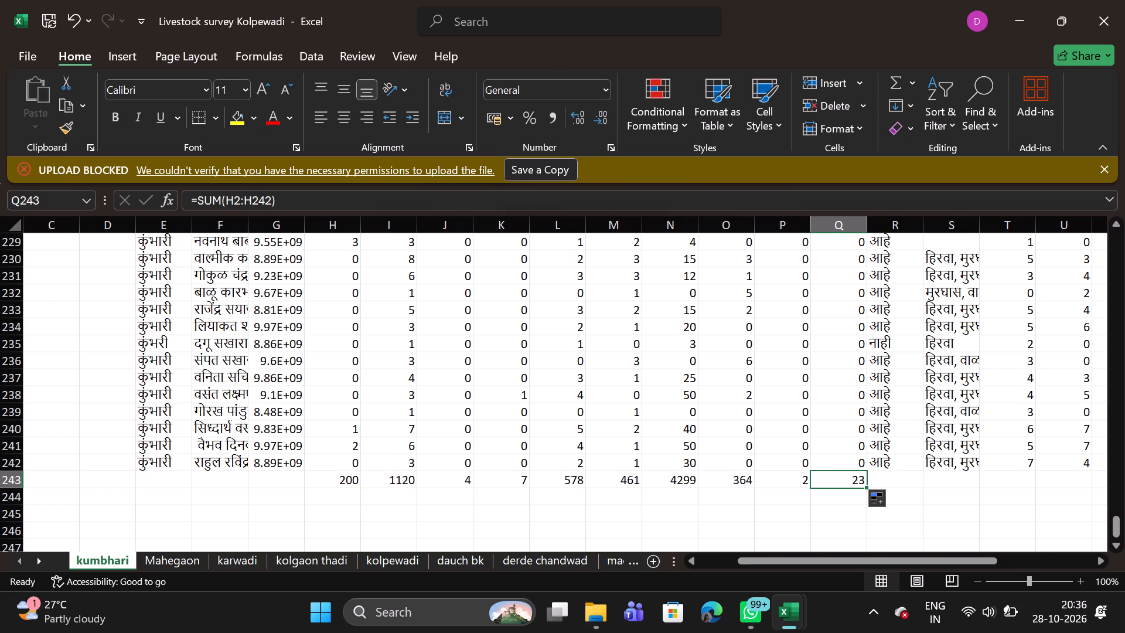
key(ctrl+c)
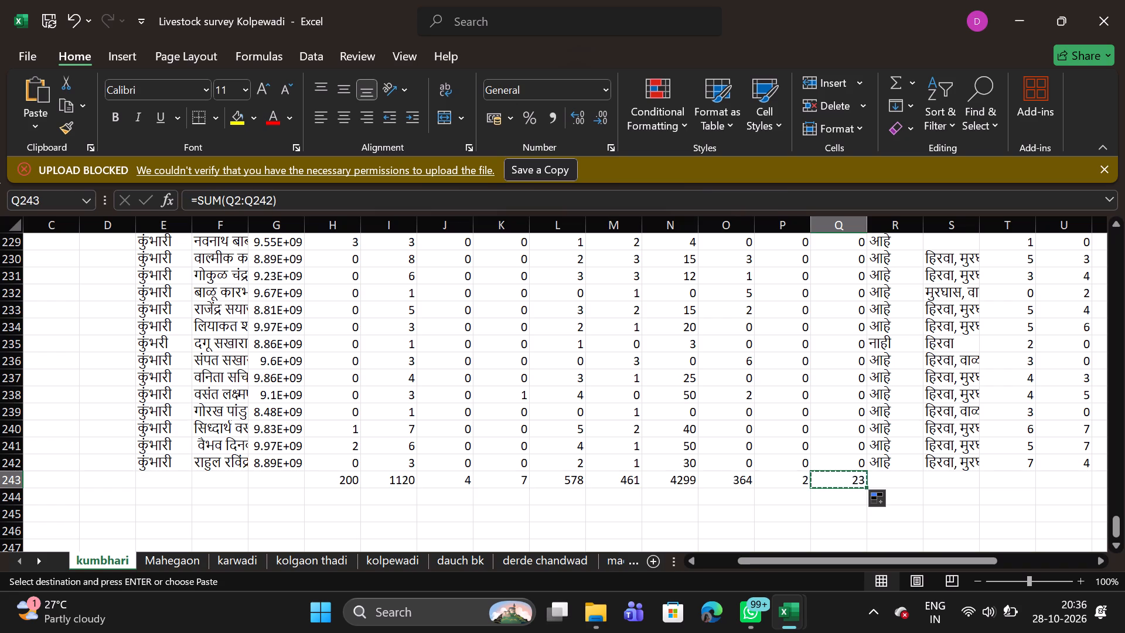
click(997, 482)
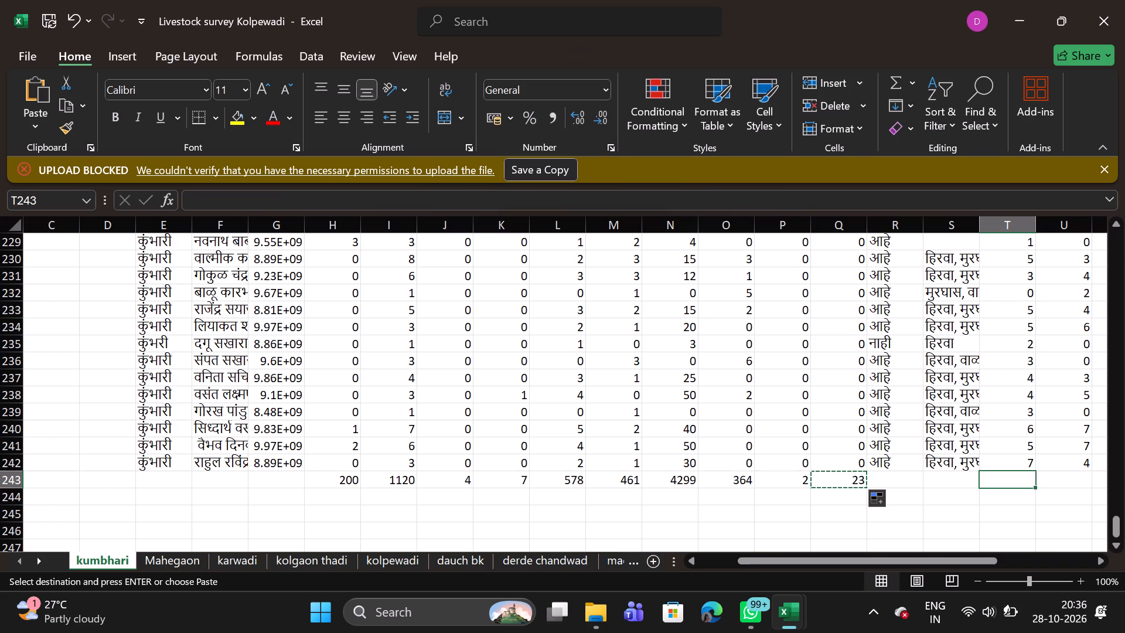
key(ctrl+v)
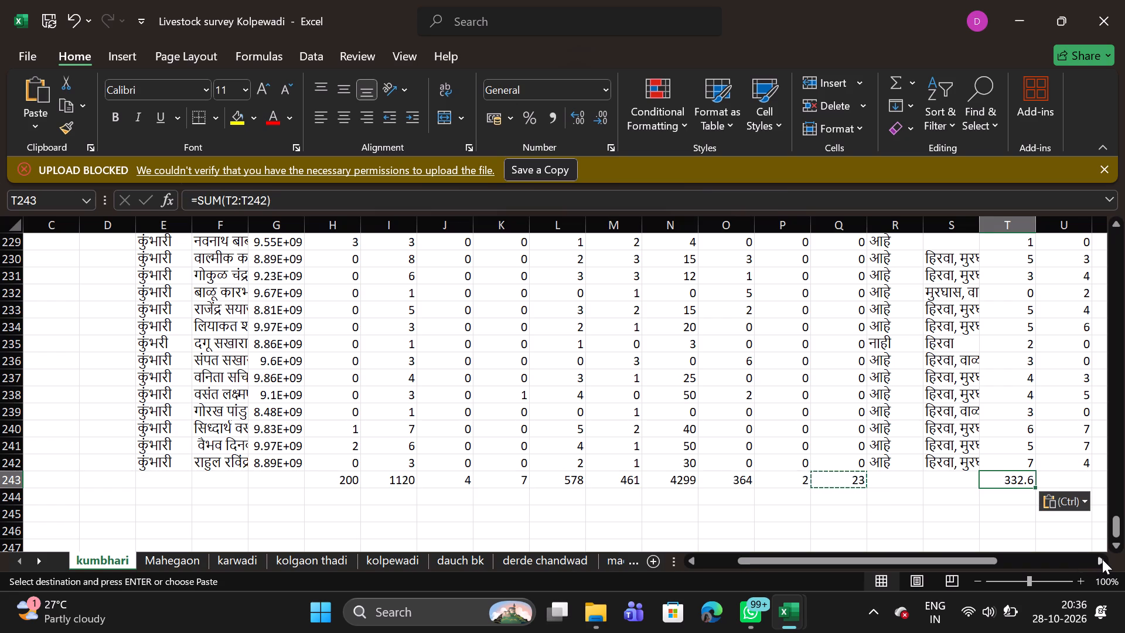
triple_click(1103, 559)
triple_click(1103, 559)
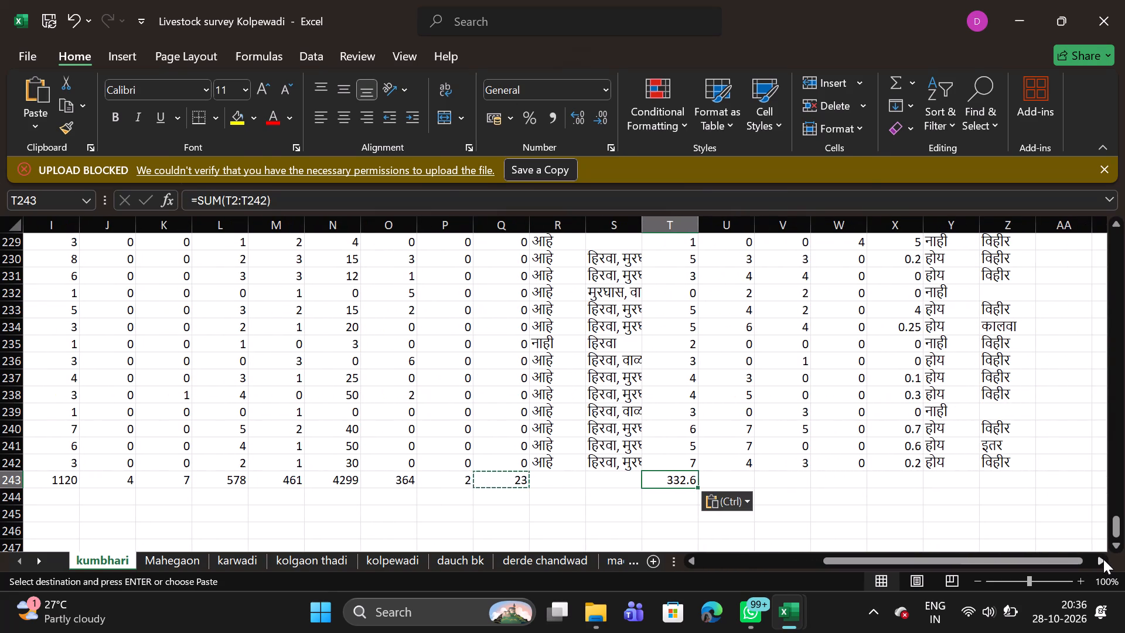
double_click(697, 487)
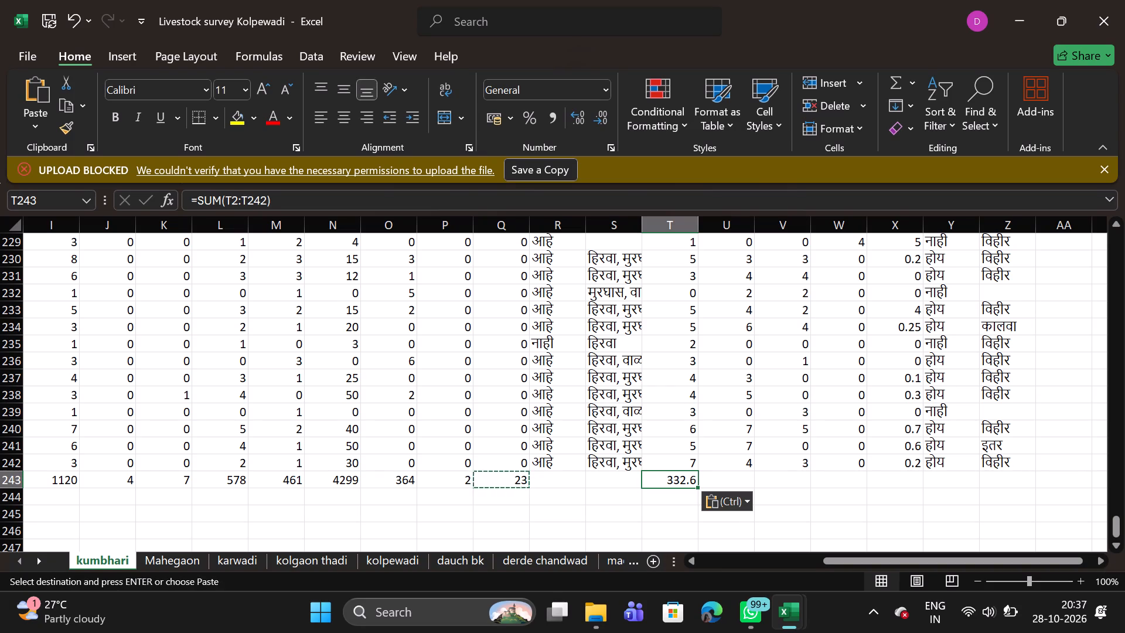
drag(697, 486, 904, 480)
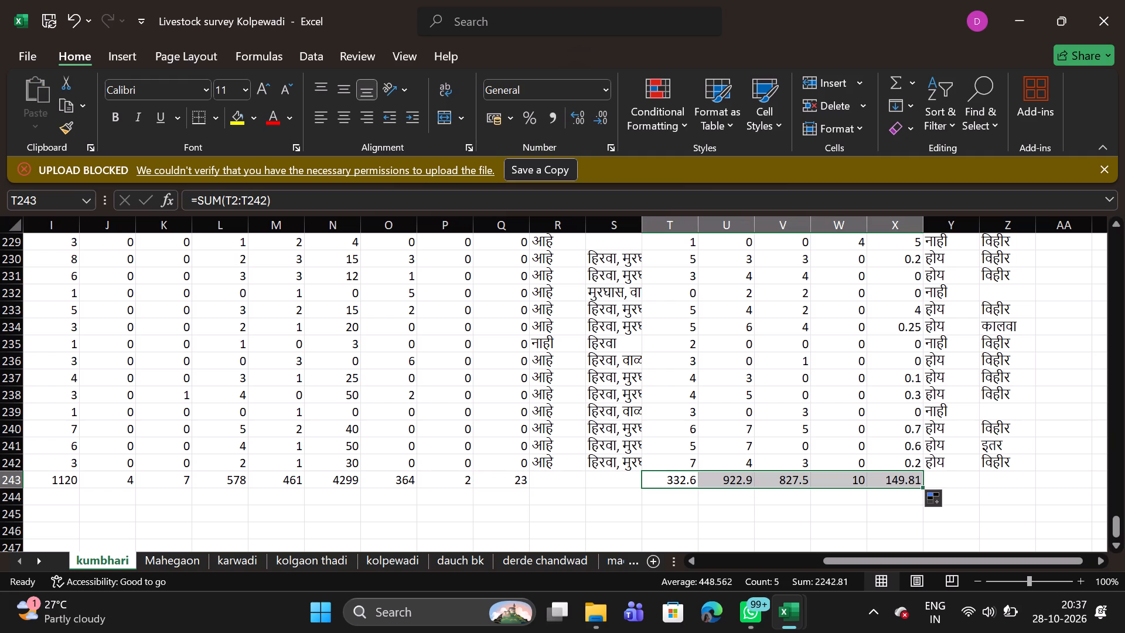
Save the Livestock survey Kolpewadi workbook.
key(ctrl+s)
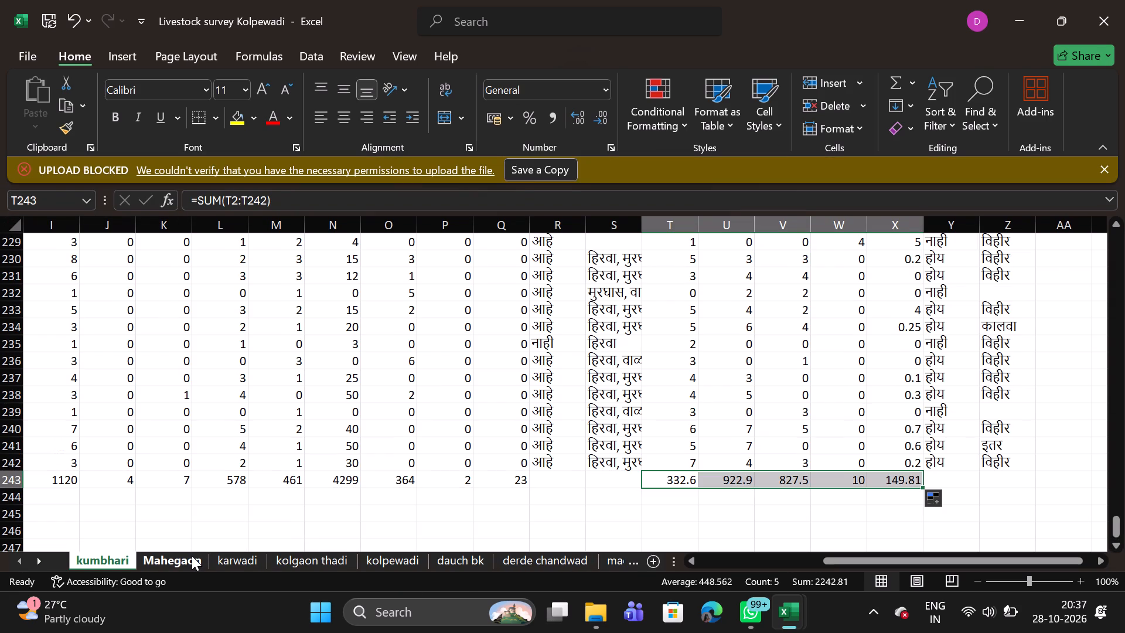
Look over the total rows on the village sheets, from Mahegaon and karwadi through velapur and suregaon to hingani.
click(192, 556)
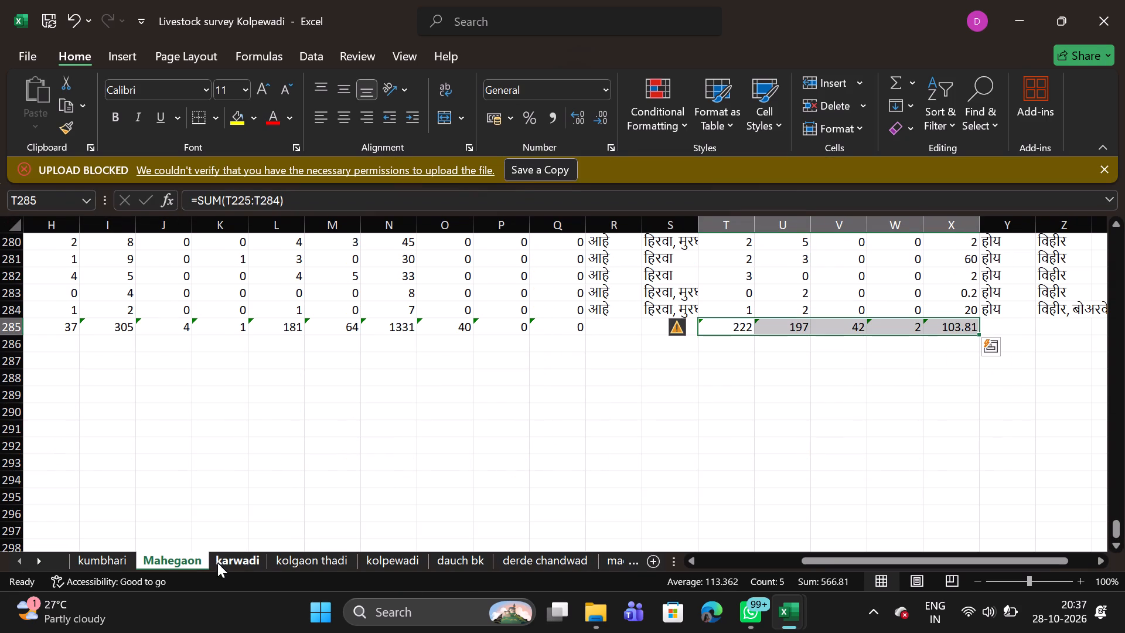
click(229, 566)
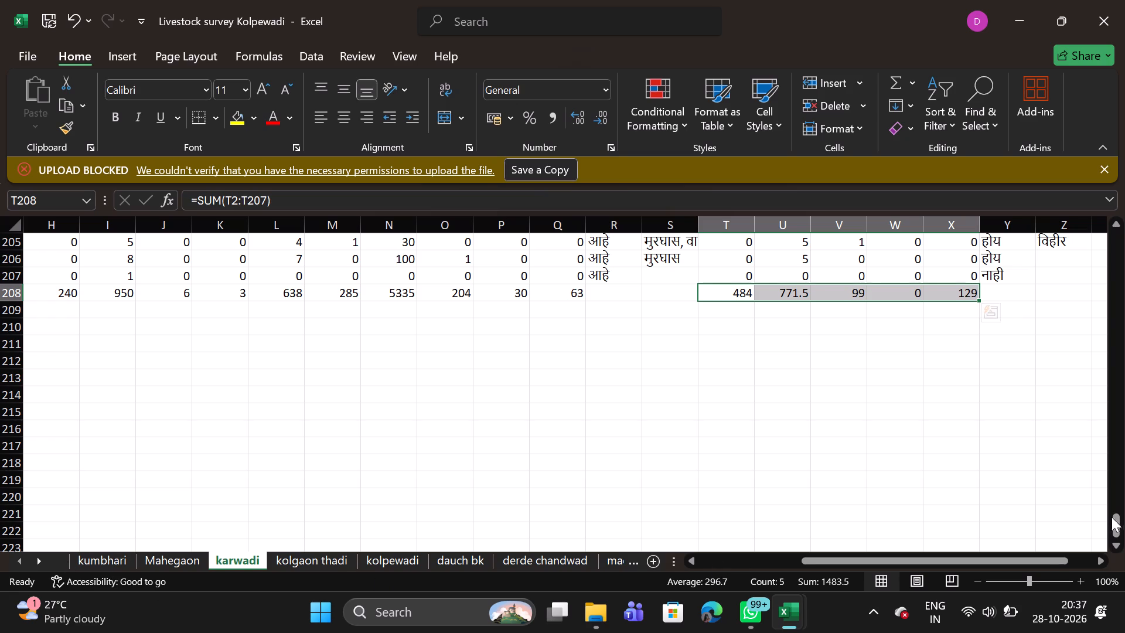
triple_click(1096, 563)
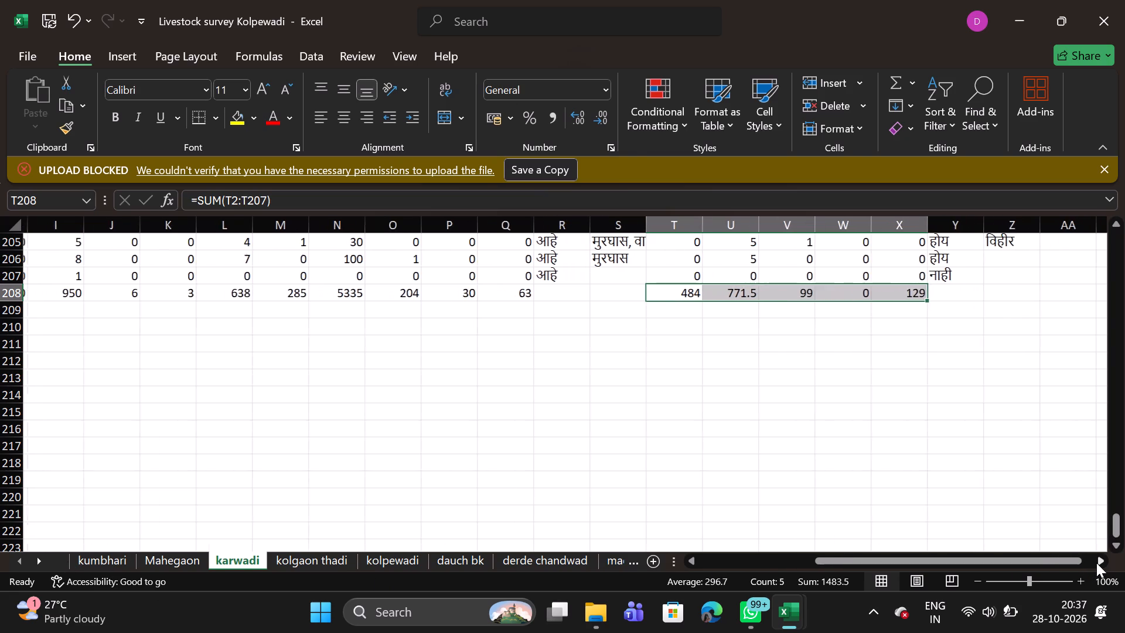
triple_click(1096, 563)
double_click(1096, 563)
triple_click(1096, 563)
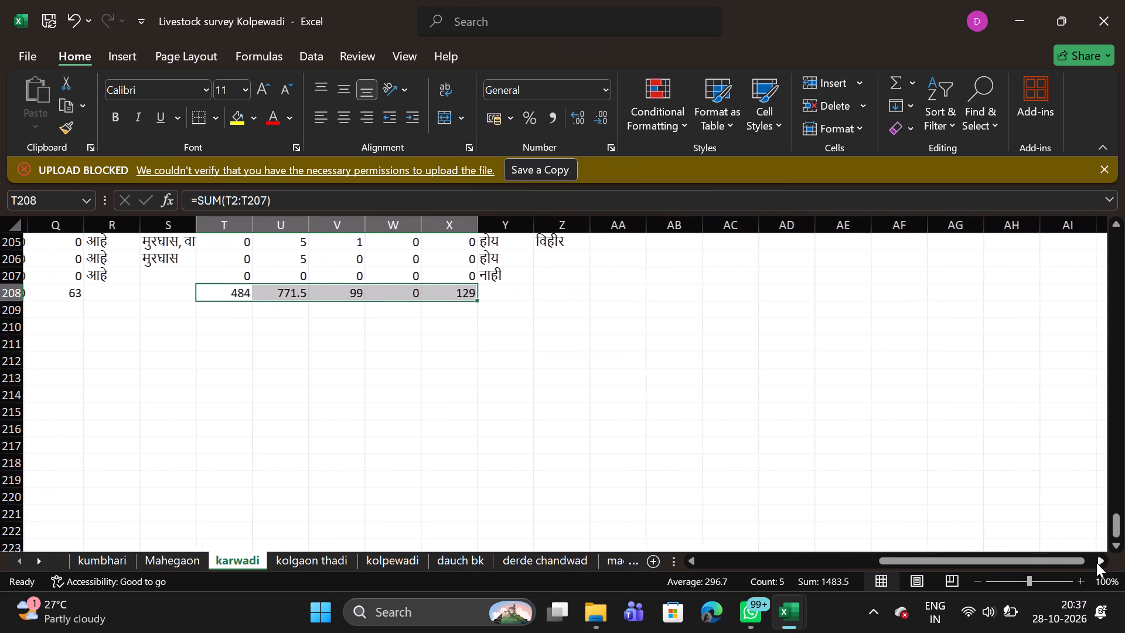
double_click(1096, 563)
triple_click(1096, 563)
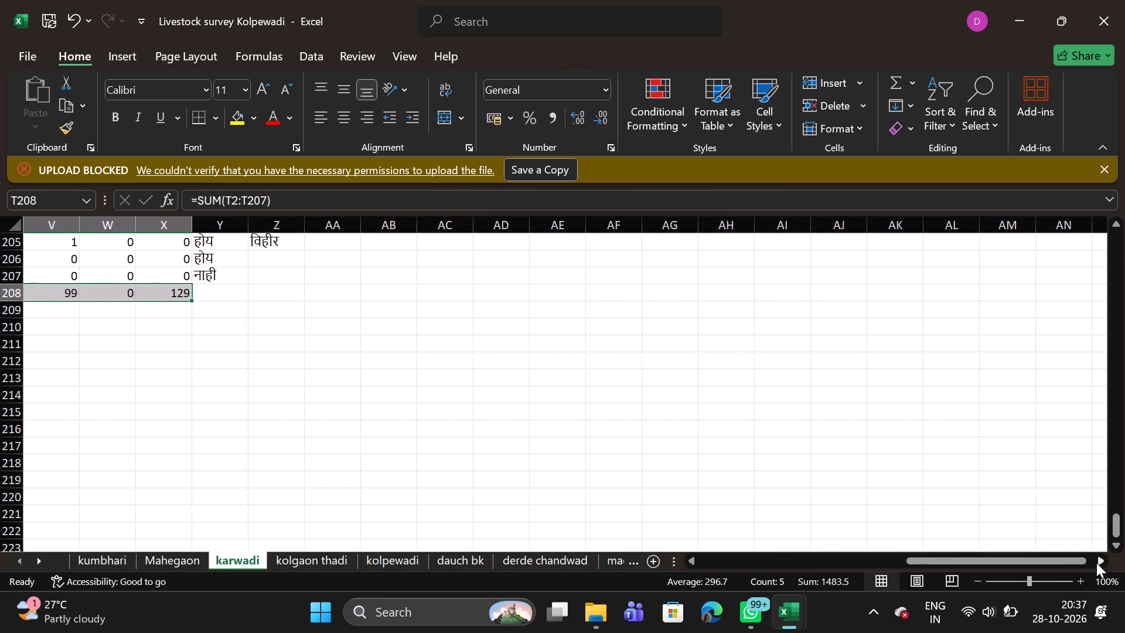
triple_click(1096, 563)
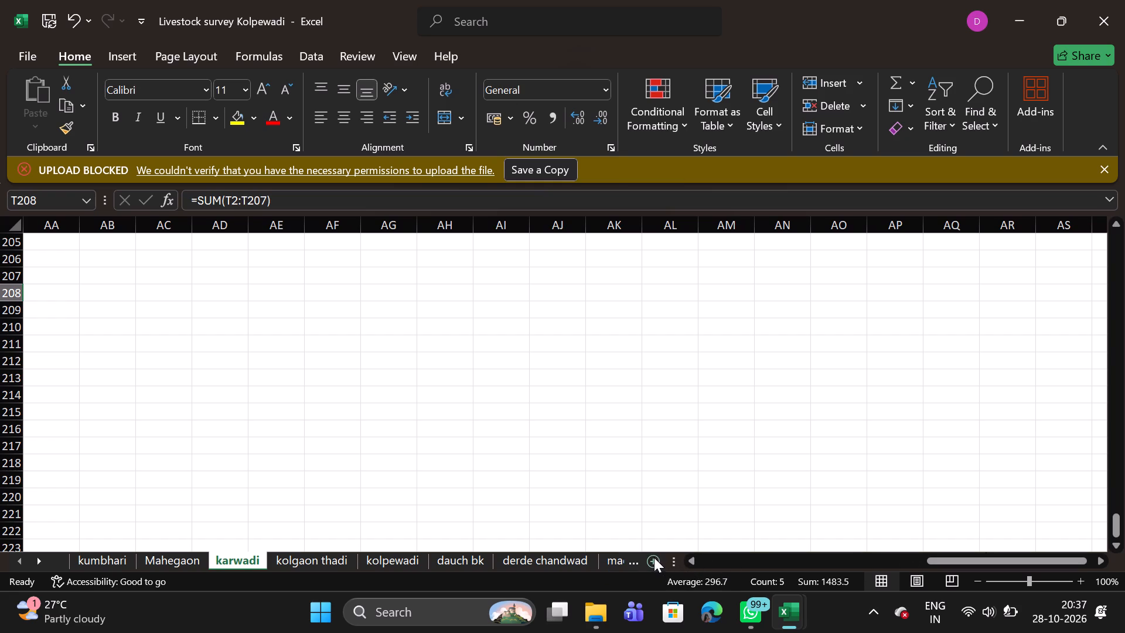
click(633, 561)
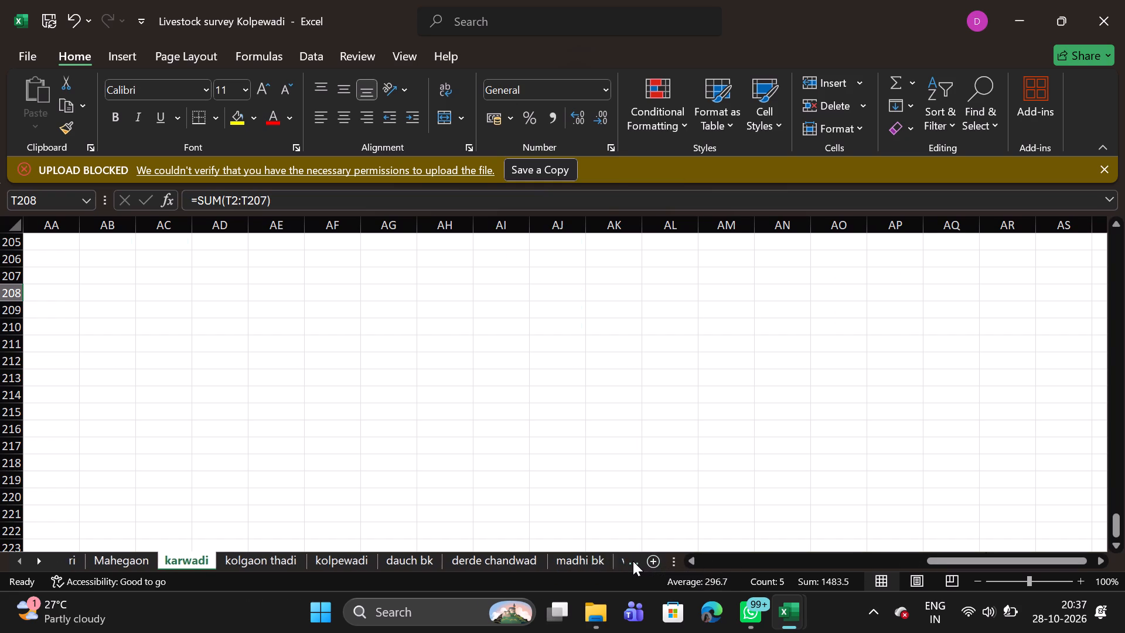
click(633, 561)
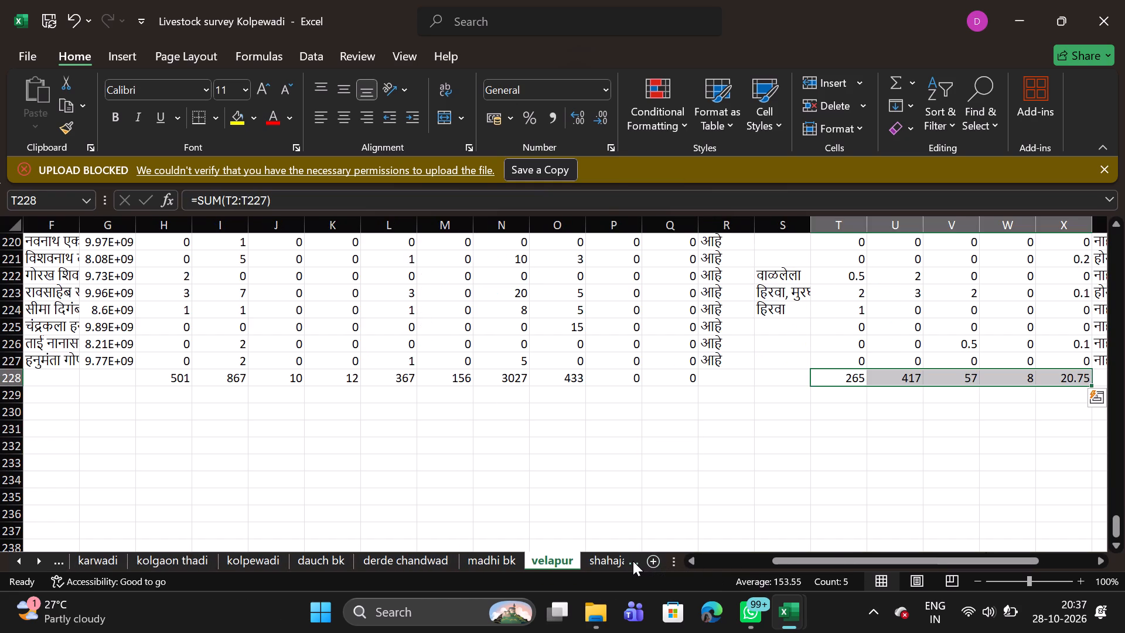
click(633, 561)
click(633, 561)
click(633, 561)
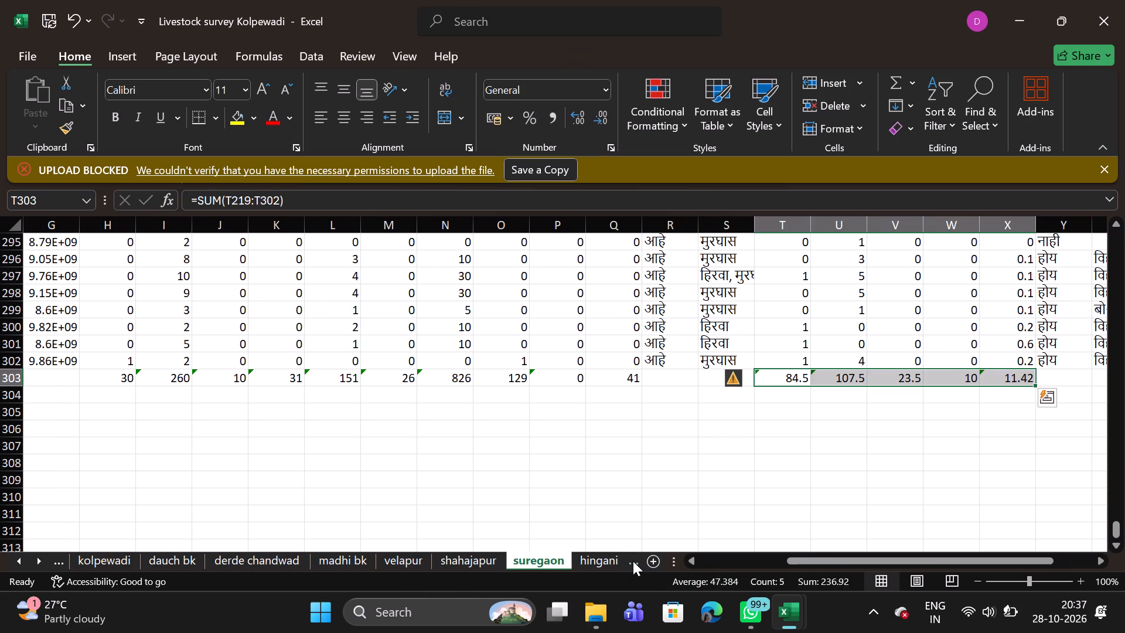
click(591, 559)
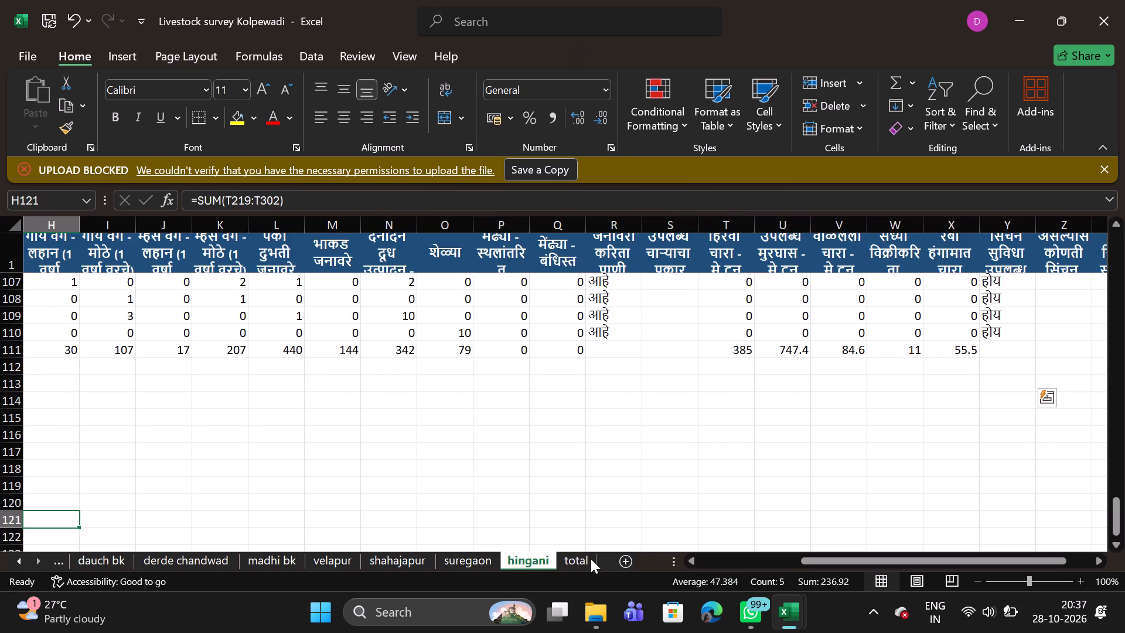
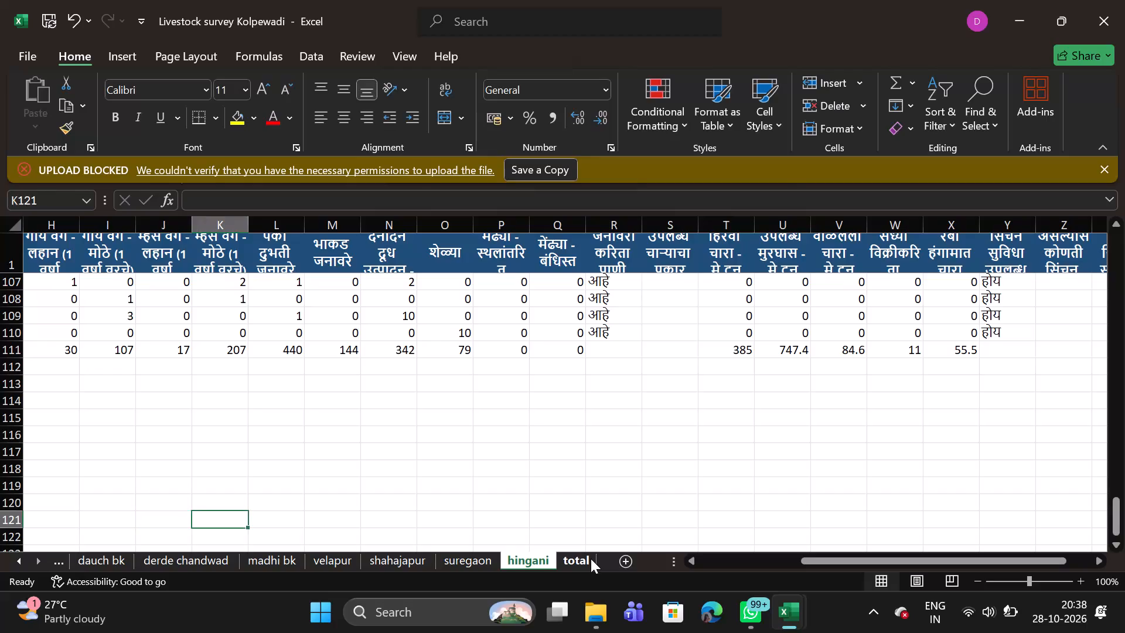
Look along the hingani sheet past the total row's last columns, out to column AB.
key(Right)
key(Right)
key(Right)
key(Right)
key(Right)
key(Right)
key(Right)
key(Right)
key(Right)
key(Right)
key(Right)
key(Right)
key(Right)
key(Right)
key(Right)
key(Right)
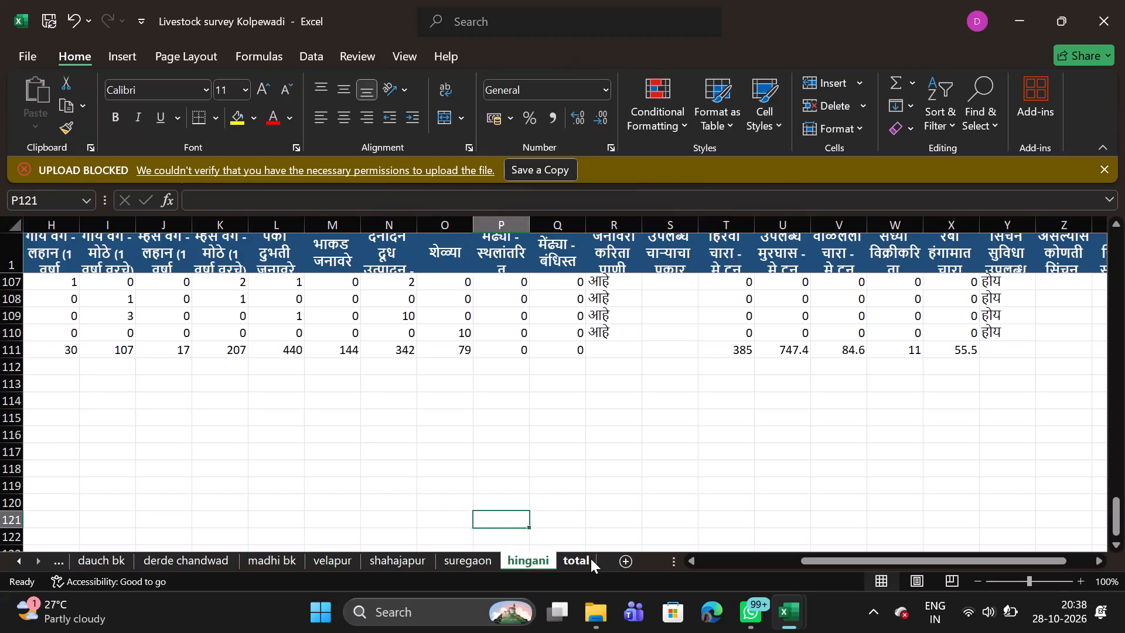
key(Right)
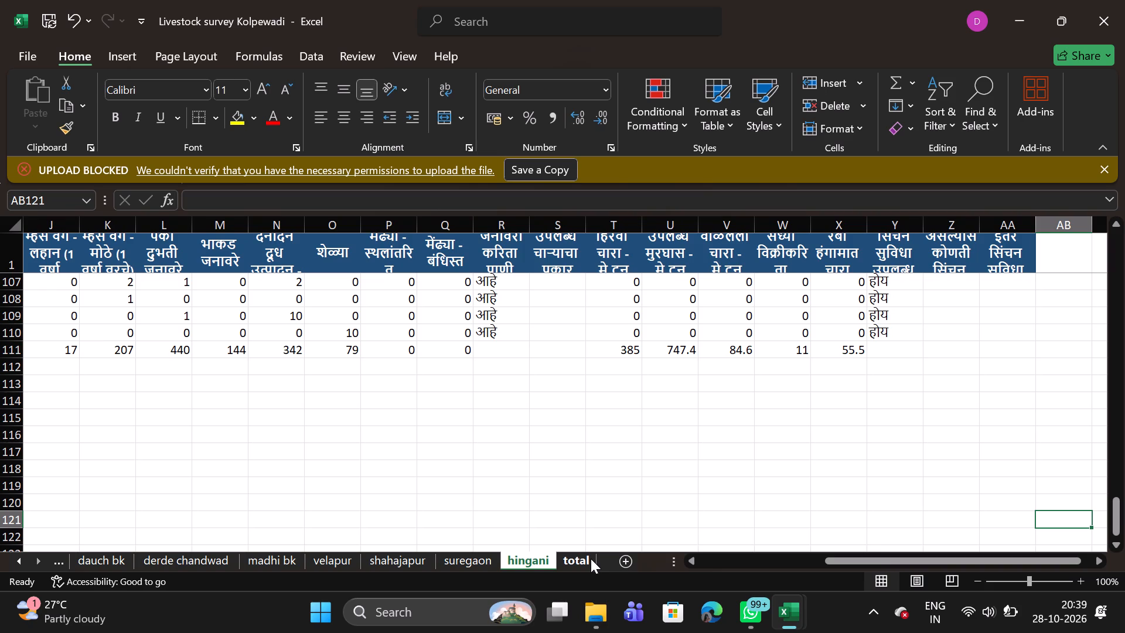
Look over the list of villages and their counts on the total sheet.
click(591, 559)
drag(591, 559, 582, 564)
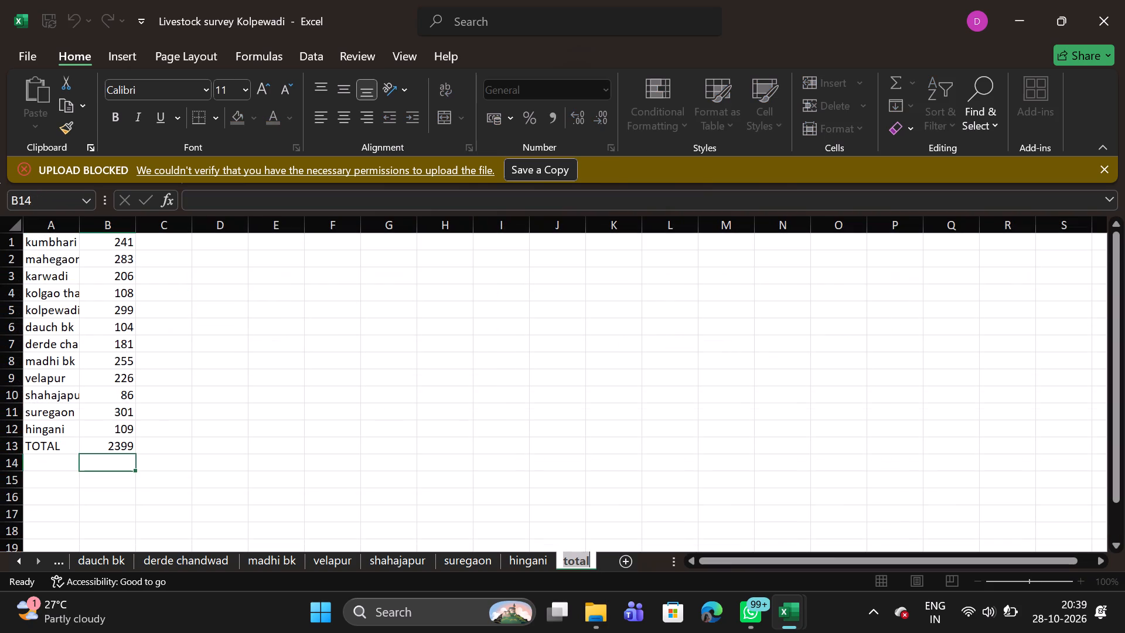
drag(582, 564, 613, 540)
drag(613, 540, 427, 520)
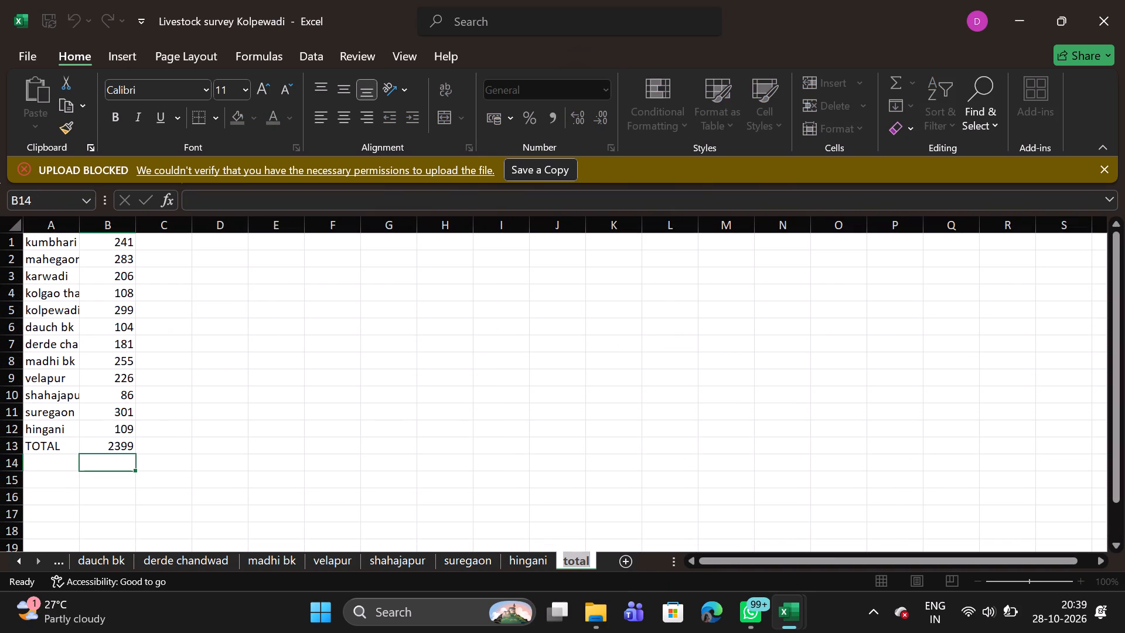
click(155, 243)
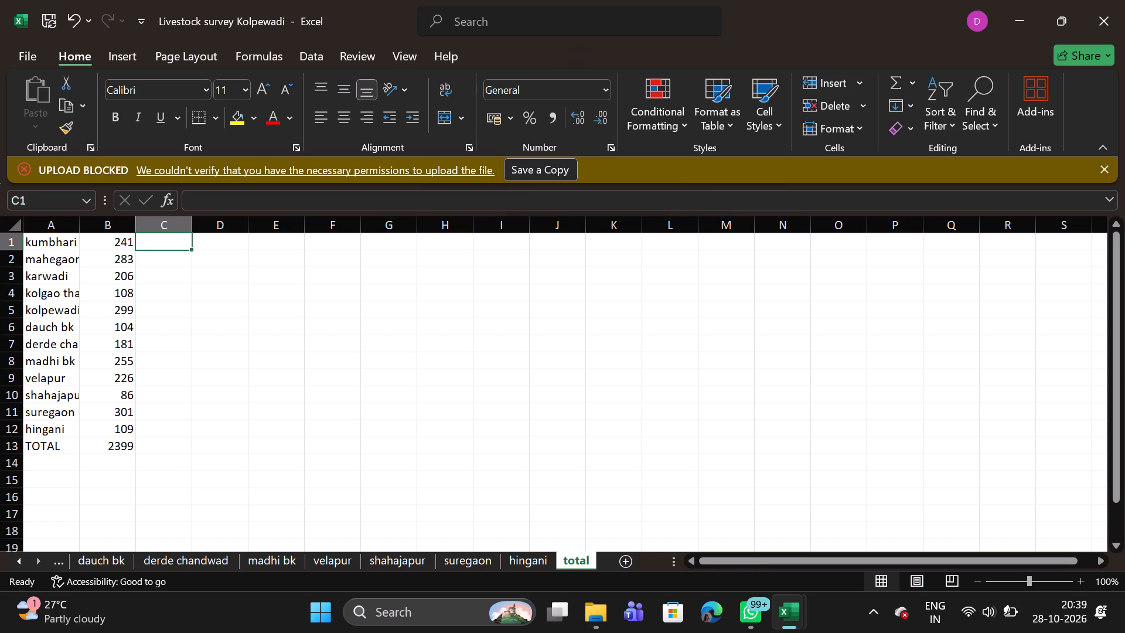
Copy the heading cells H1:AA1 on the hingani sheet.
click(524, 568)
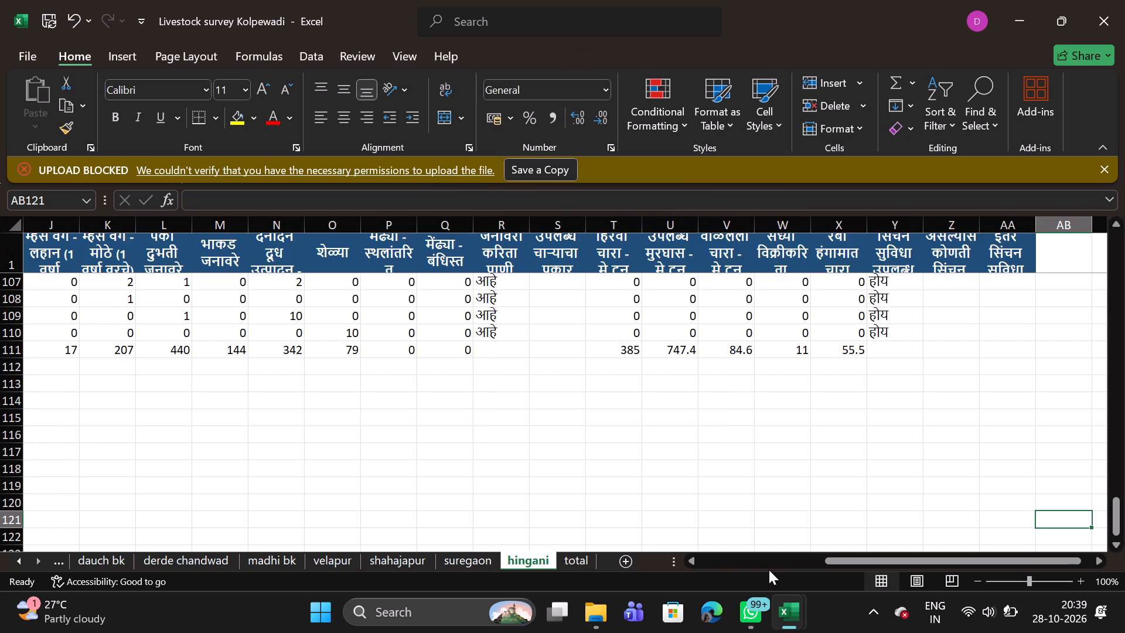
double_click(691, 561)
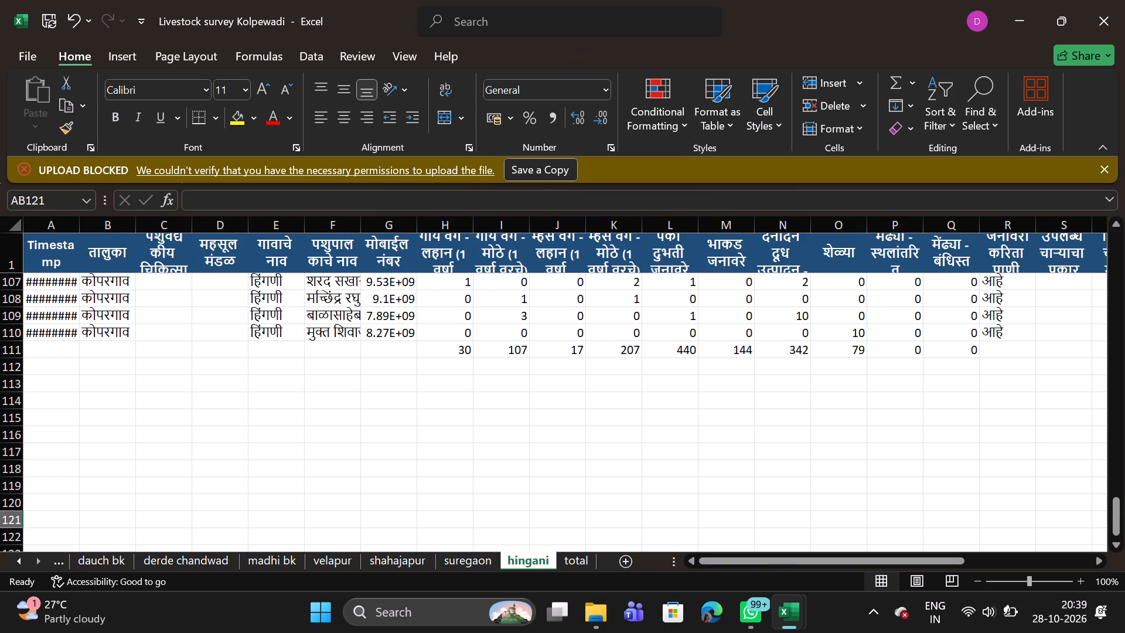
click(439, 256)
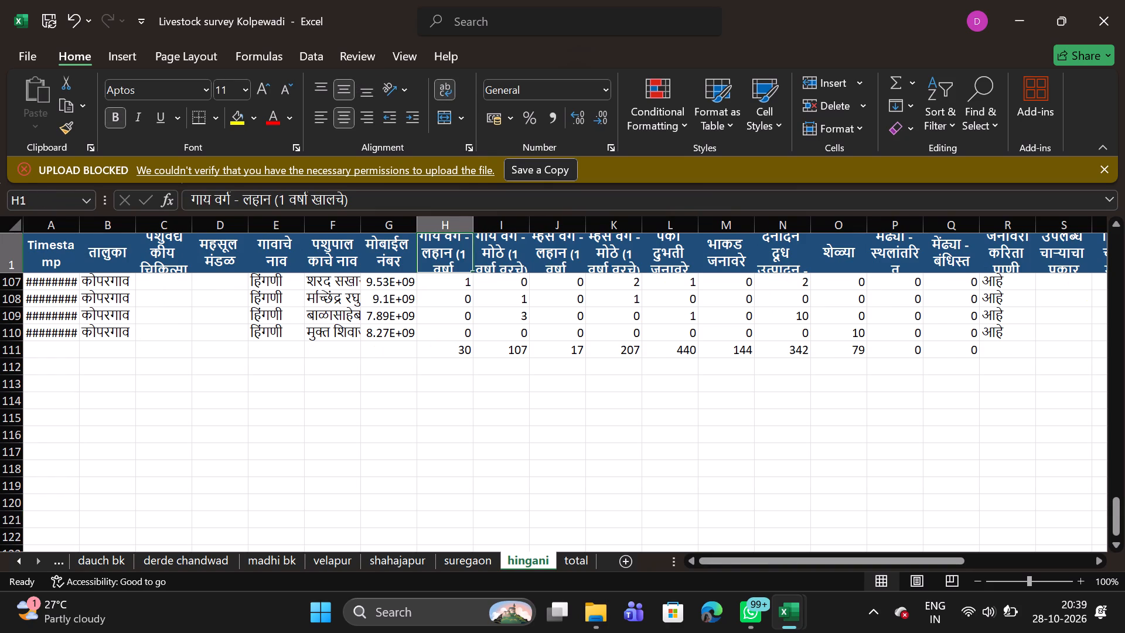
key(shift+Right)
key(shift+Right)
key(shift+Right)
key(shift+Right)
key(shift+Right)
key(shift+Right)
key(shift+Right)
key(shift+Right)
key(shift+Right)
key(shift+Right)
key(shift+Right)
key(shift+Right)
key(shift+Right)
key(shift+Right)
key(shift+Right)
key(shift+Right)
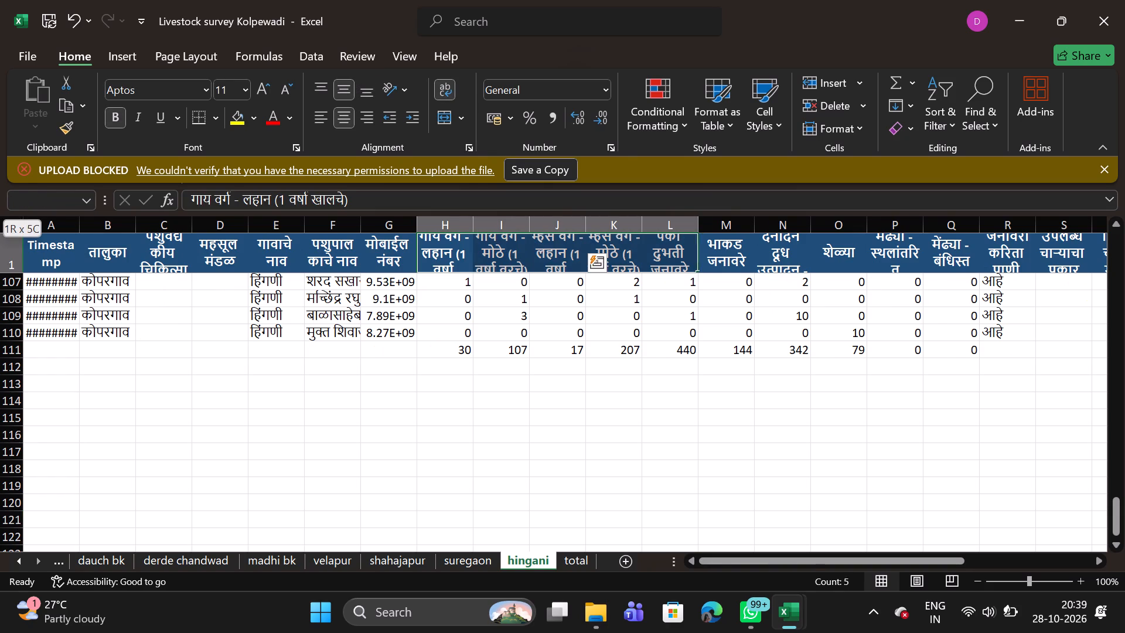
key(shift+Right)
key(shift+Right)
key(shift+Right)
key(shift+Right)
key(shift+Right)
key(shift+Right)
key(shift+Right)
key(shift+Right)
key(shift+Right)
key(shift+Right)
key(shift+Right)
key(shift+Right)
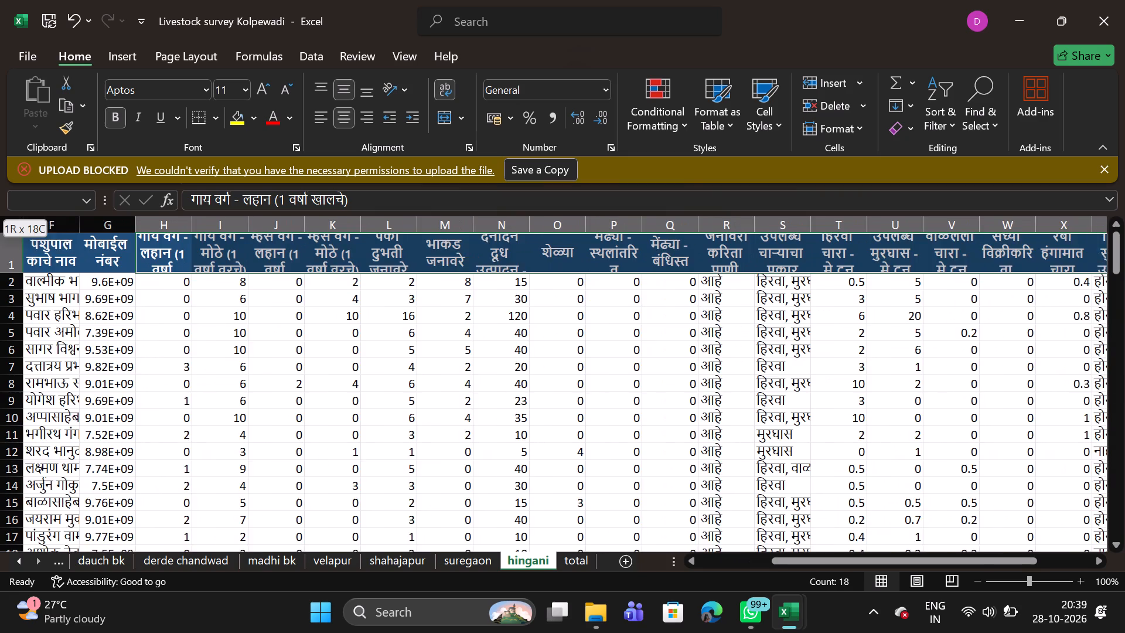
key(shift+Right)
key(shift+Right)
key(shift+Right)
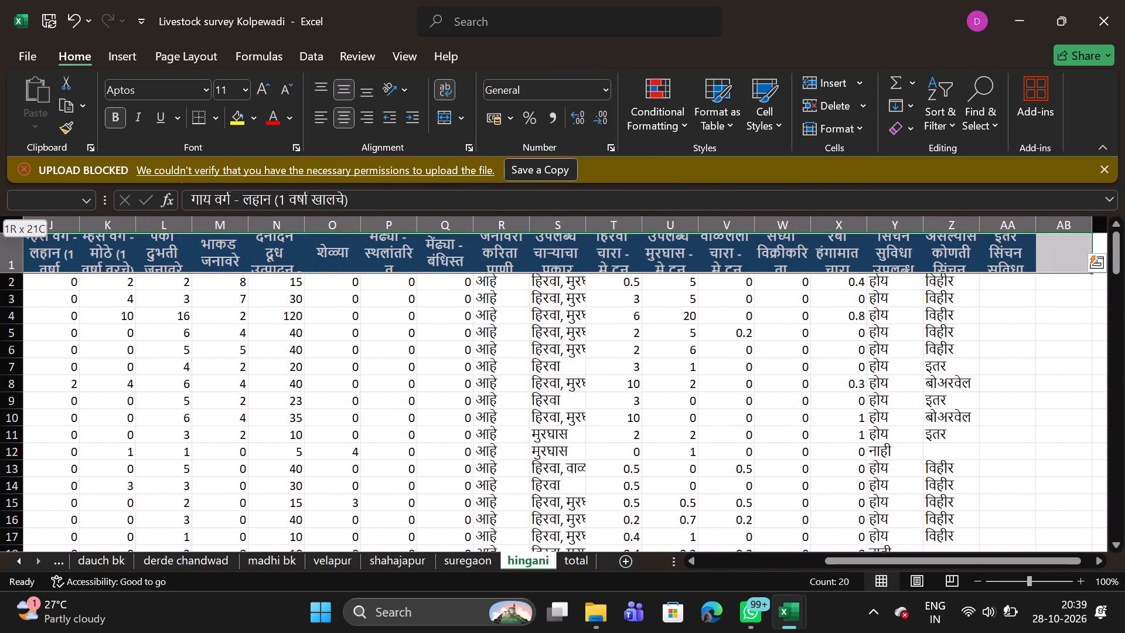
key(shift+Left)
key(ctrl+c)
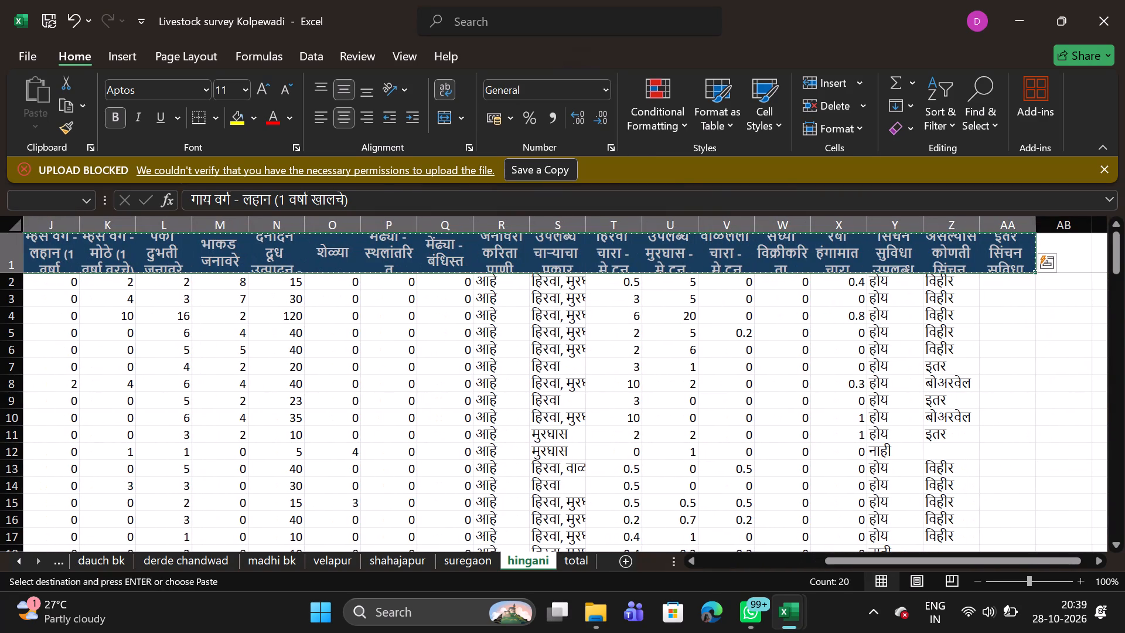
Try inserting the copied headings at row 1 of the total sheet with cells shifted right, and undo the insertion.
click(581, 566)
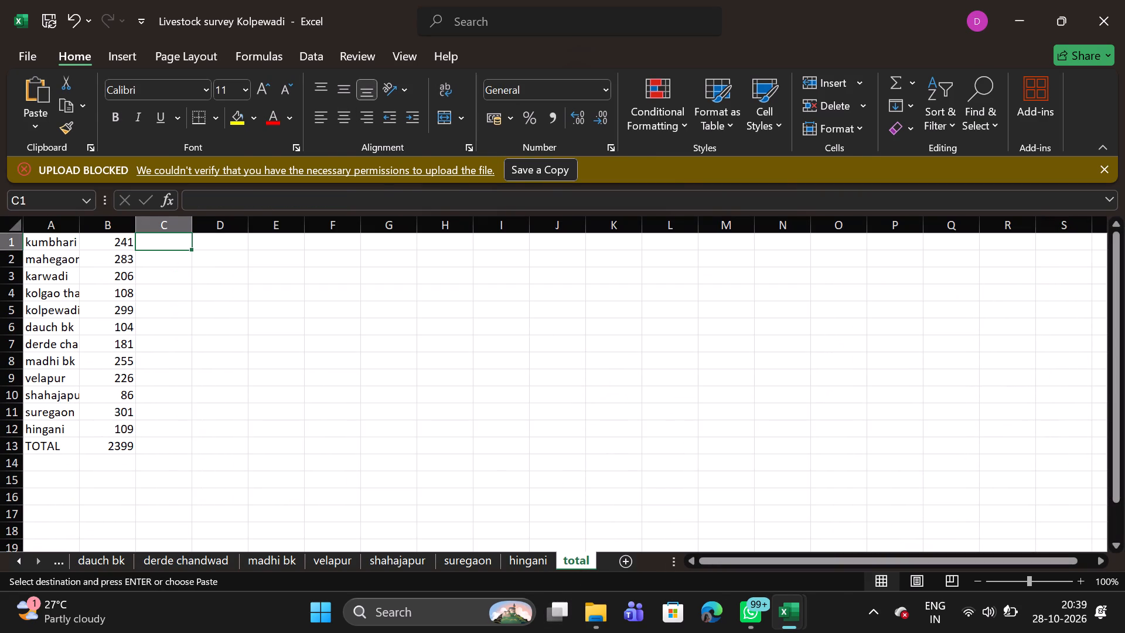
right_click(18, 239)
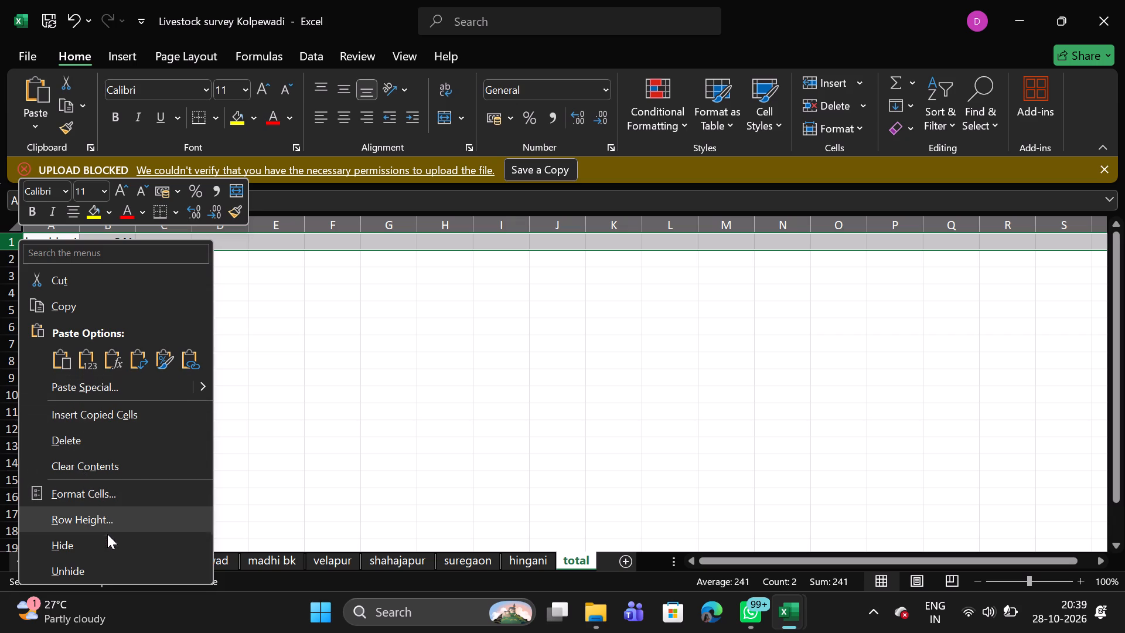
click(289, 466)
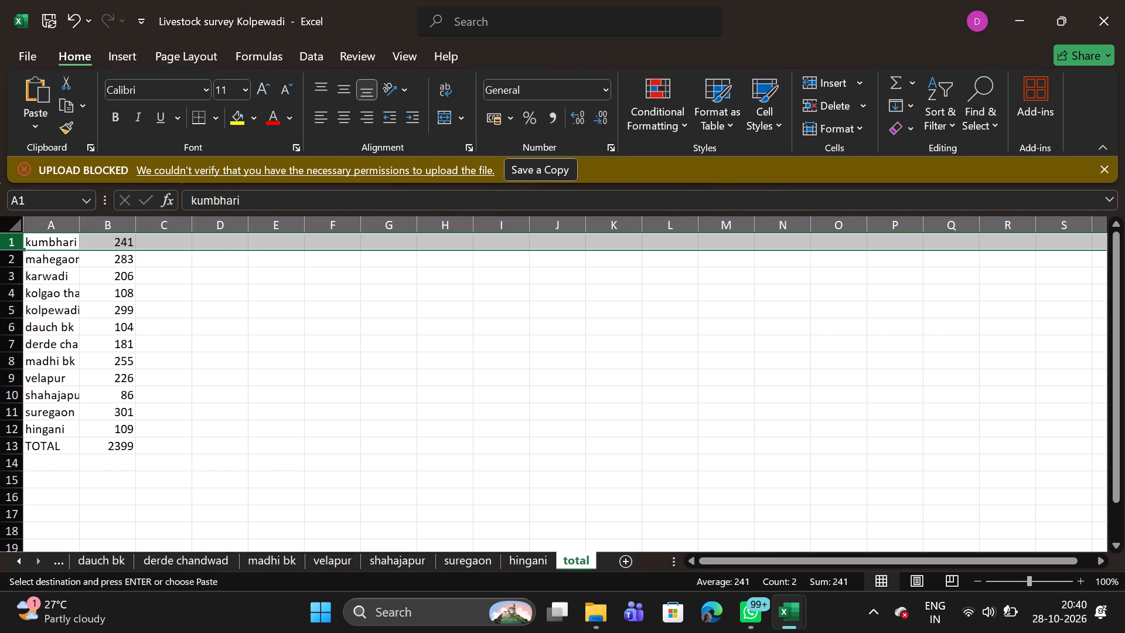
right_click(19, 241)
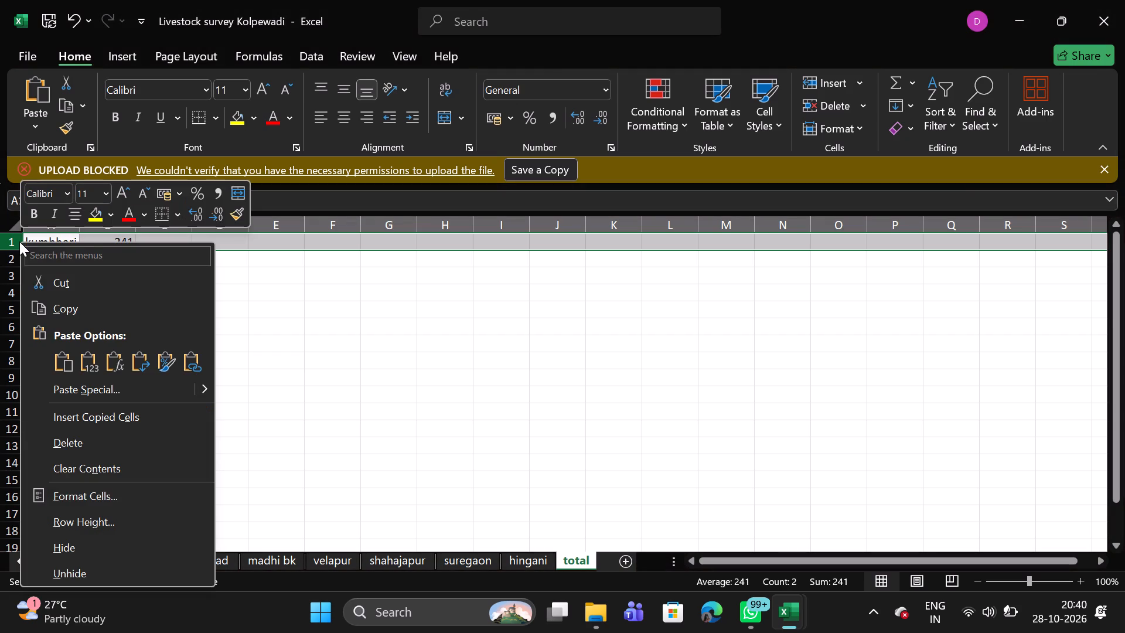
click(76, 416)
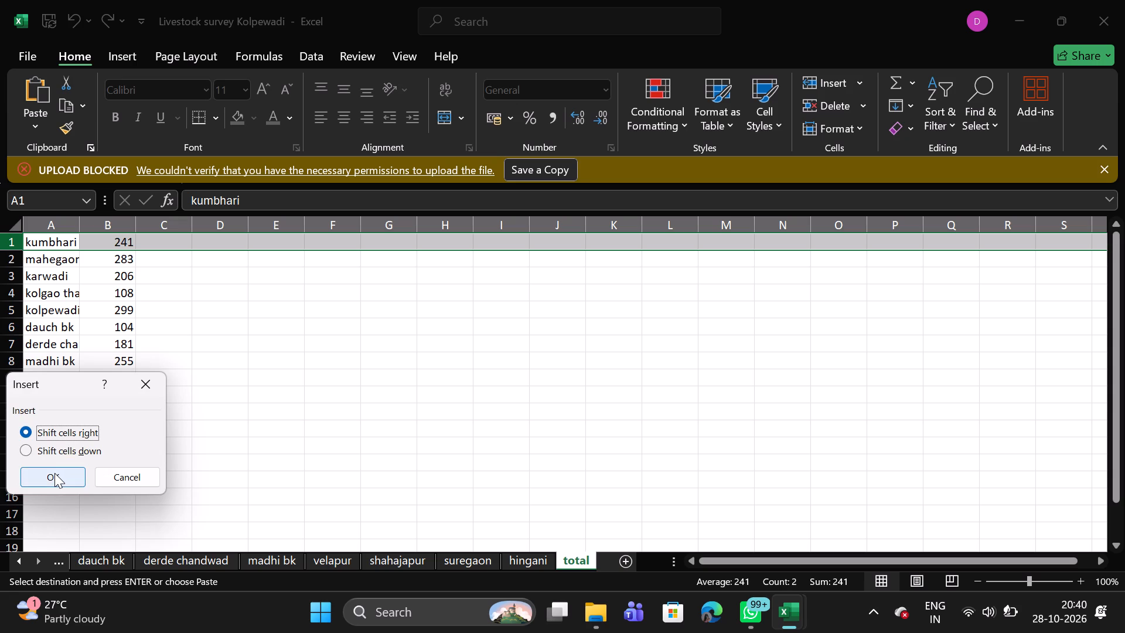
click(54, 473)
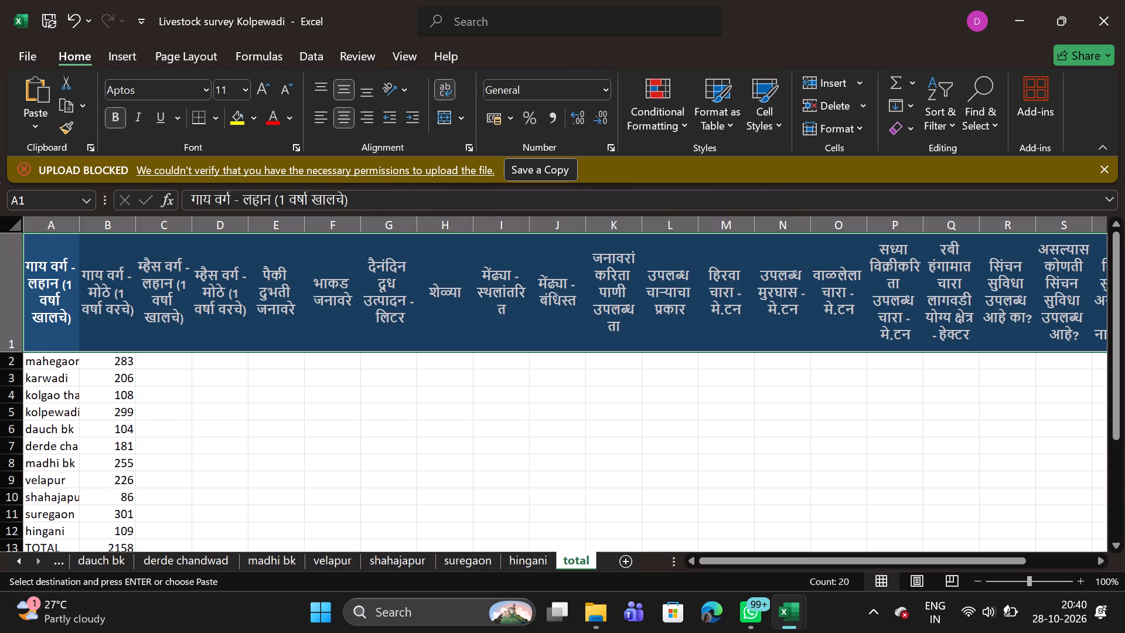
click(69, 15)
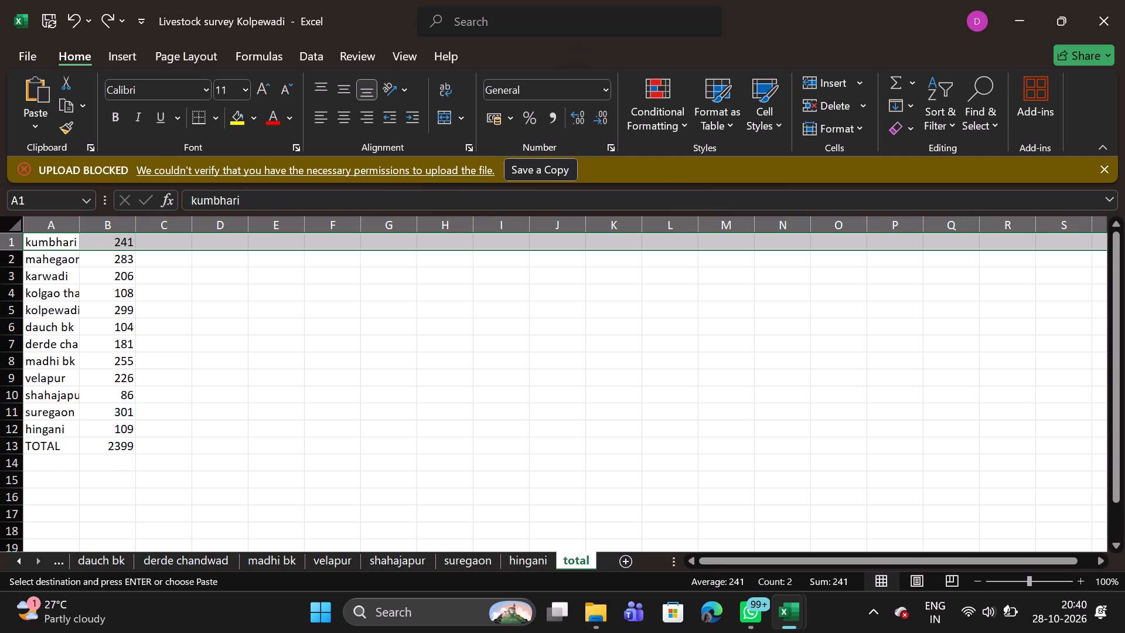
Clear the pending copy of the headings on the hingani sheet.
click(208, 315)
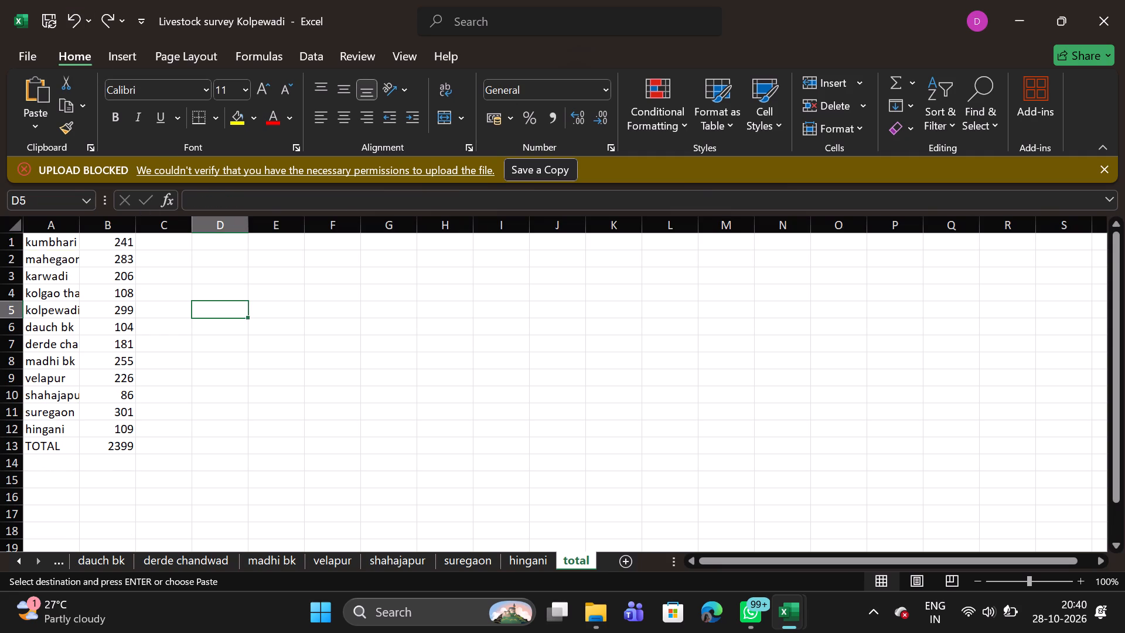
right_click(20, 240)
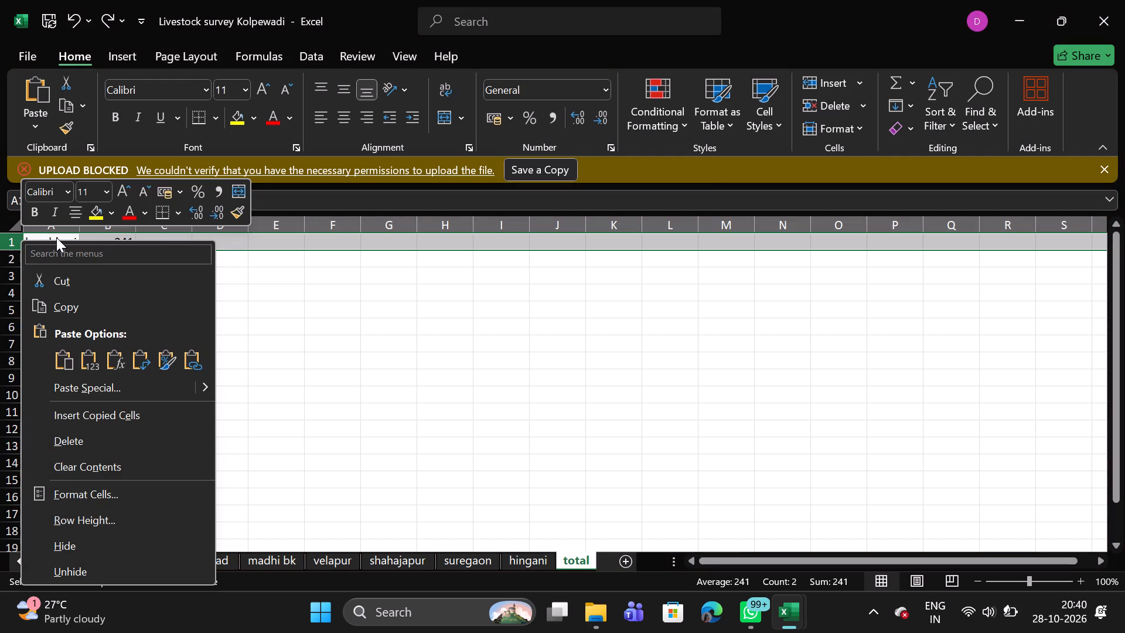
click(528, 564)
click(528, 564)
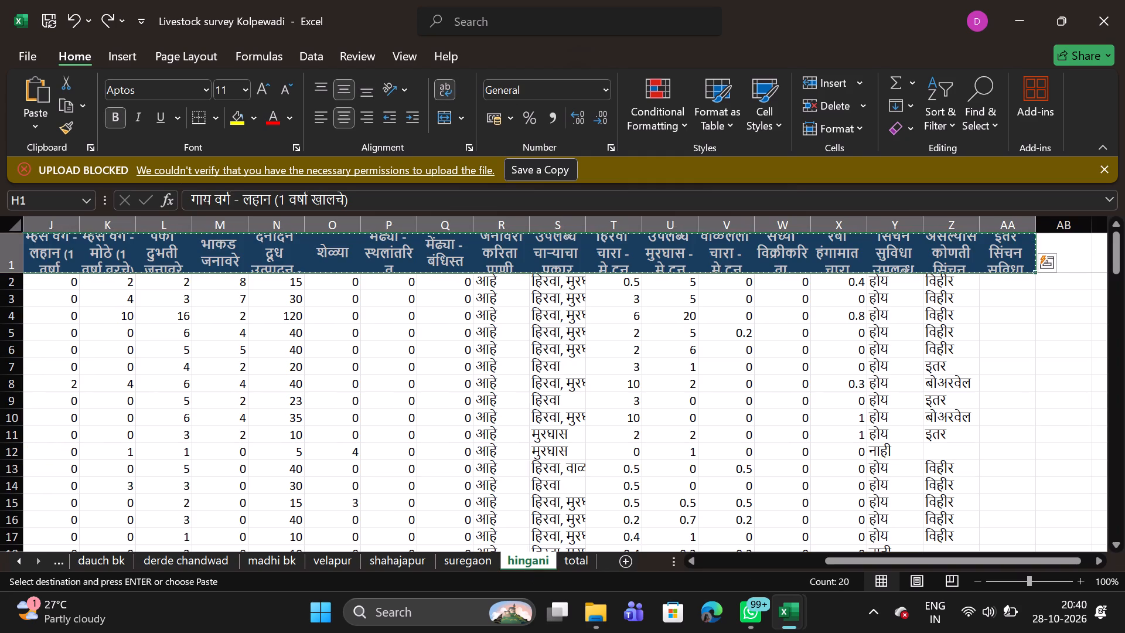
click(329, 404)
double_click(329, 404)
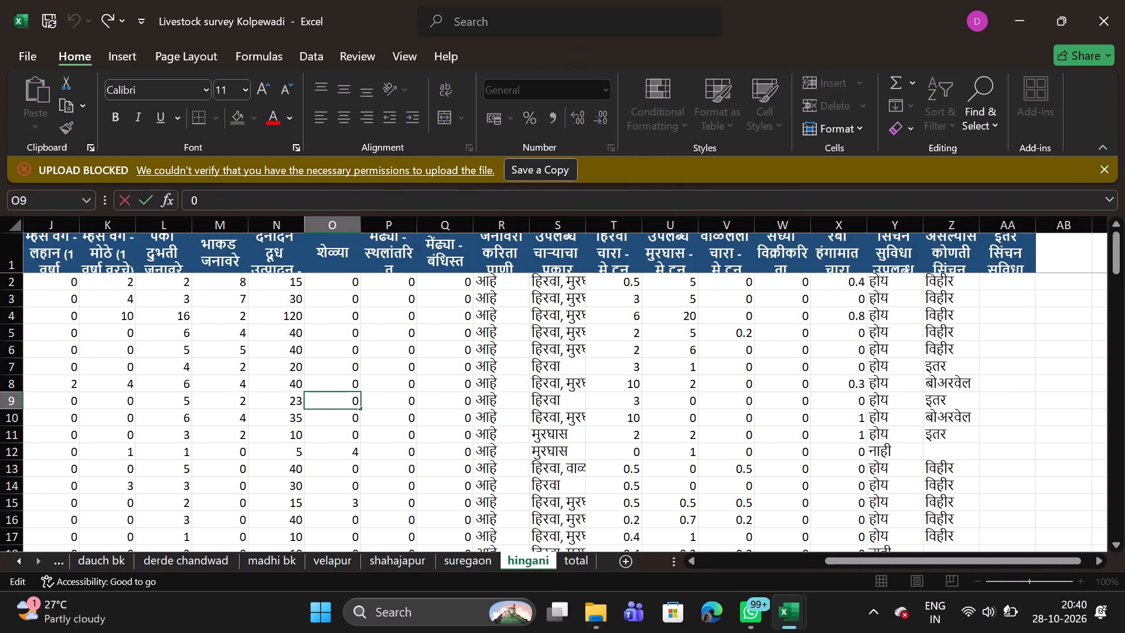
Insert a blank row above the kumbhari row on the total sheet.
click(577, 561)
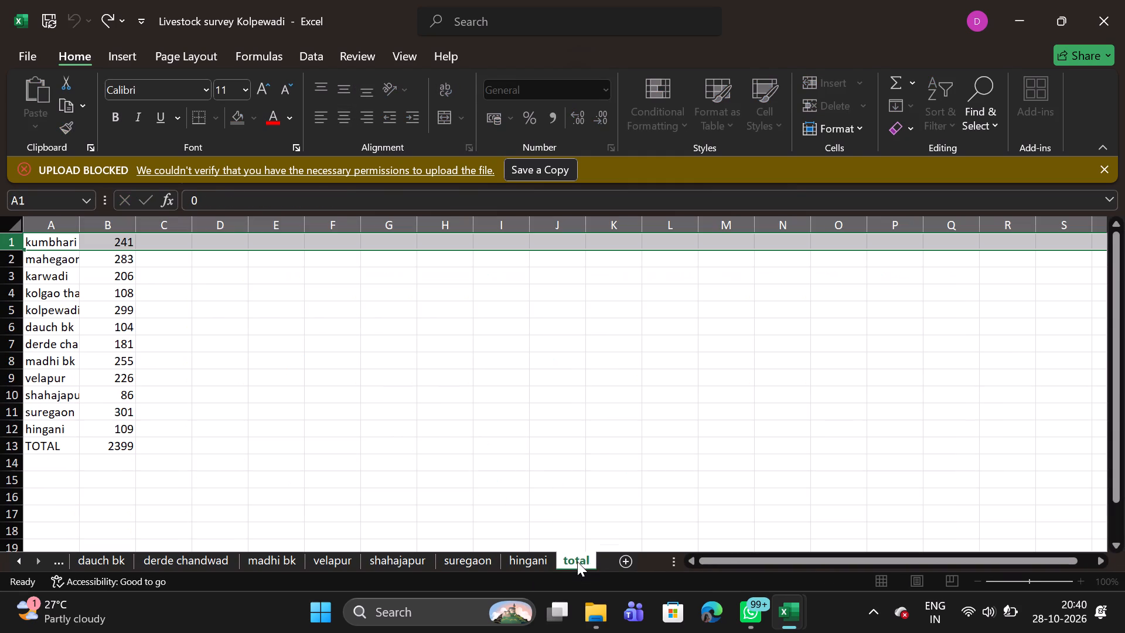
right_click(19, 238)
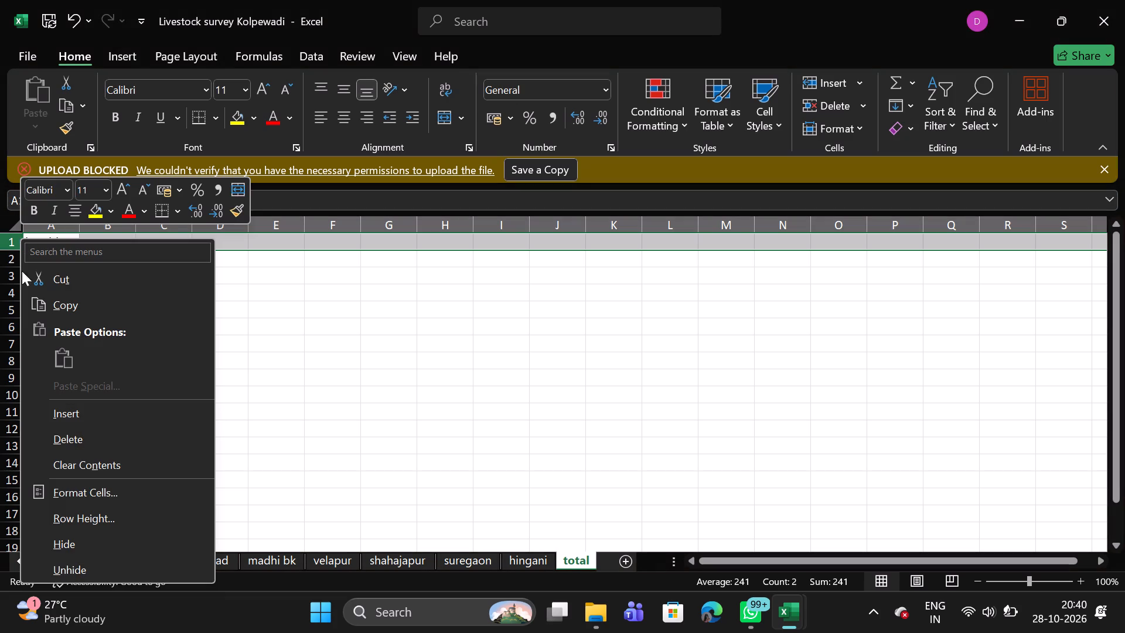
click(59, 416)
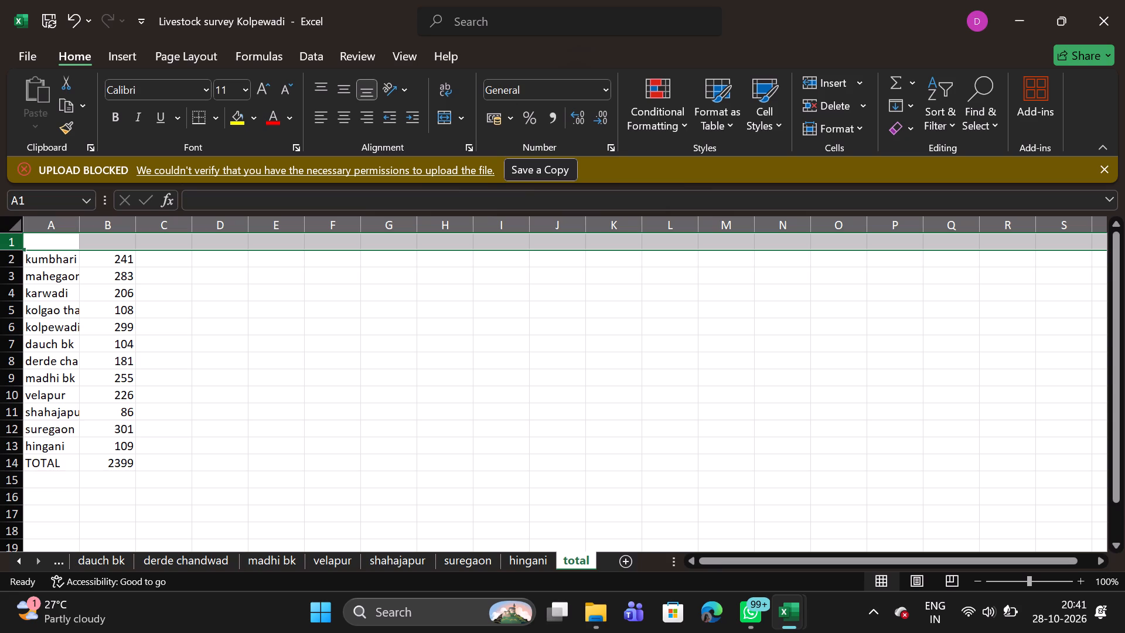
Enter the heading "name of village" in A1 of the total sheet.
click(37, 246)
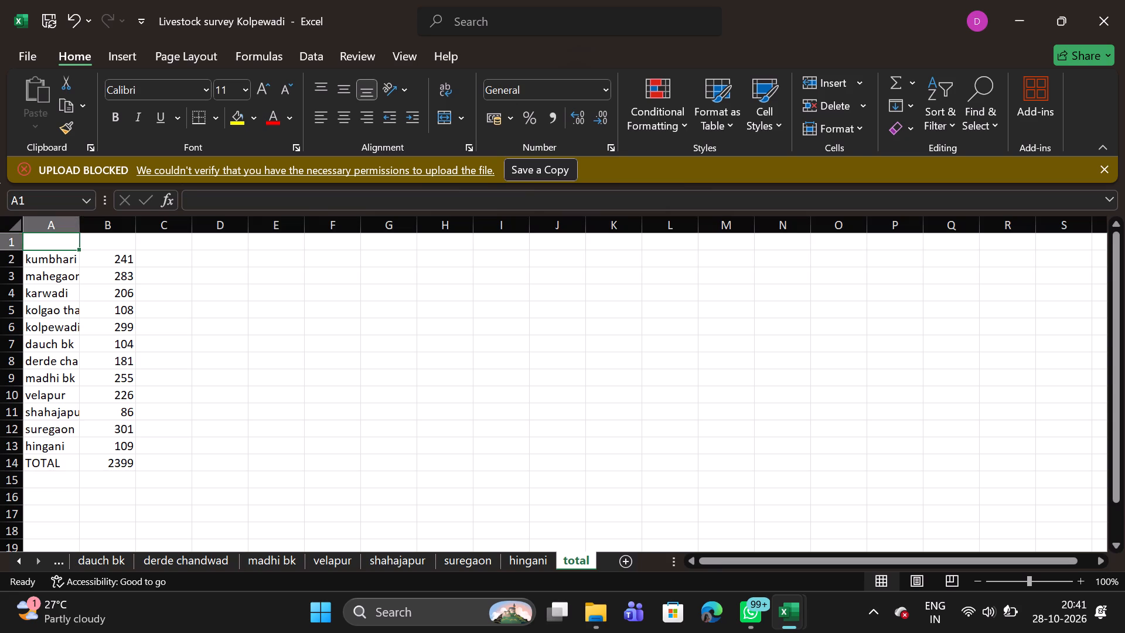
text(name)
key(space)
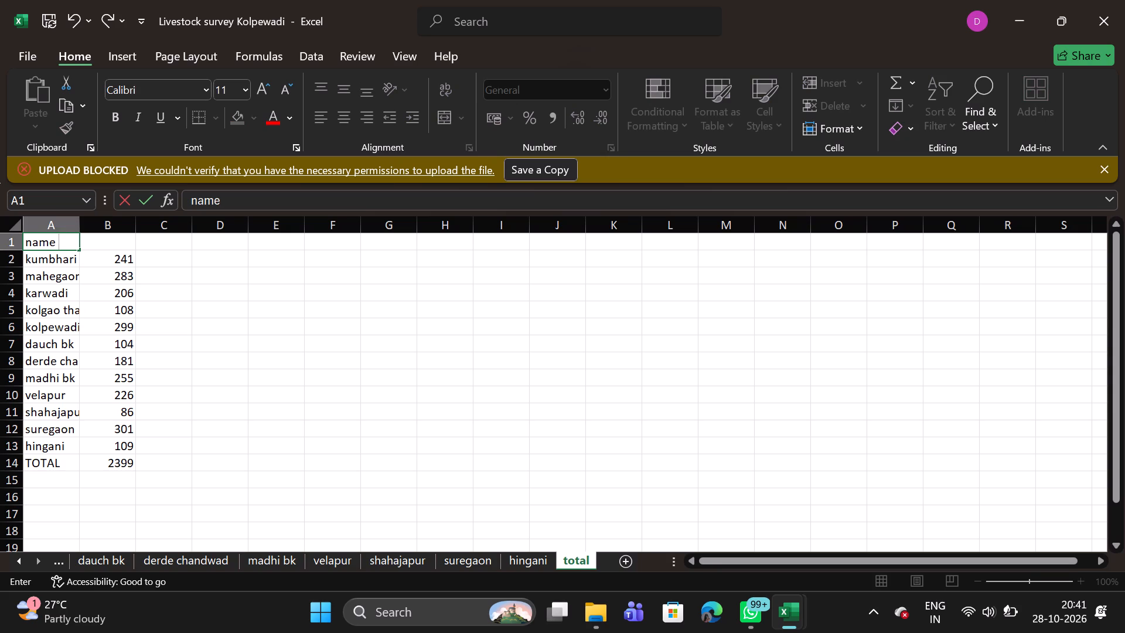
text(of village)
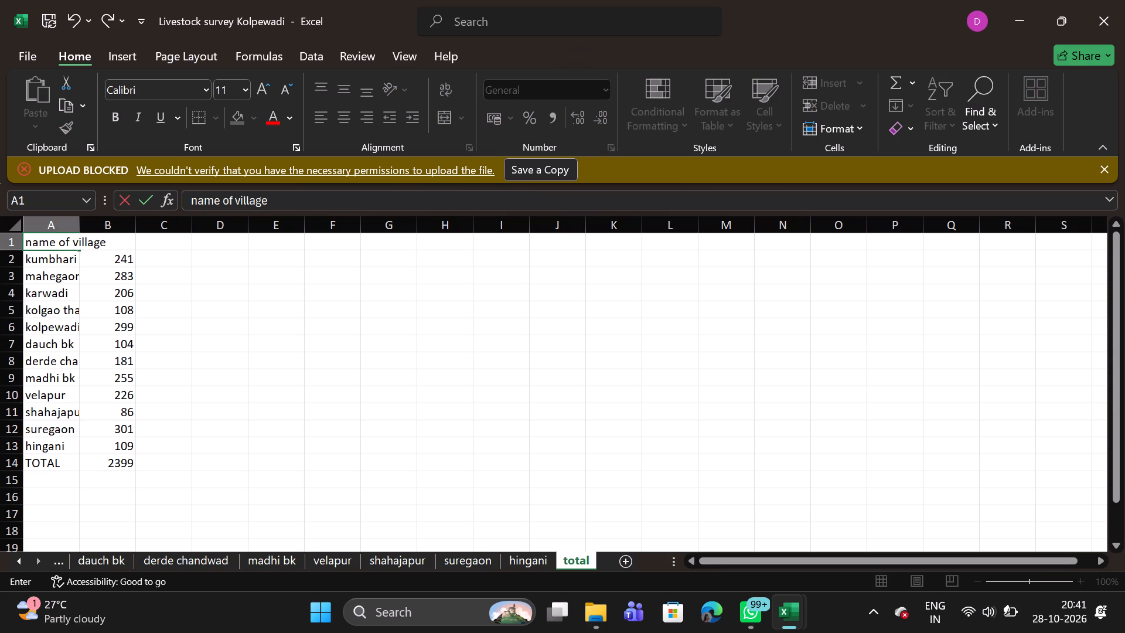
click(122, 240)
key(Right)
key(Right)
click(225, 266)
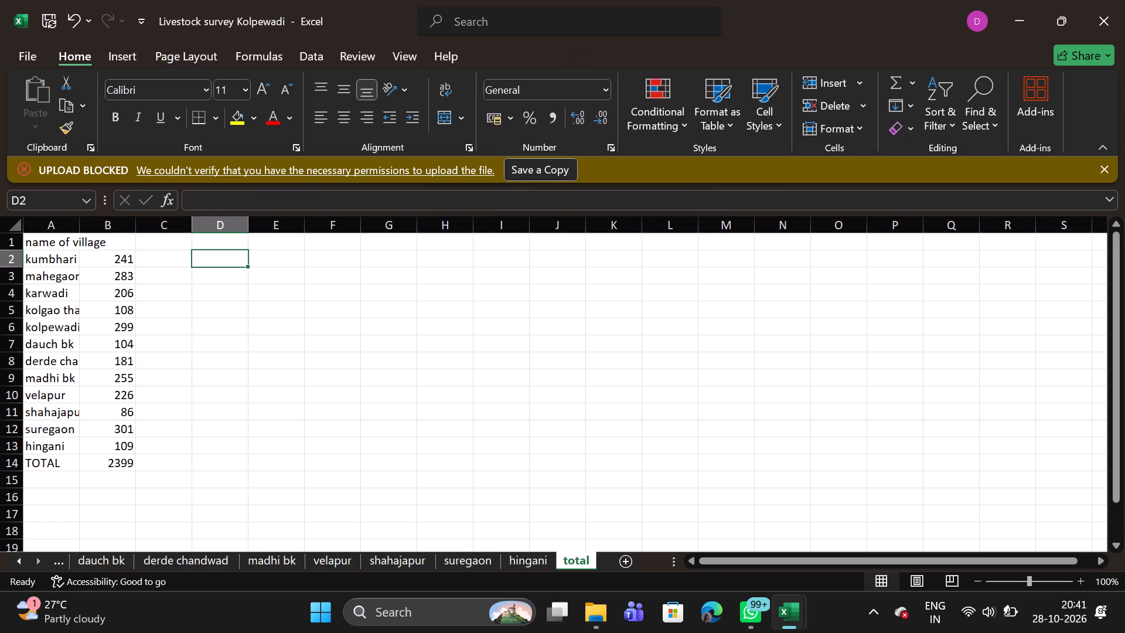
Enter the heading "ekun nondi" in B1 of the total sheet.
click(114, 243)
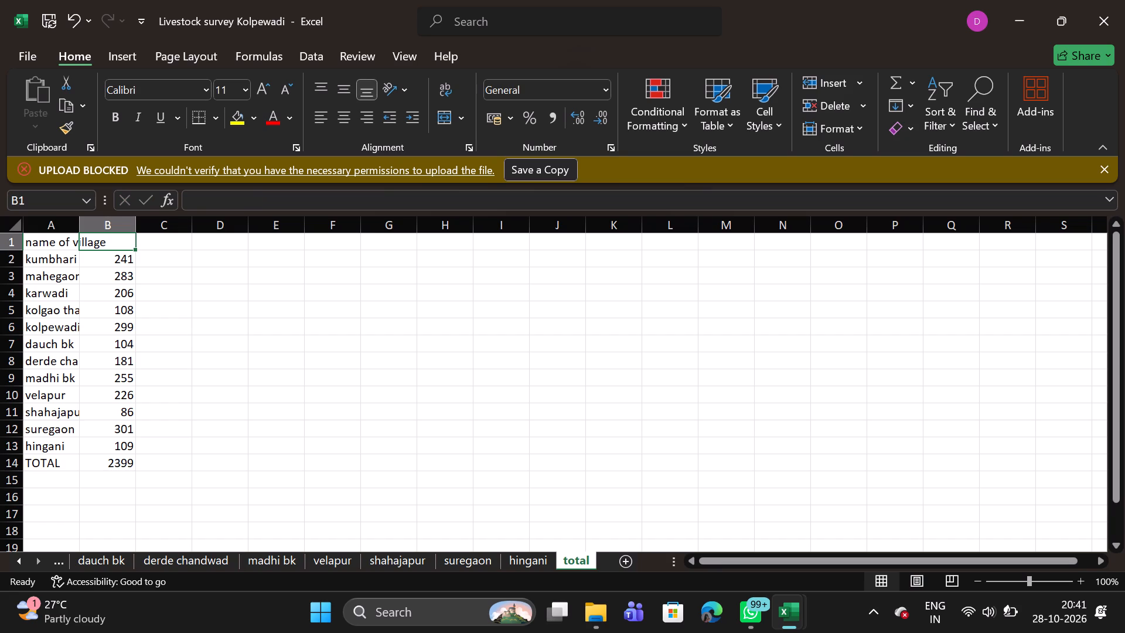
key(e)
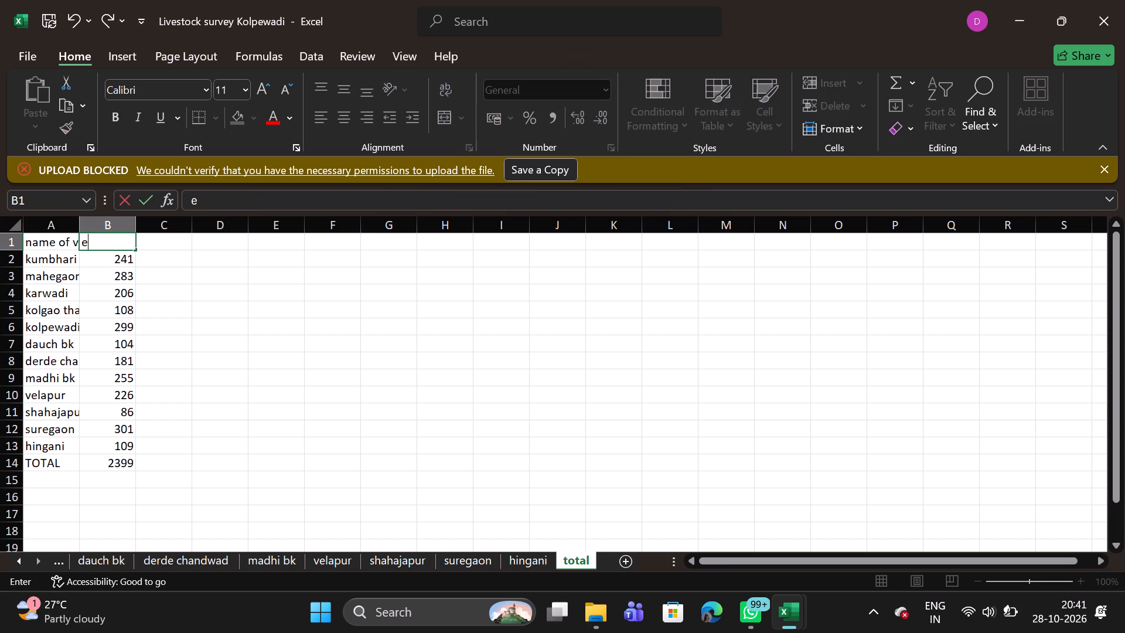
text(kun nondi)
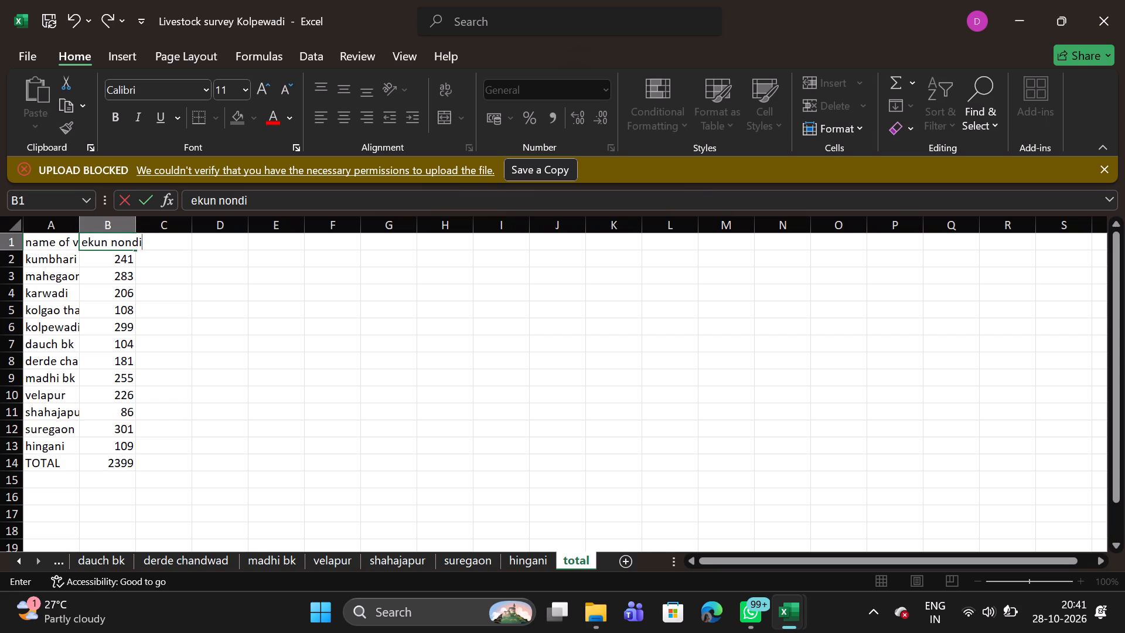
key(Return)
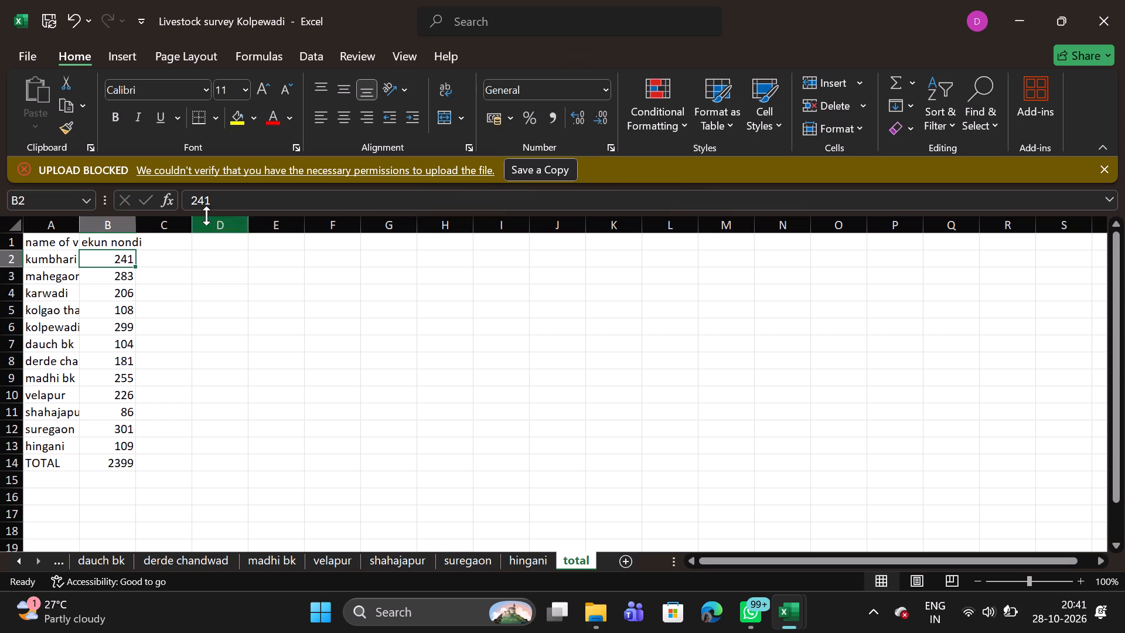
Widen column B of the total sheet slightly so that its heading fits.
click(149, 244)
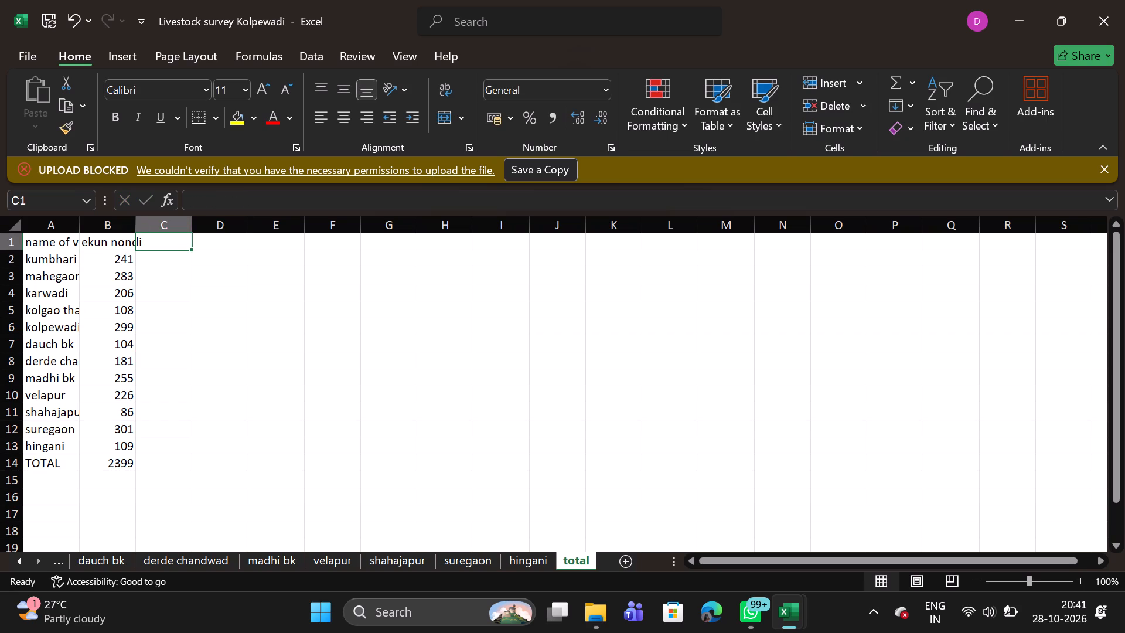
drag(135, 226, 147, 227)
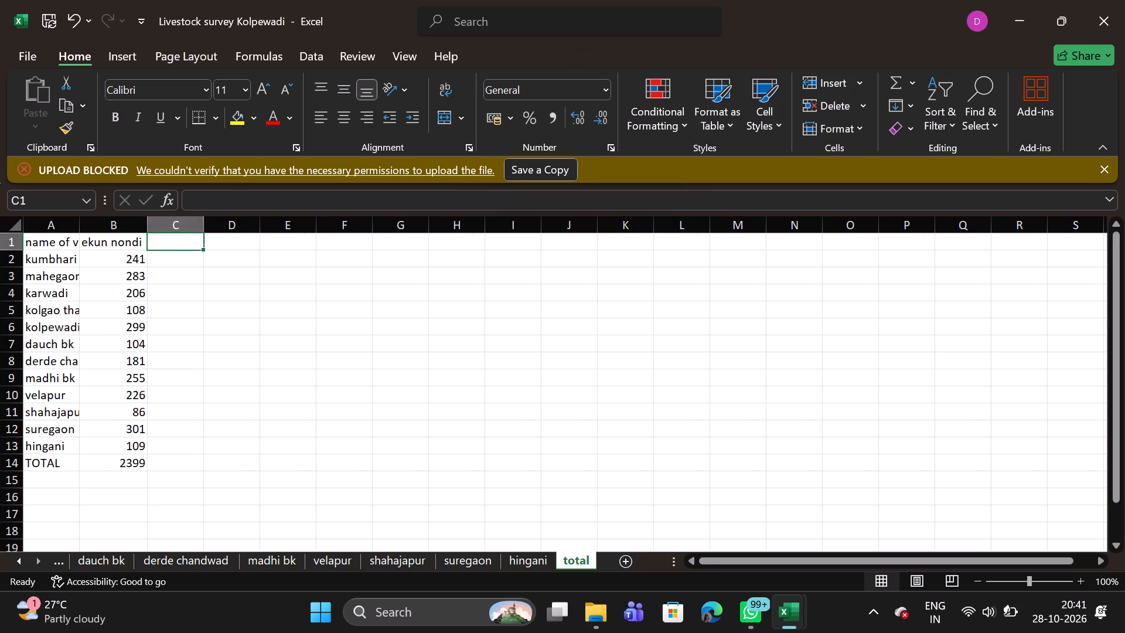
click(169, 243)
click(763, 377)
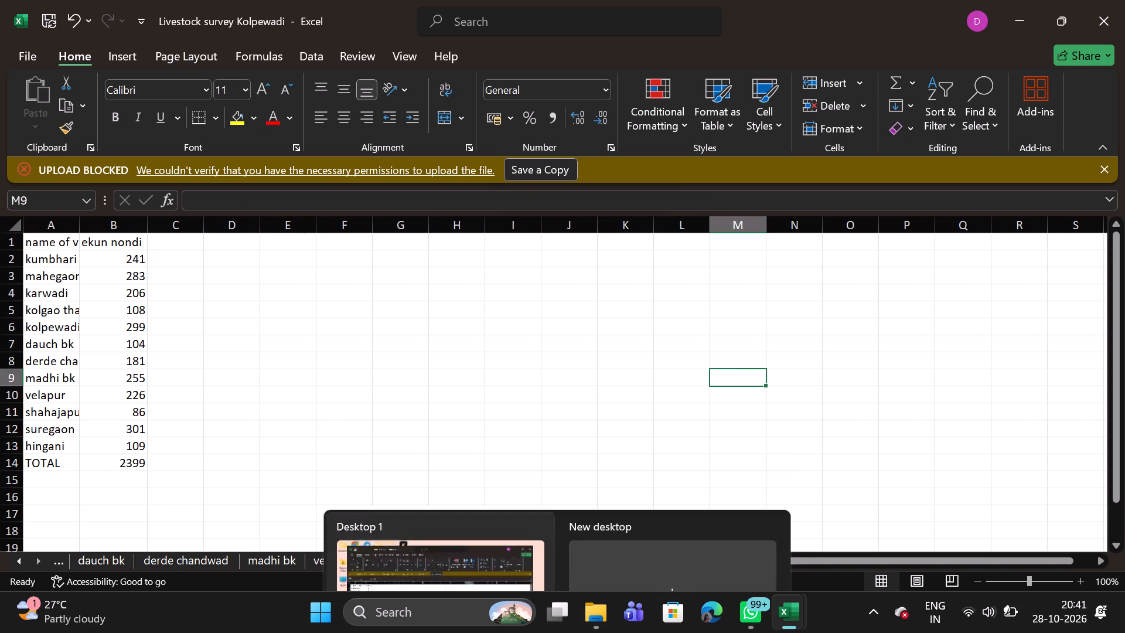
Copy the survey column headings H1 to X1 on the hingani sheet.
click(541, 561)
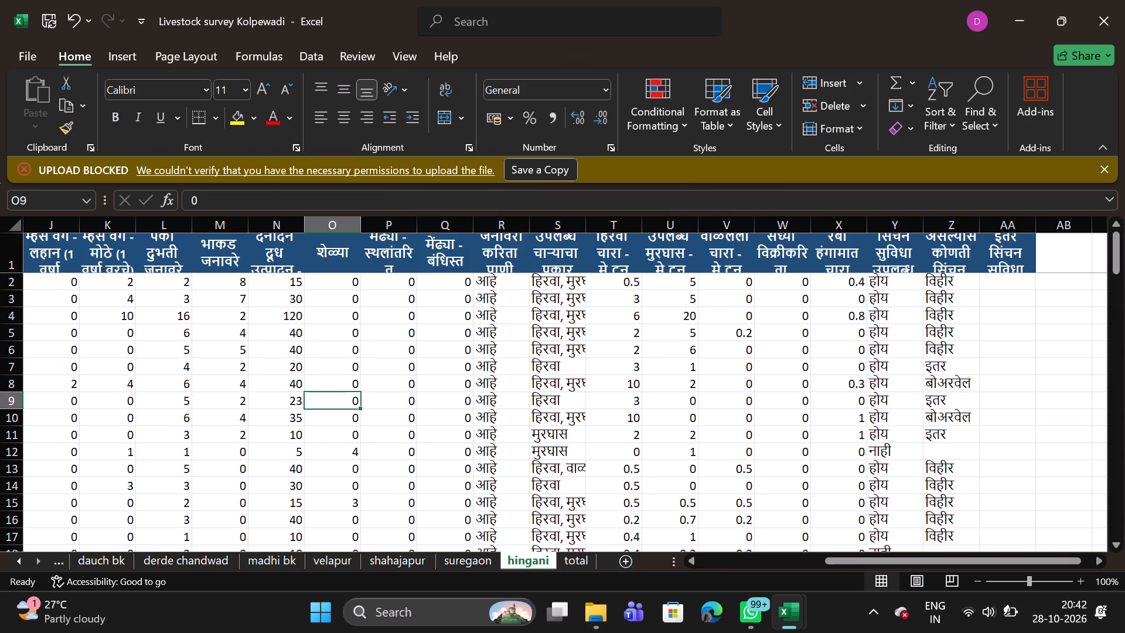
click(52, 253)
key(Left)
key(Left)
key(Left)
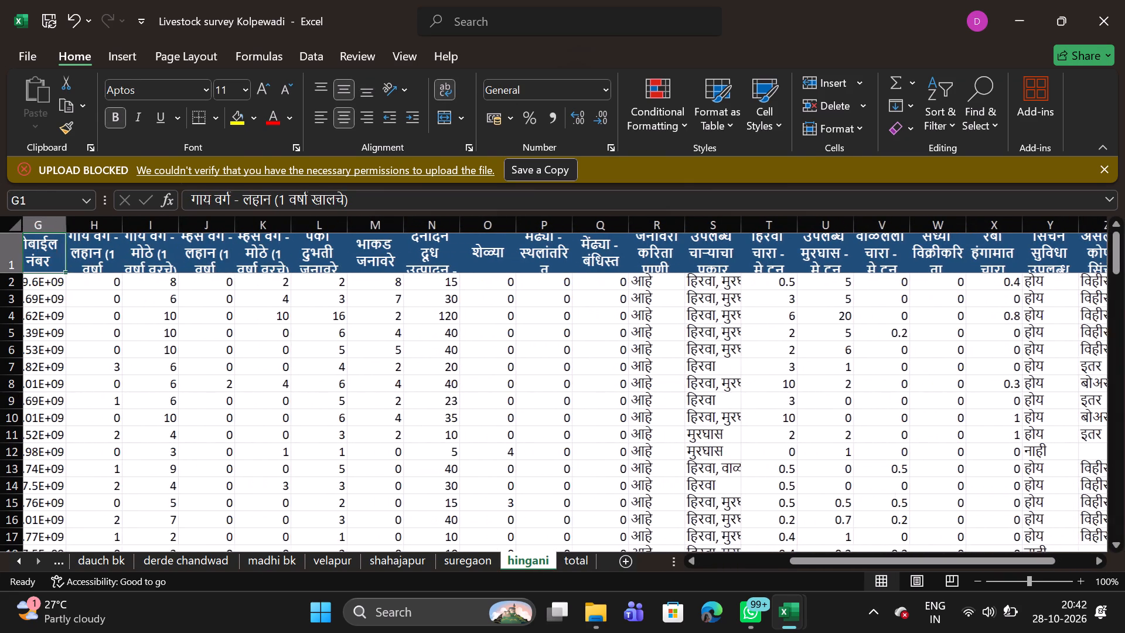
key(Right)
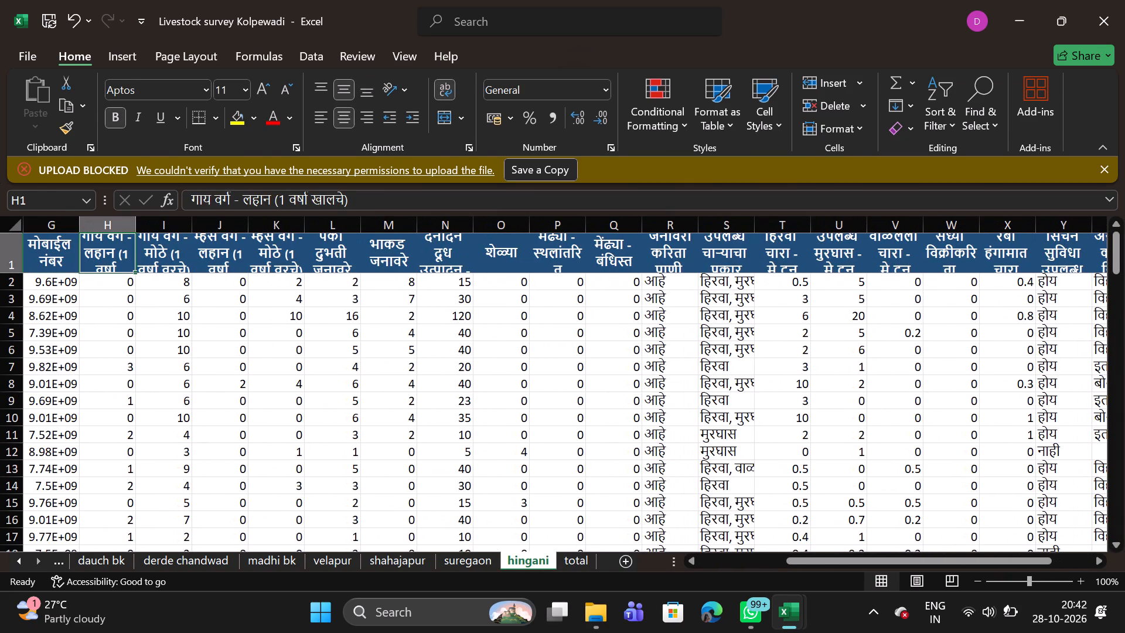
key(shift+Right)
key(shift+Right)
key(shift+Right)
key(shift+Right)
key(shift+Right)
key(shift+Right)
key(shift+Right)
key(shift+Right)
key(shift+Right)
key(shift+Right)
key(shift+Right)
key(shift+Right)
key(shift+Right)
key(shift+Right)
key(shift+Right)
key(shift+Right)
key(shift+Right)
key(shift+Right)
key(shift+Right)
key(shift+Right)
key(shift+Right)
key(shift+Right)
key(shift+Right)
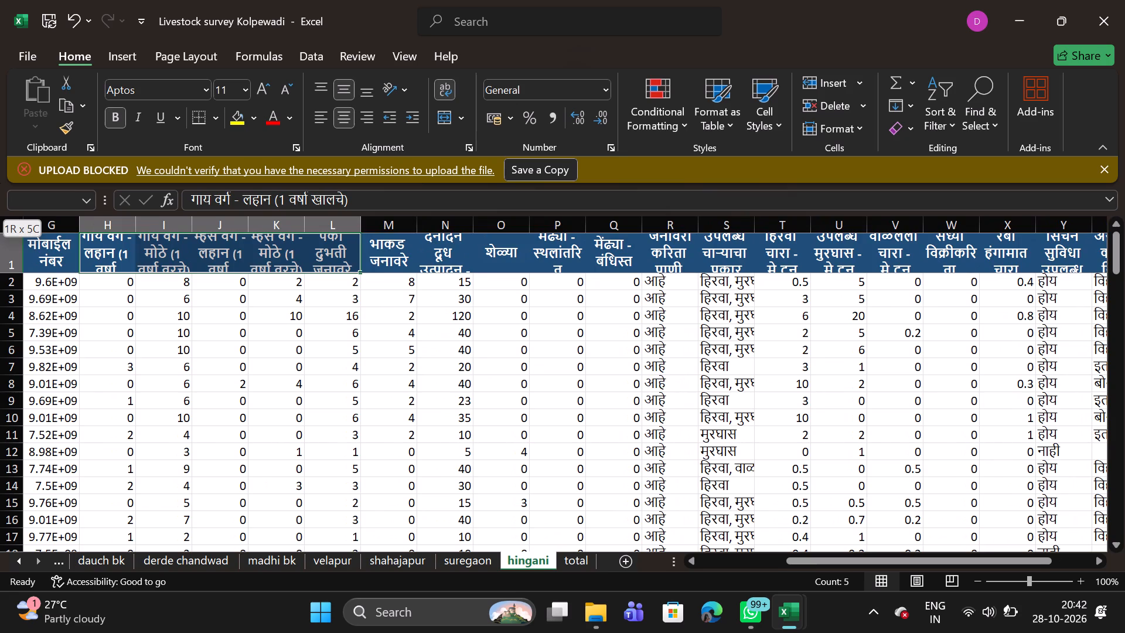
key(shift+Right)
key(shift+Right)
key(shift+Right)
key(shift+Right)
key(shift+Right)
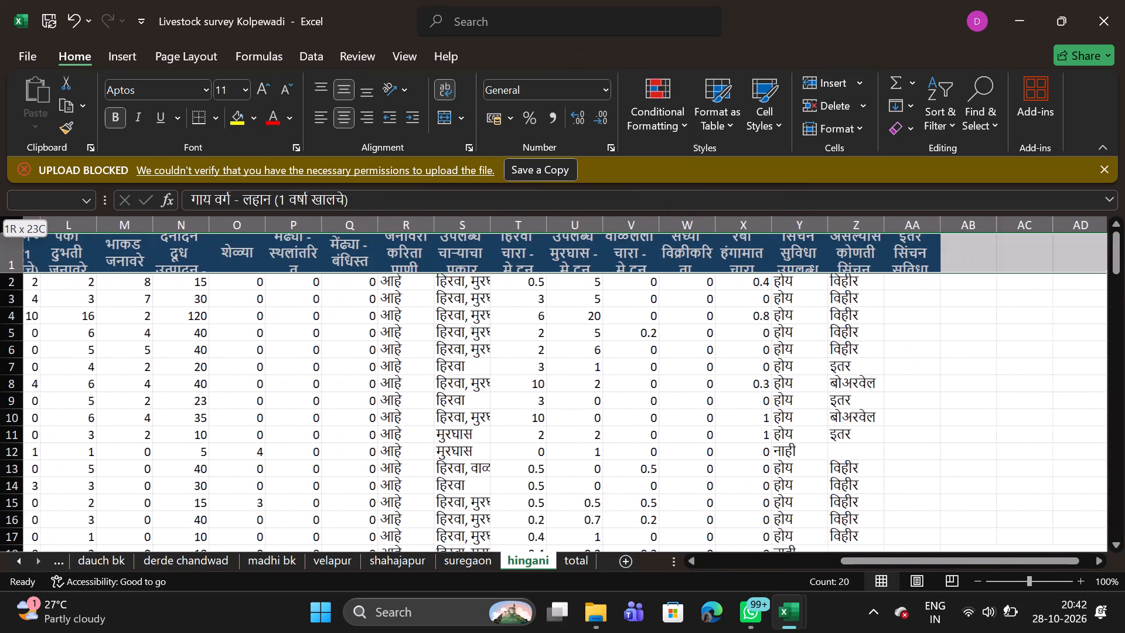
key(shift+Left)
key(shift+Left)
key(shift+Left)
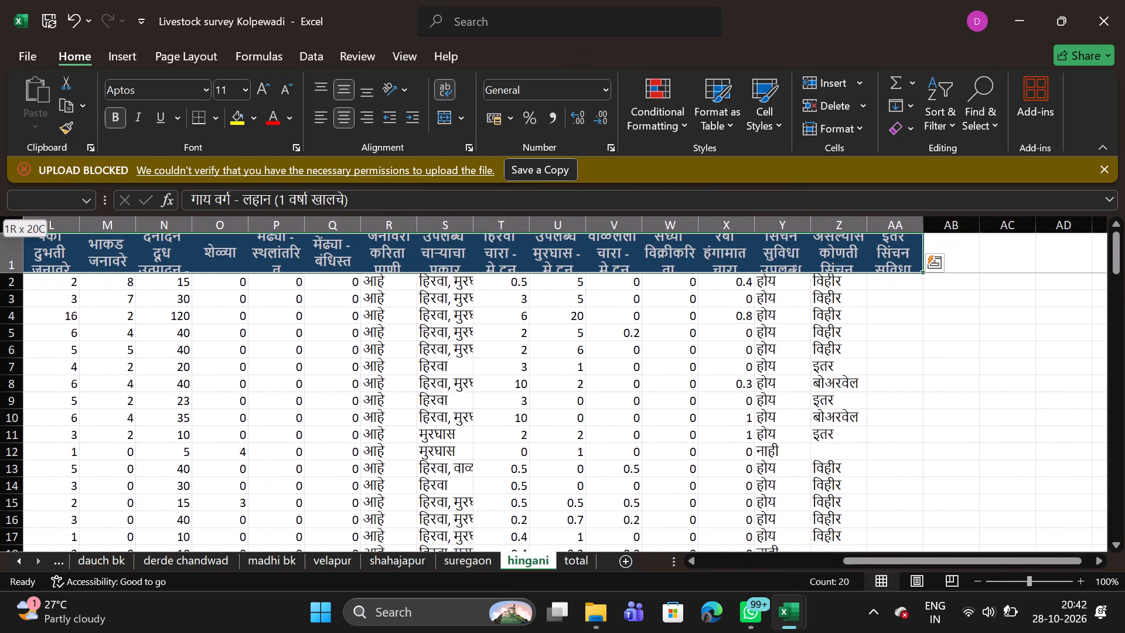
key(shift+Left)
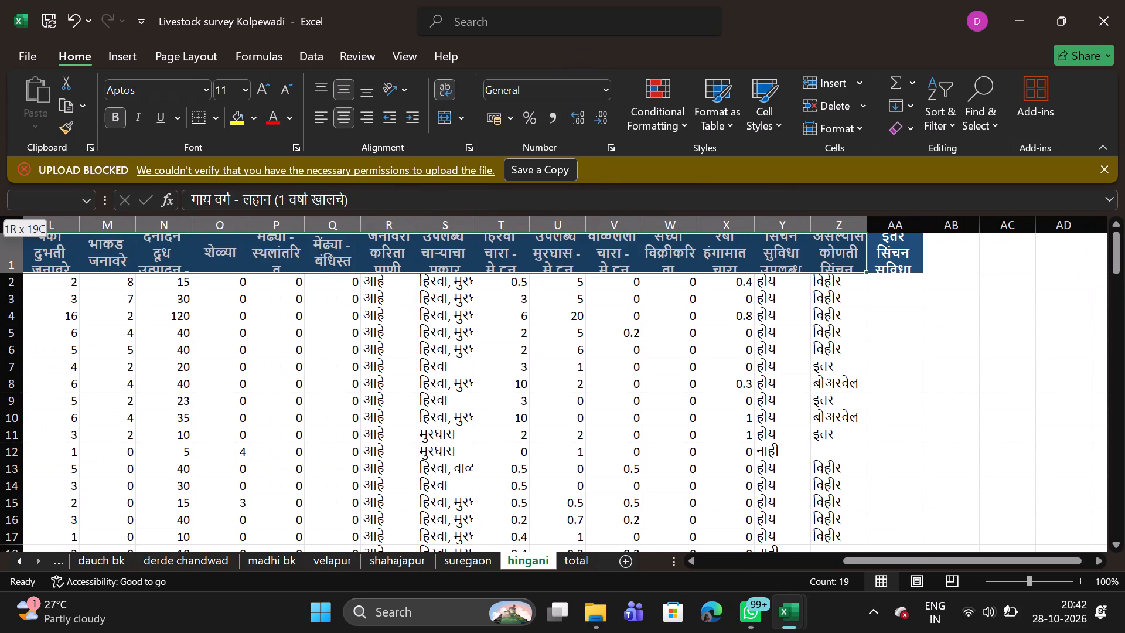
key(shift+Left)
key(shift+Left)
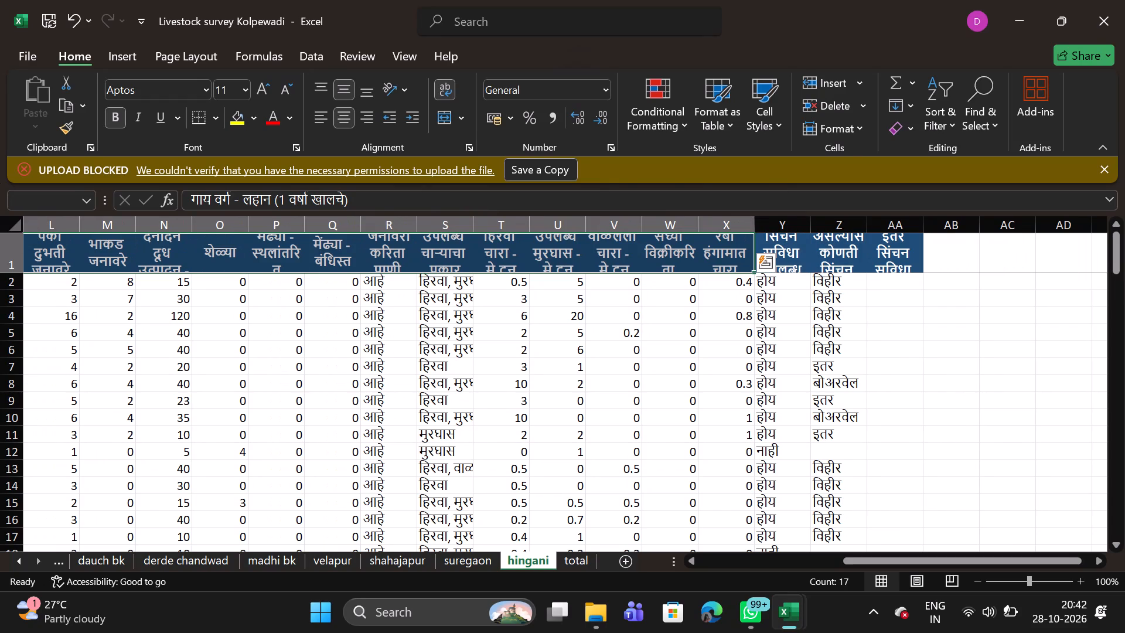
key(ctrl+c)
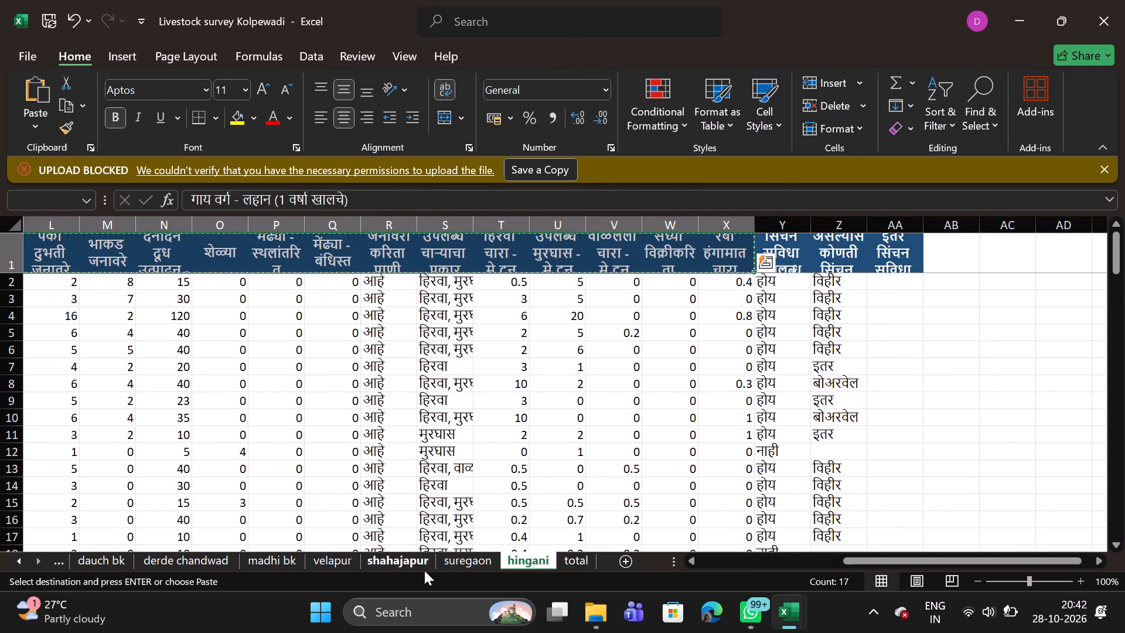
Paste the copied headings into row 1 of the total sheet, starting at C1.
click(570, 564)
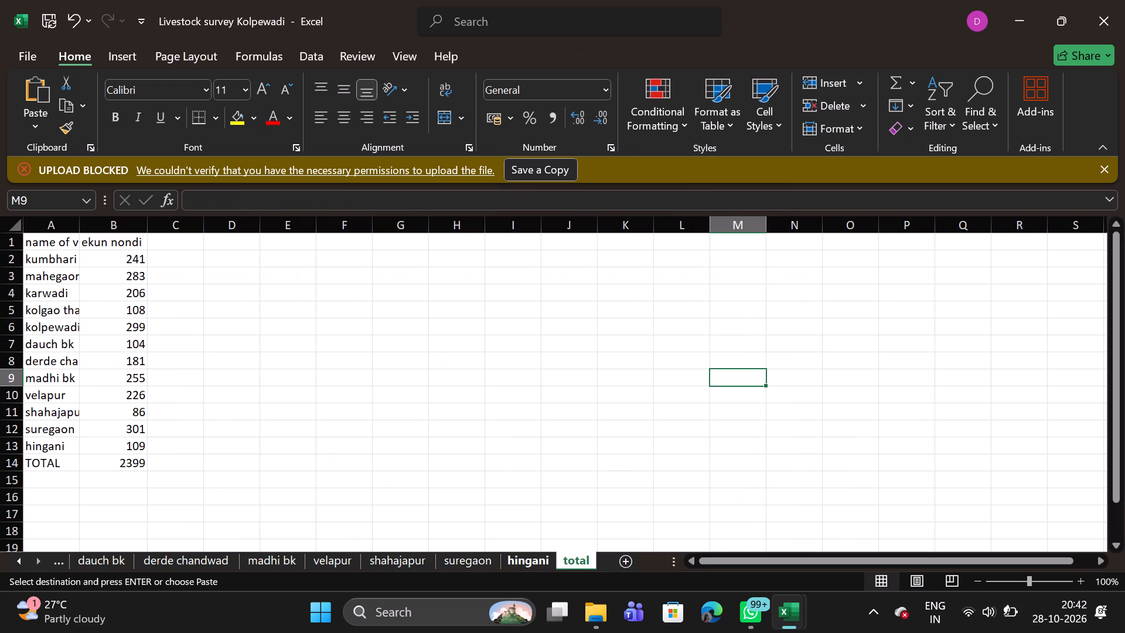
click(168, 242)
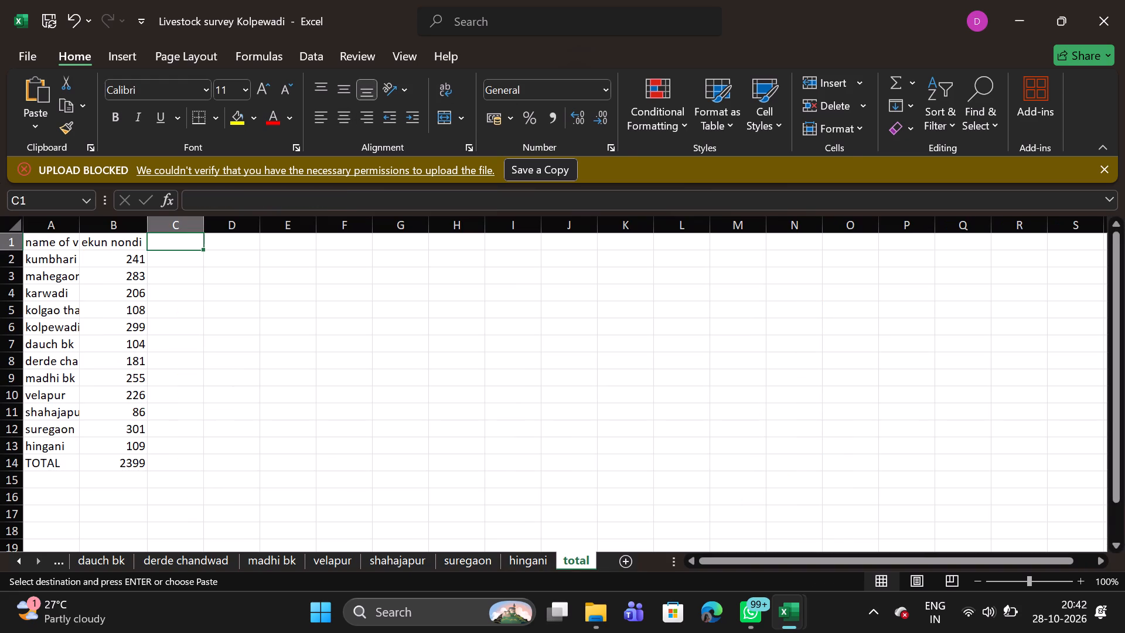
key(ctrl+v)
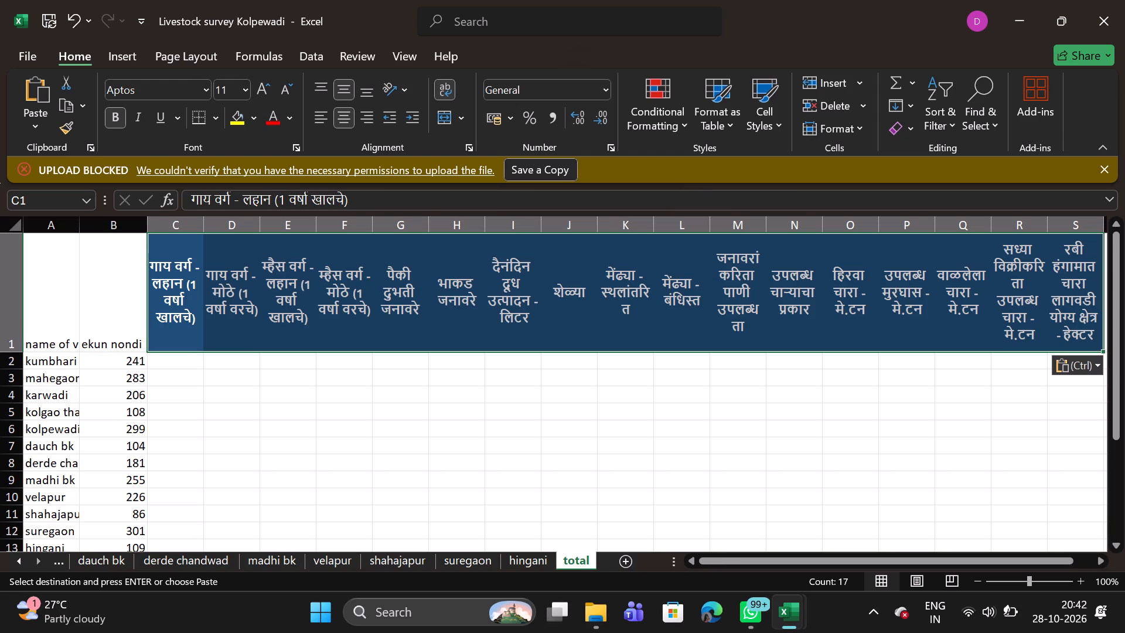
click(233, 444)
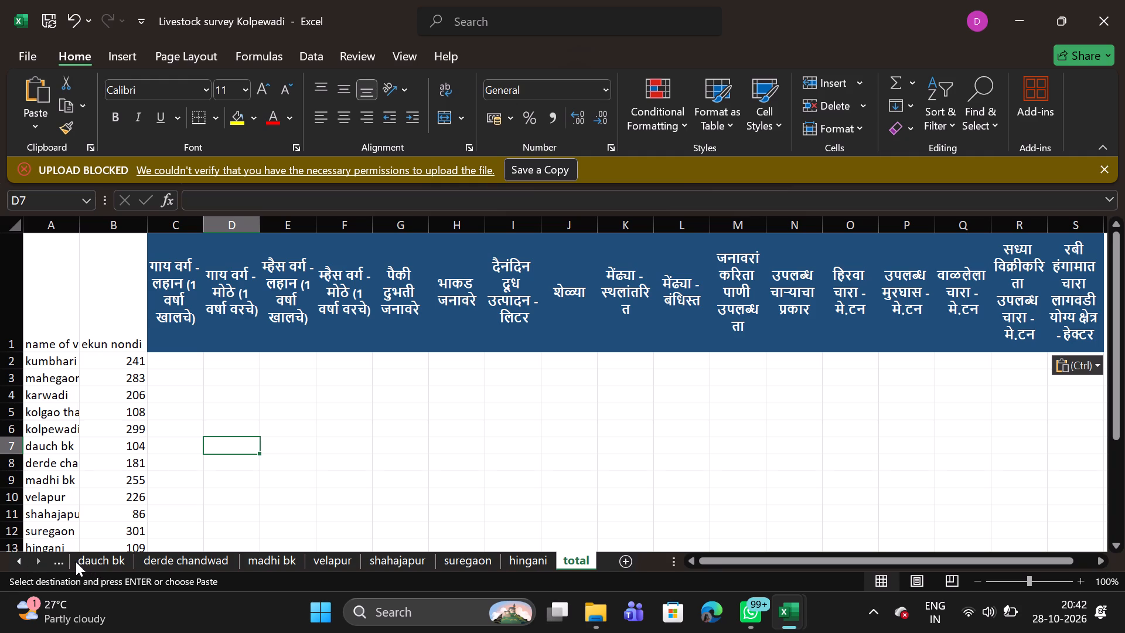
Copy the column totals H243 to X243 on the kumbhari sheet.
click(15, 560)
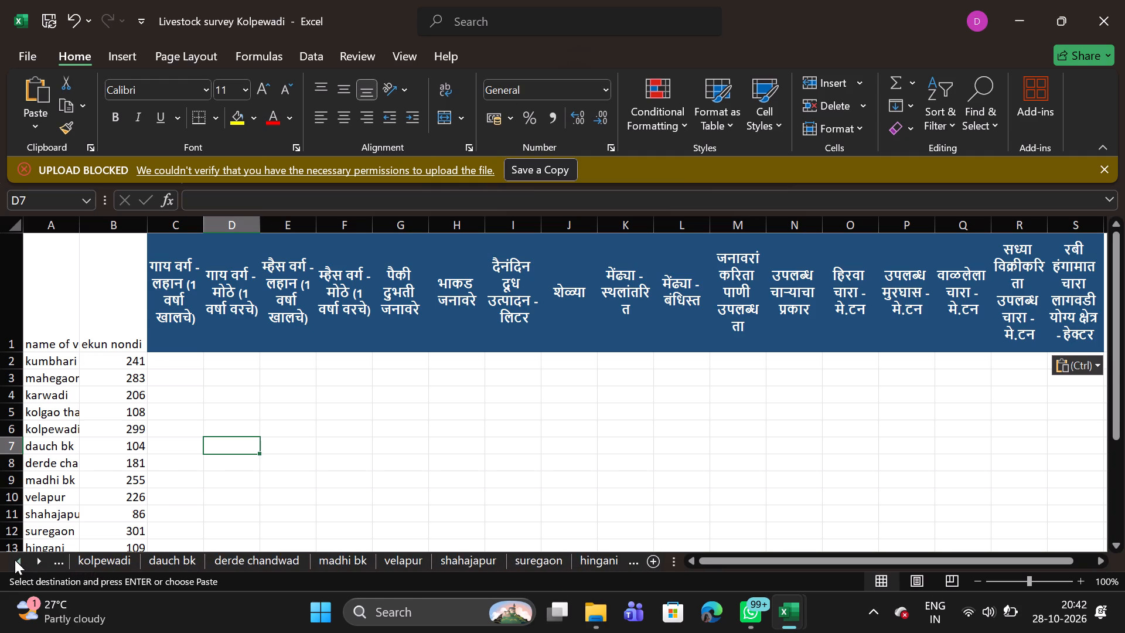
triple_click(15, 560)
triple_click(15, 560)
triple_click(15, 560)
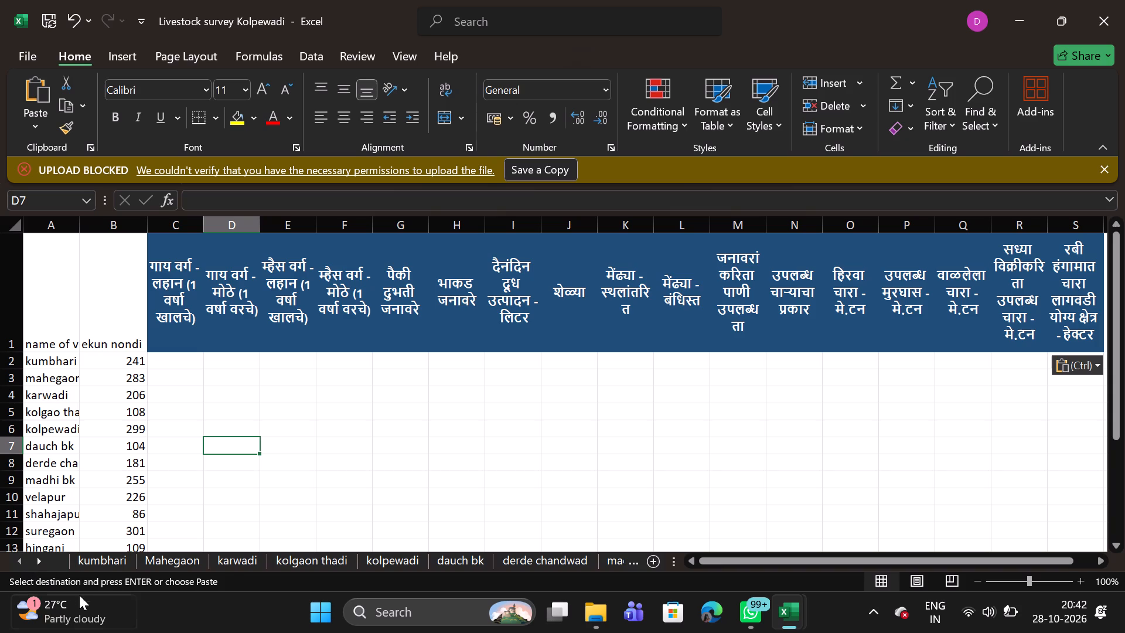
click(106, 561)
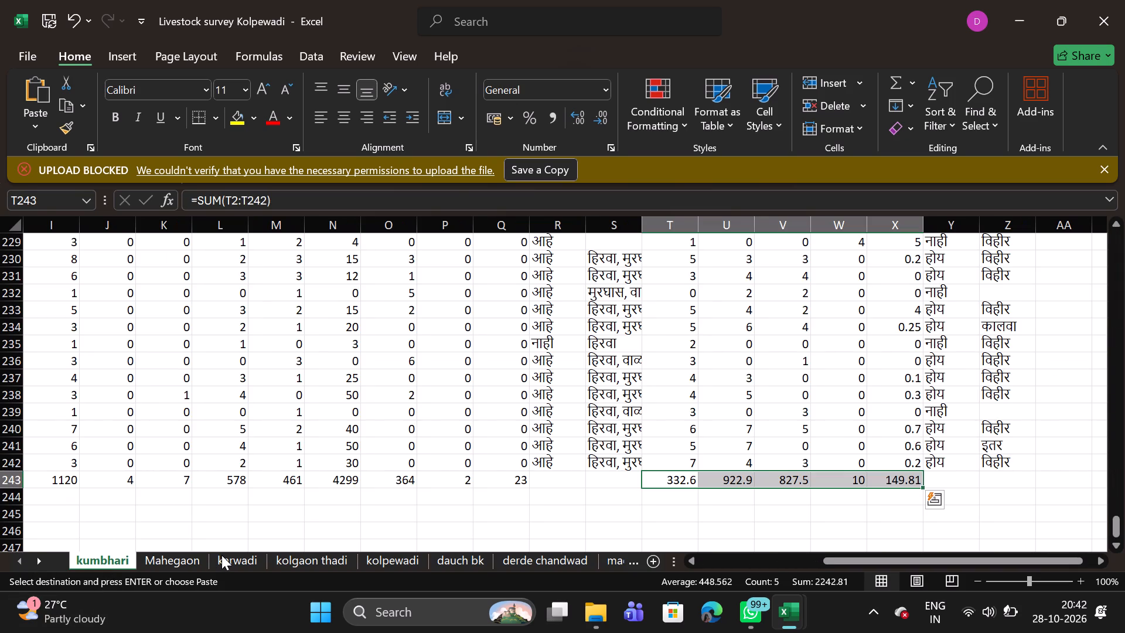
triple_click(694, 560)
double_click(694, 560)
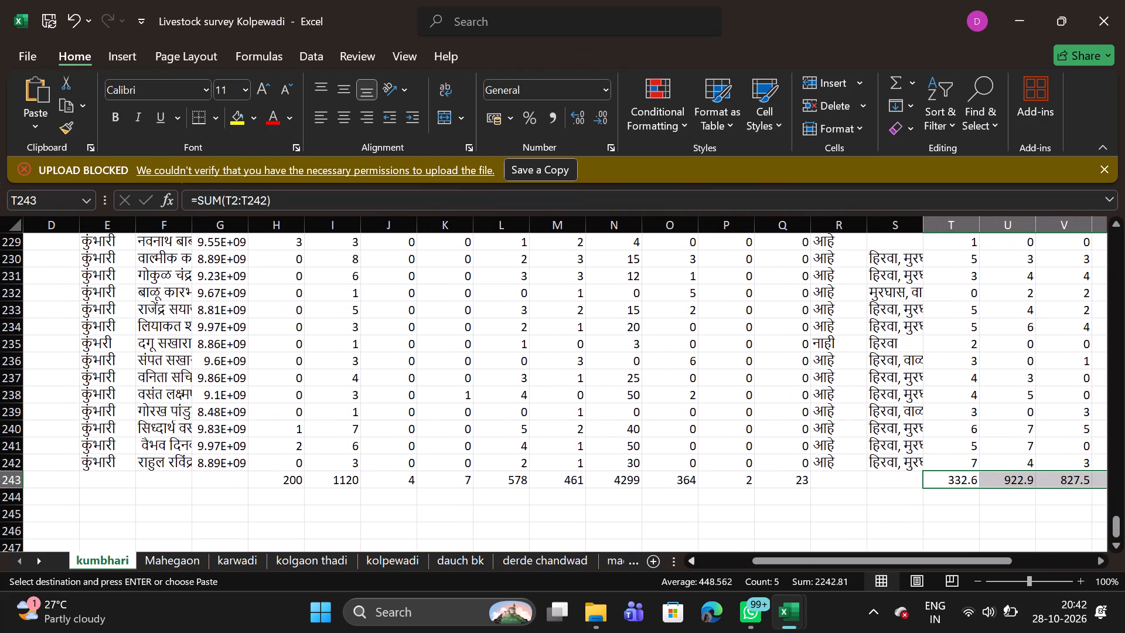
click(289, 482)
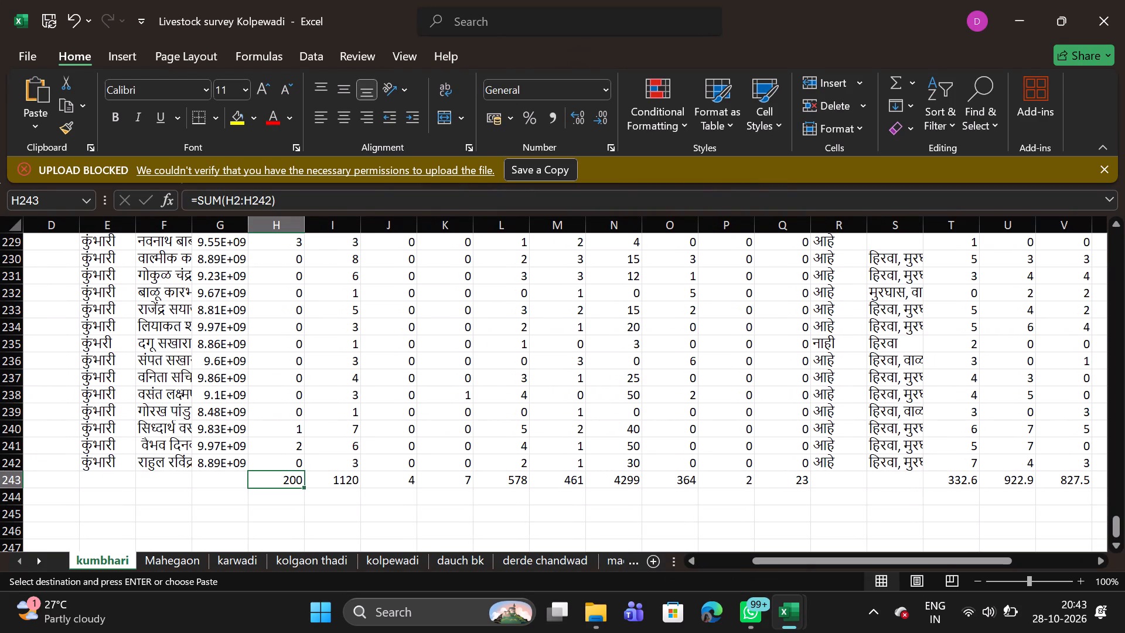
key(shift+Right)
key(shift+Right)
key(shift+Right)
key(shift+Right)
key(shift+Right)
key(shift+Right)
key(shift+Right)
key(shift+Right)
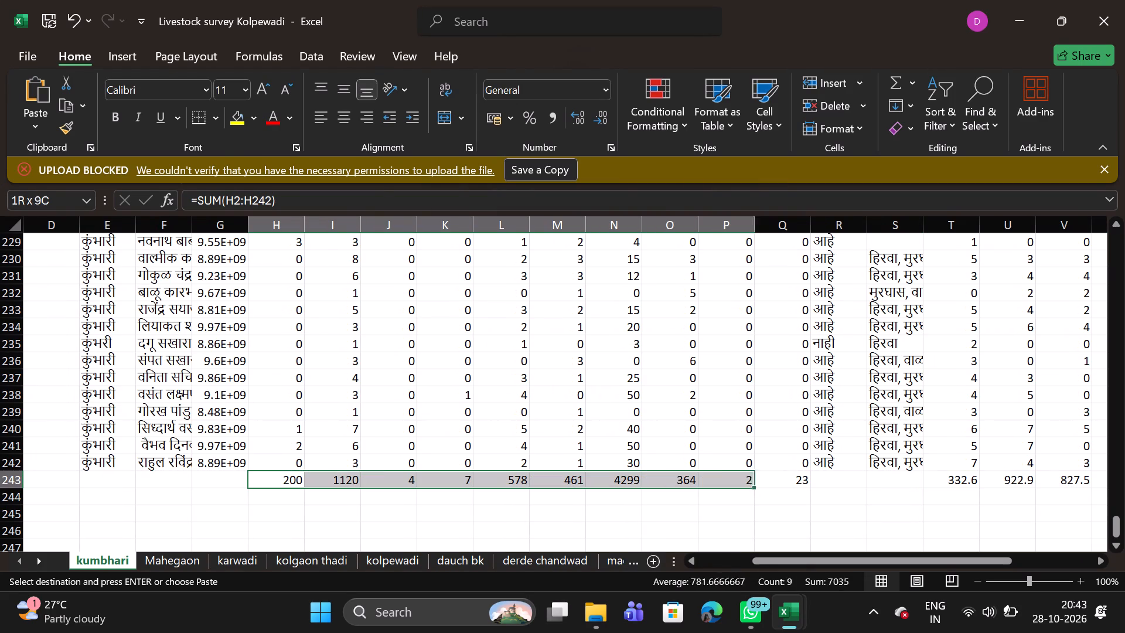
key(shift+Right)
key(shift+Right)
key(shift+Right)
key(shift+Right)
key(shift+Right)
key(shift+Right)
key(shift+Right)
key(shift+Right)
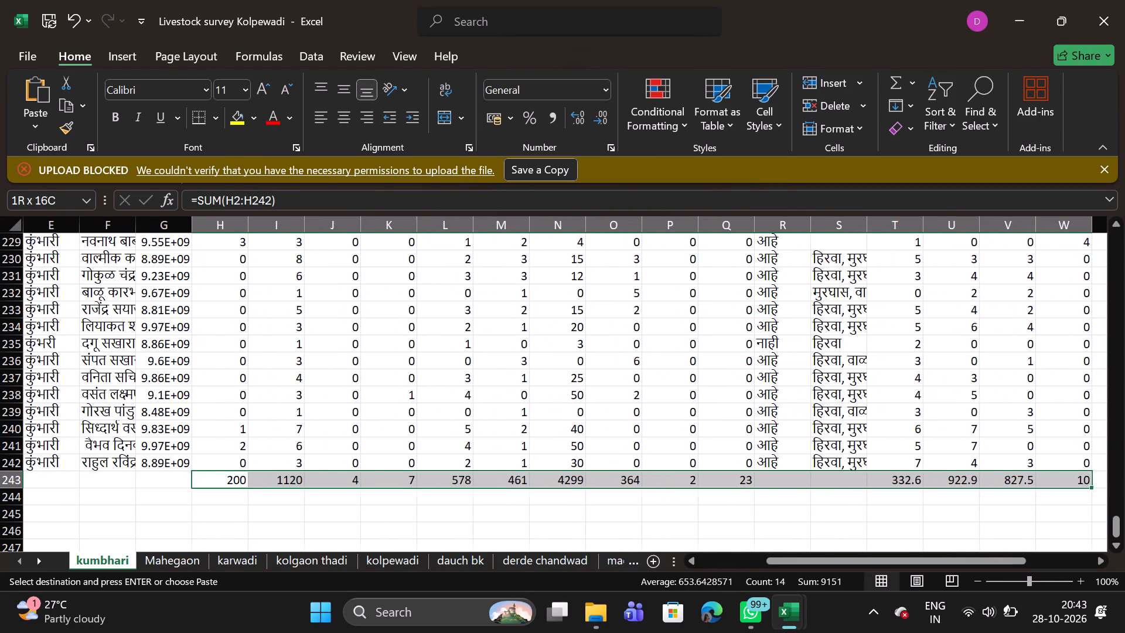
key(shift+Right)
key(shift+Left)
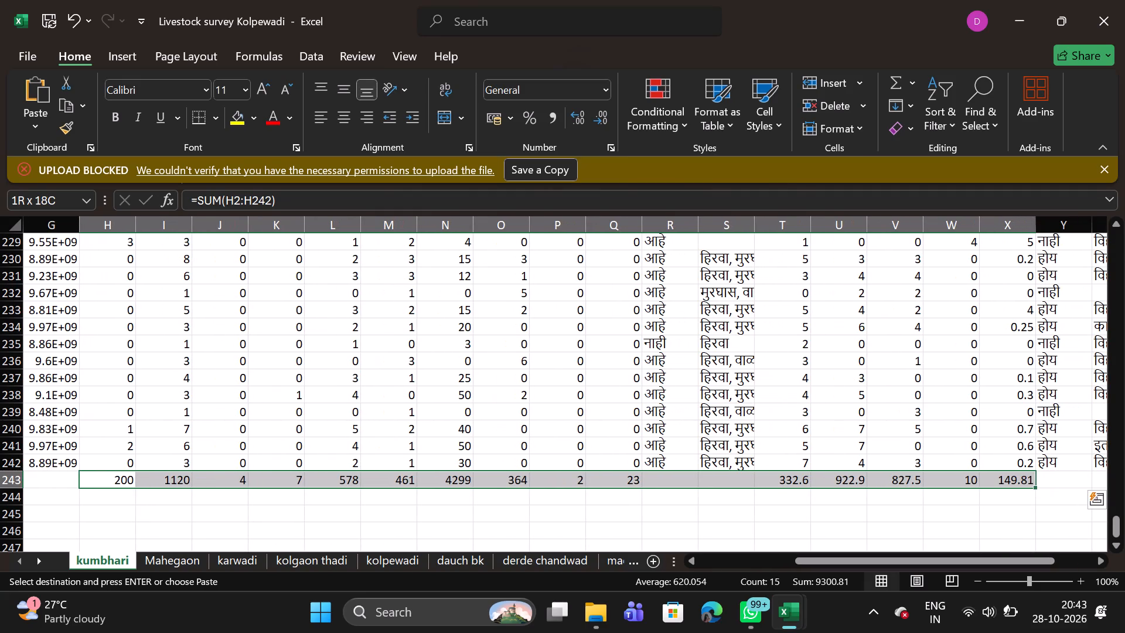
key(ctrl+c)
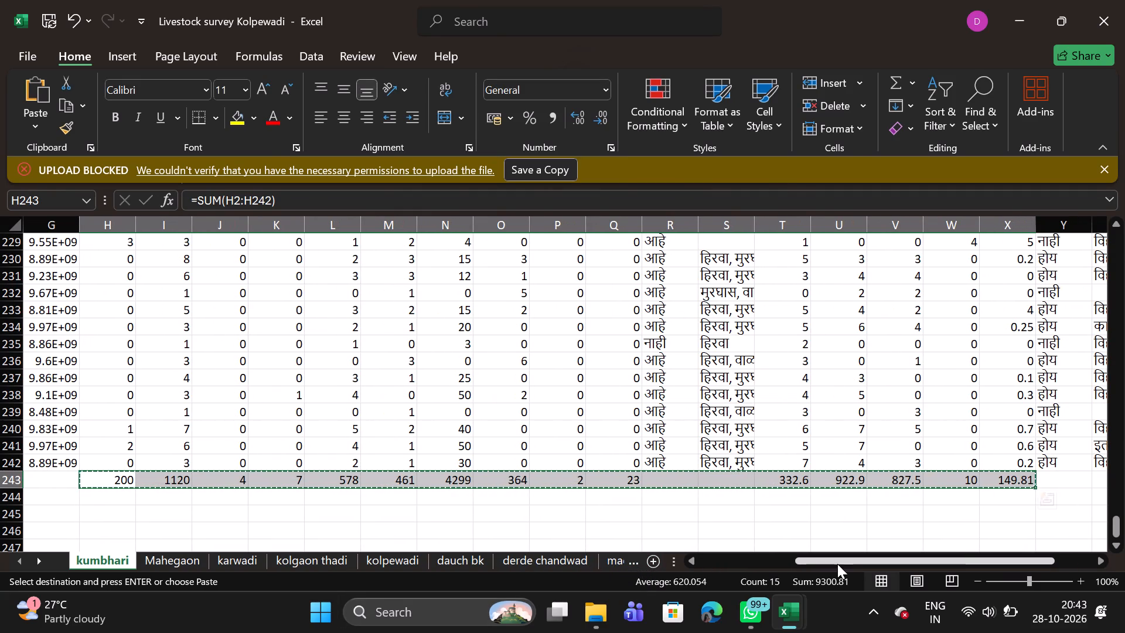
Paste the copied totals into the kumbhari row of the total sheet from C2, replacing the pasted formulas with values only.
click(1102, 559)
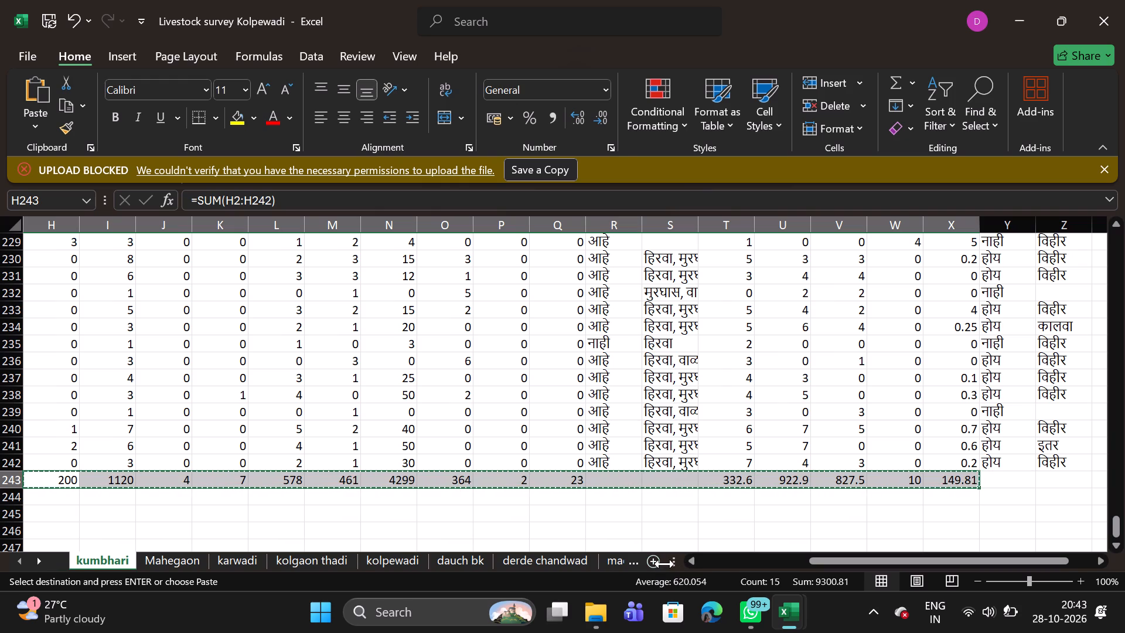
click(626, 561)
double_click(626, 561)
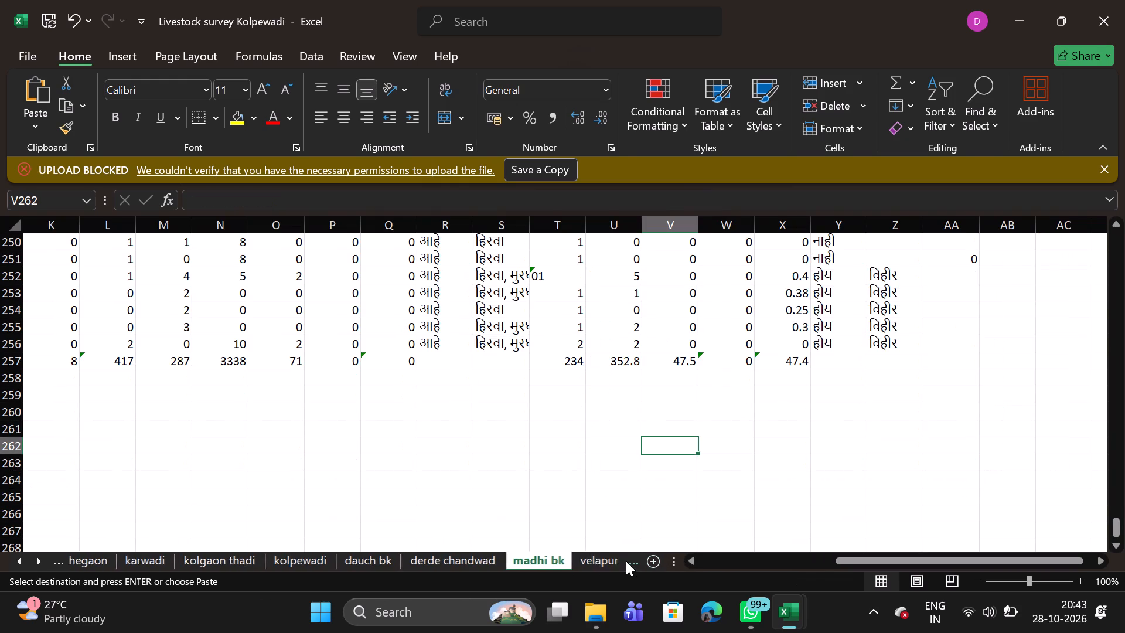
click(626, 561)
click(626, 561)
click(626, 561)
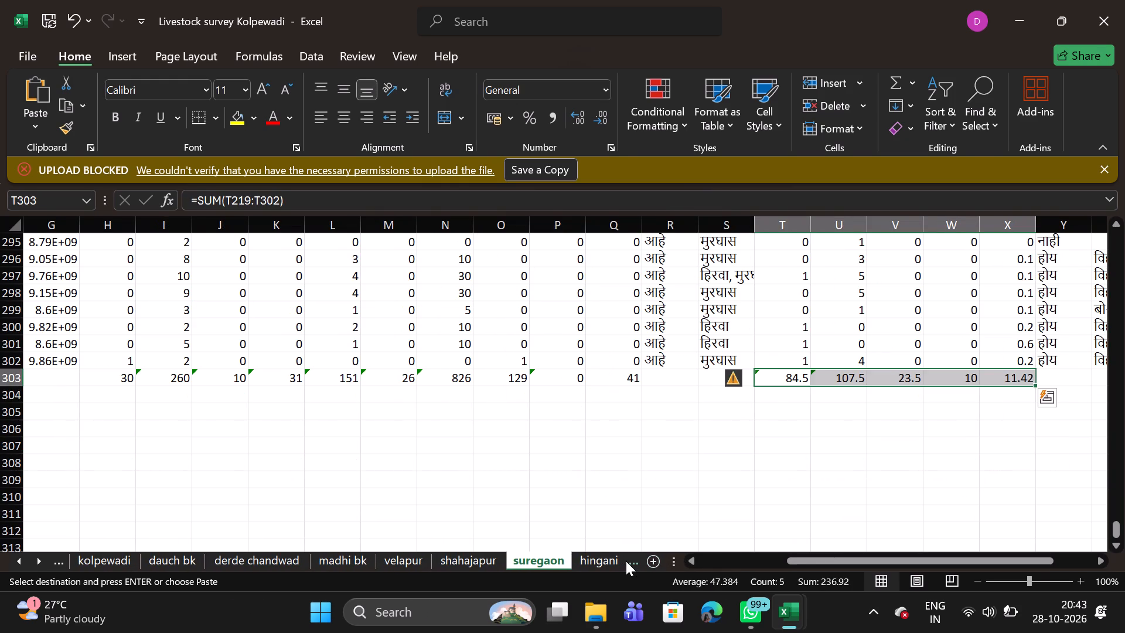
click(626, 561)
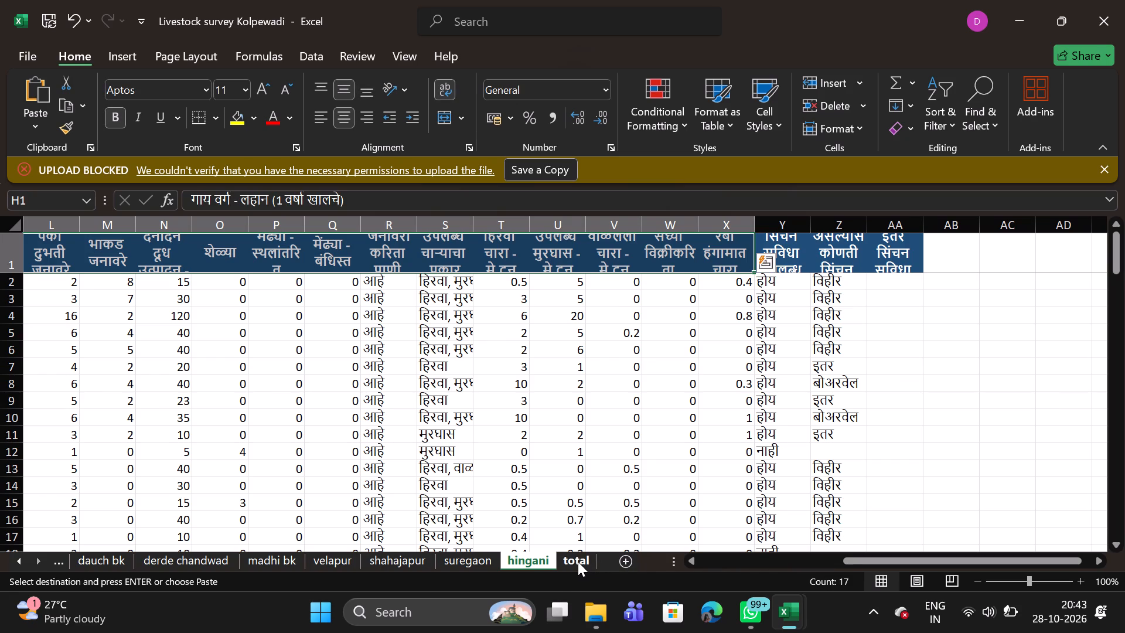
click(575, 561)
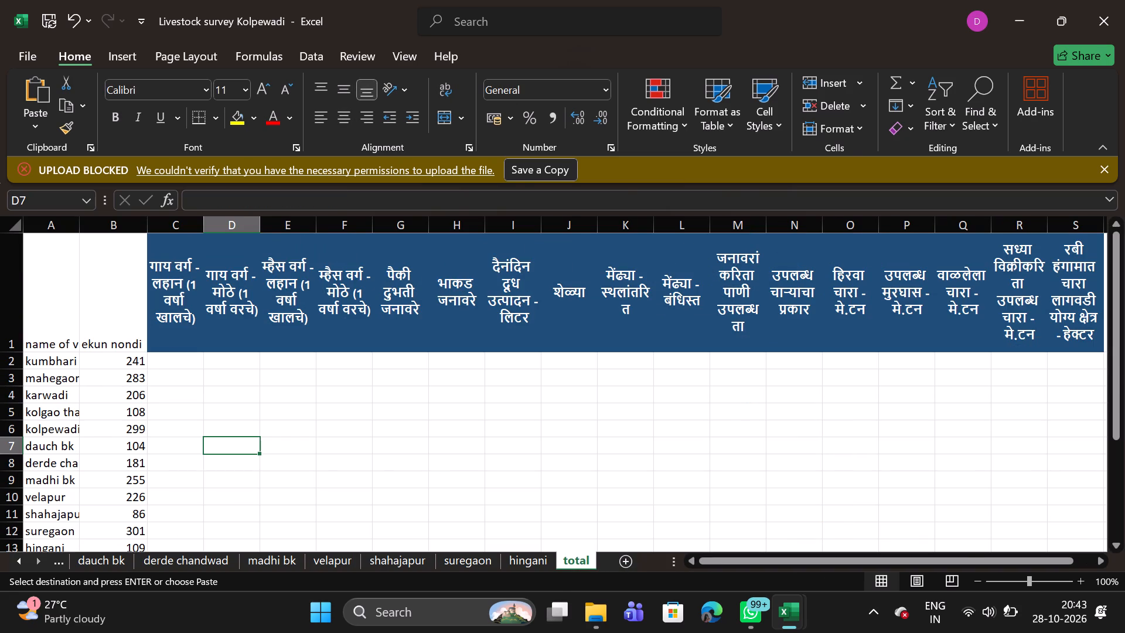
click(163, 362)
key(ctrl+v)
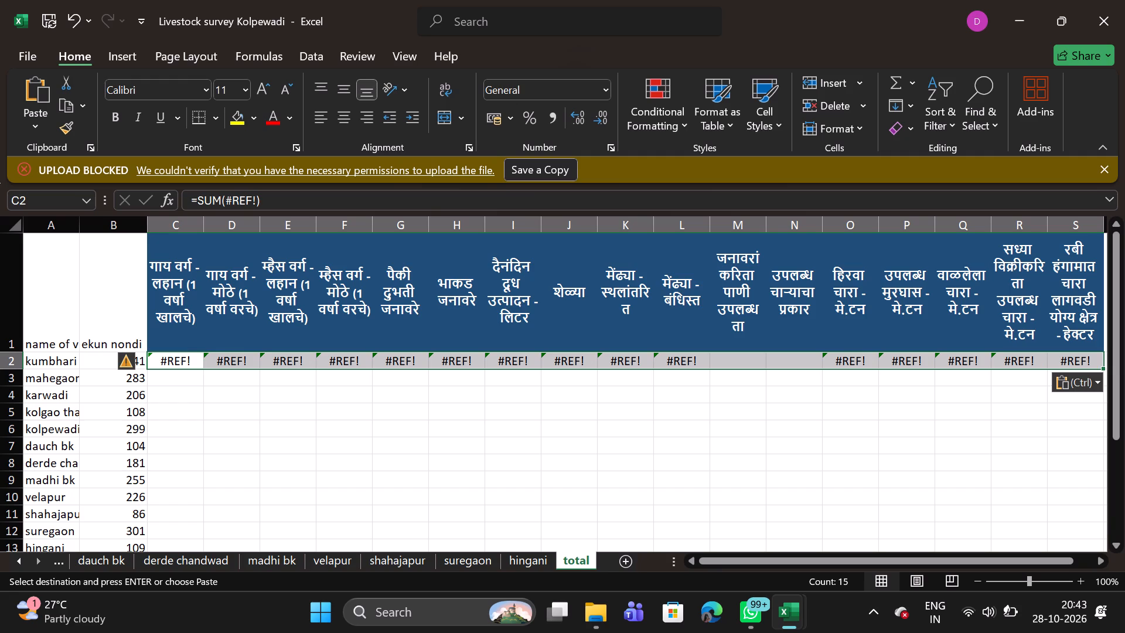
right_click(163, 362)
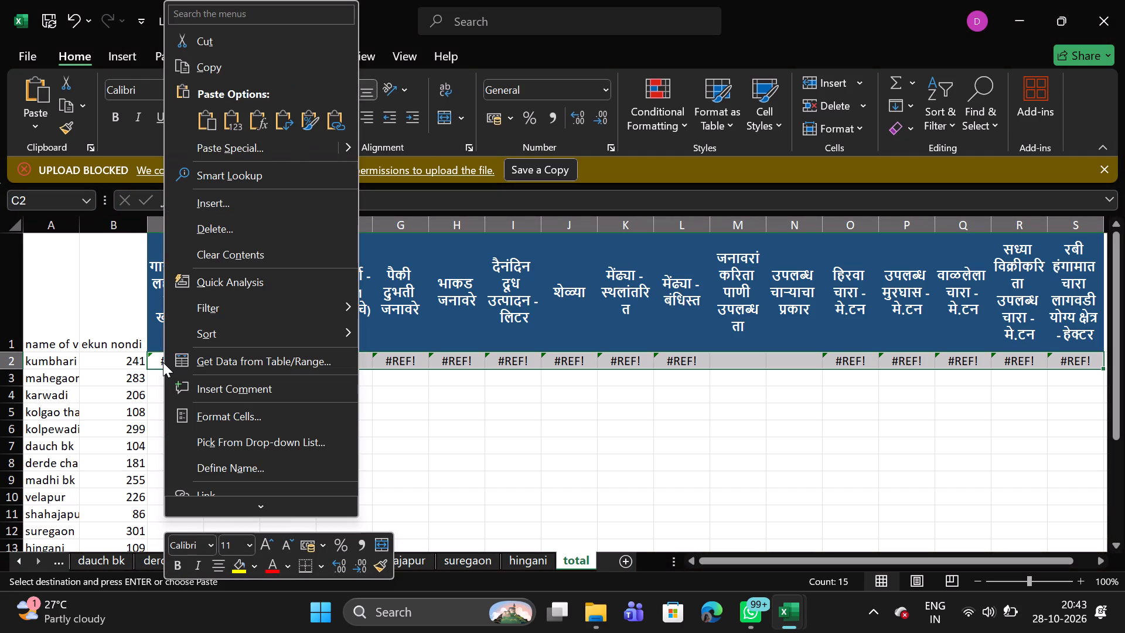
click(296, 149)
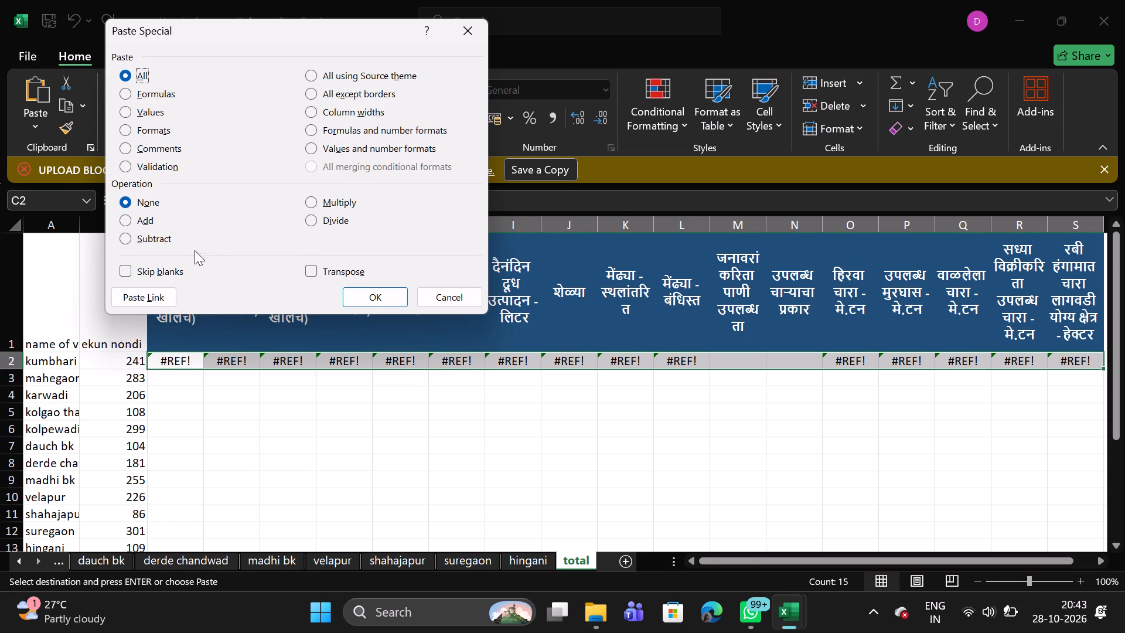
click(127, 109)
click(367, 292)
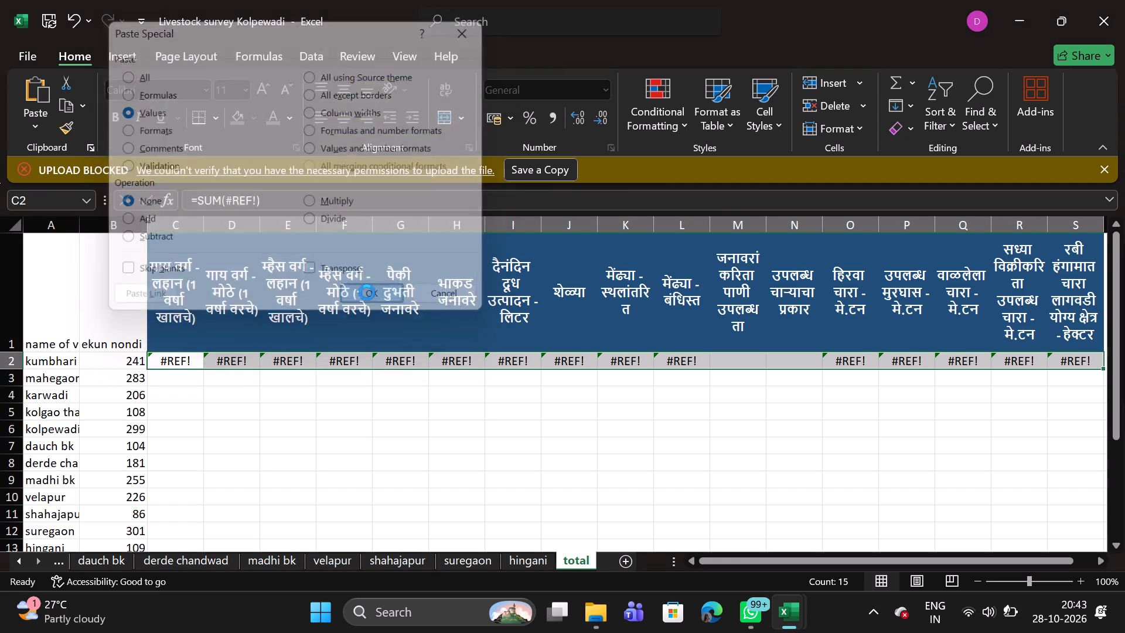
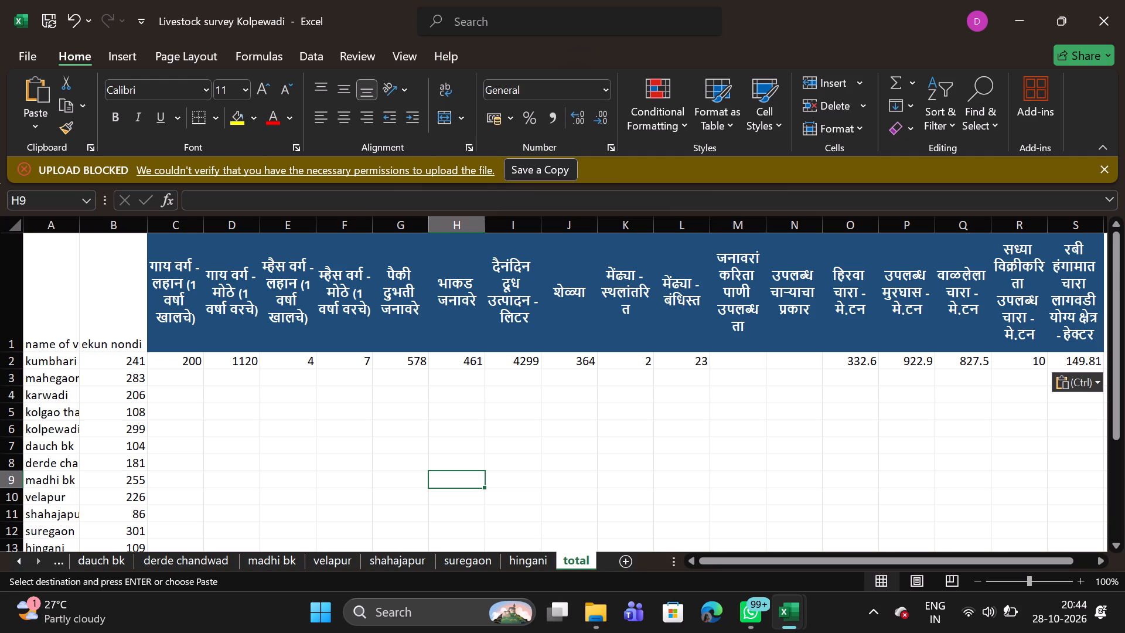
Copy the column totals H111 to X111 on the hingani sheet.
click(633, 422)
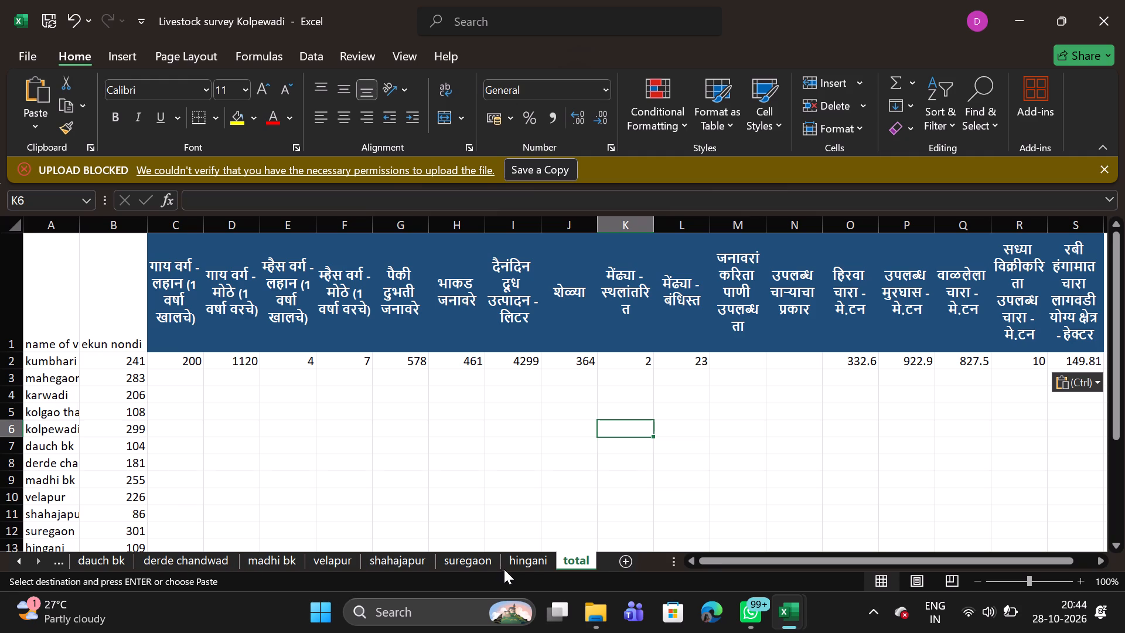
click(530, 564)
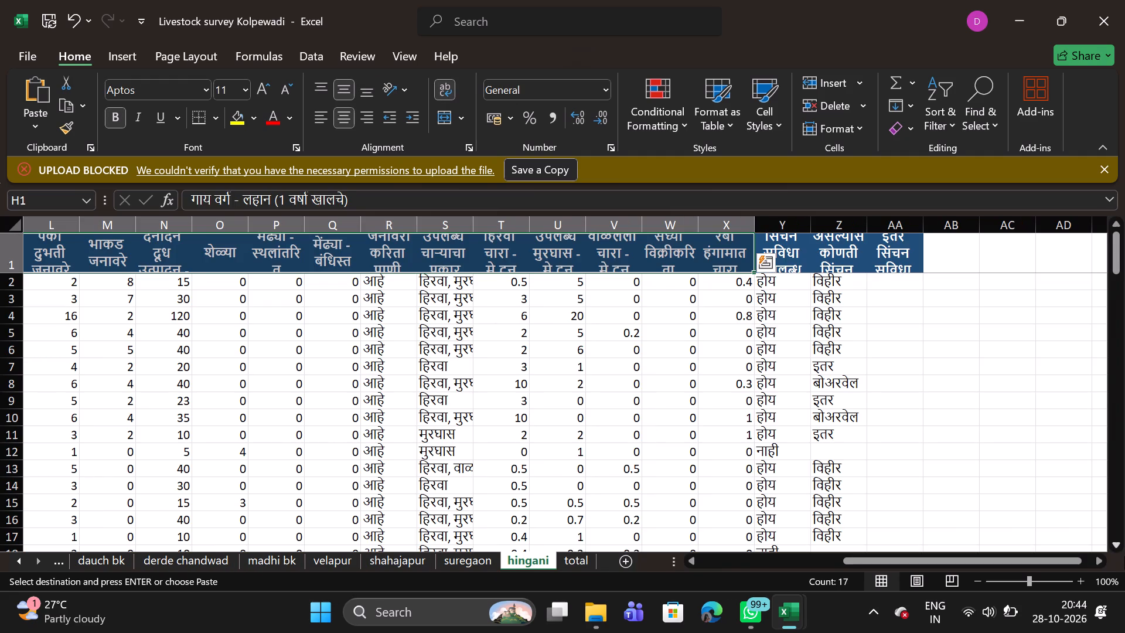
triple_click(1116, 541)
triple_click(1116, 541)
triple_click(1116, 541)
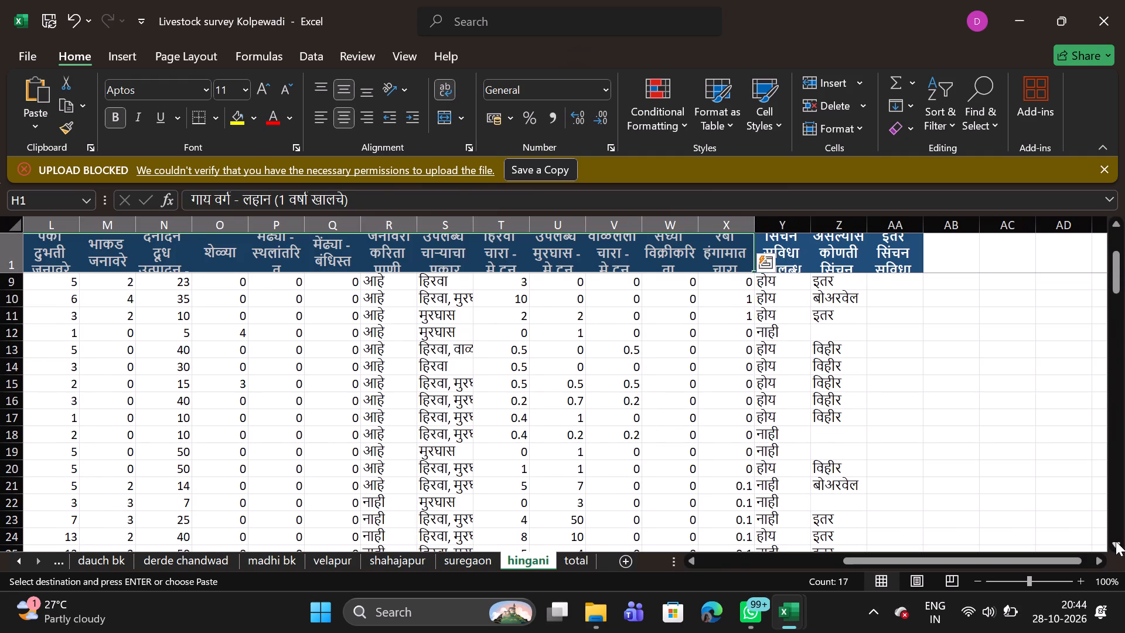
triple_click(1116, 541)
triple_click(1116, 541)
double_click(1116, 541)
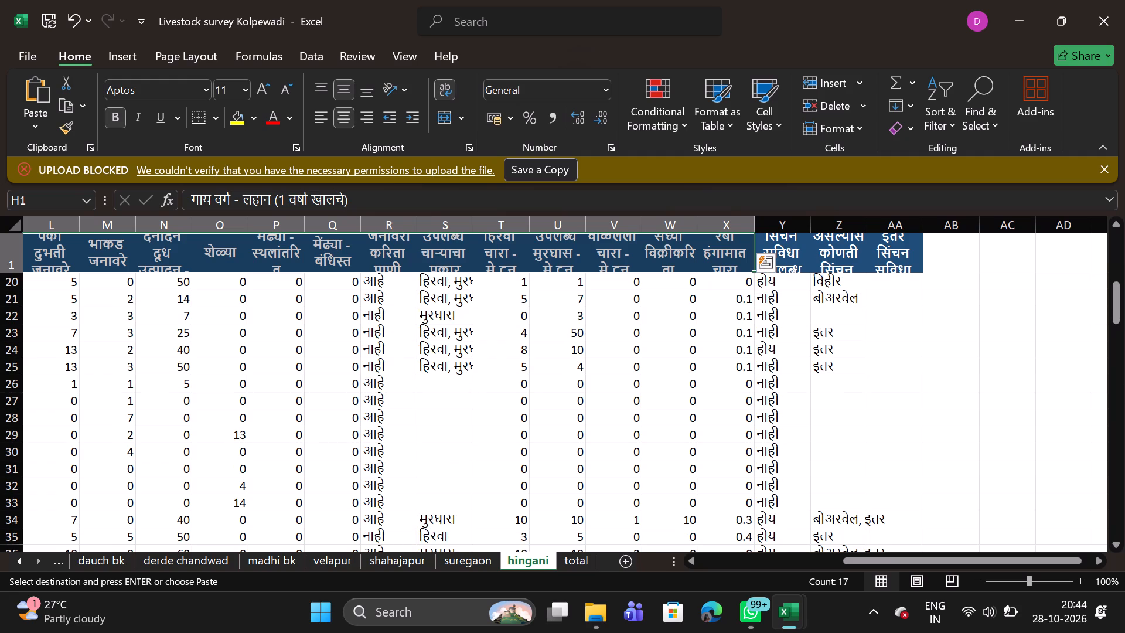
scroll(680, 367, down, 5)
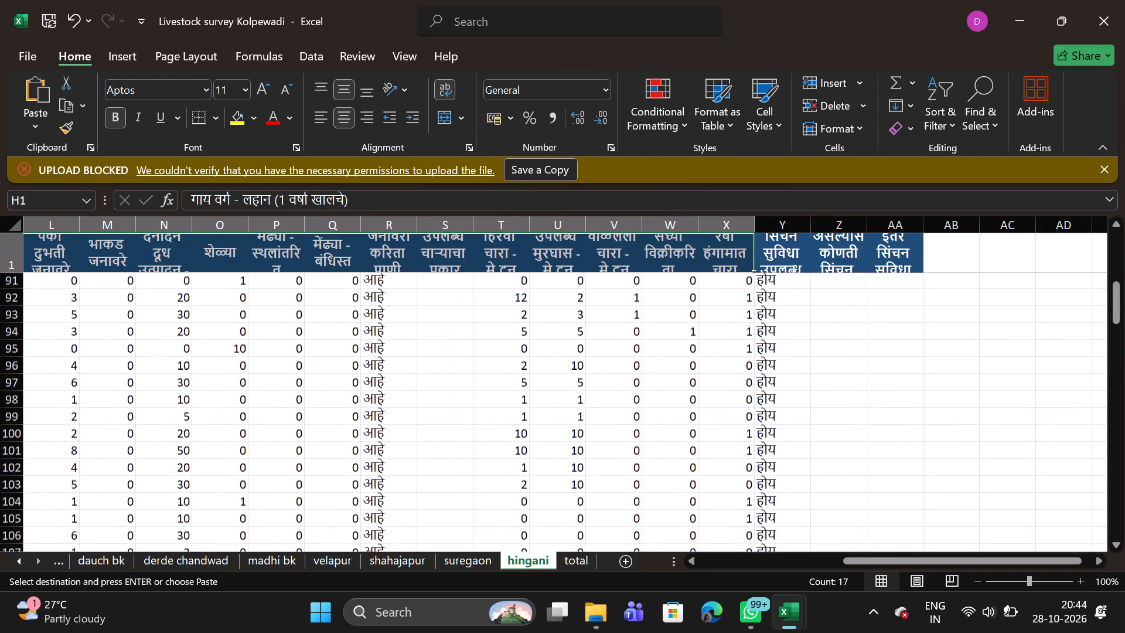
scroll(680, 367, down, 2)
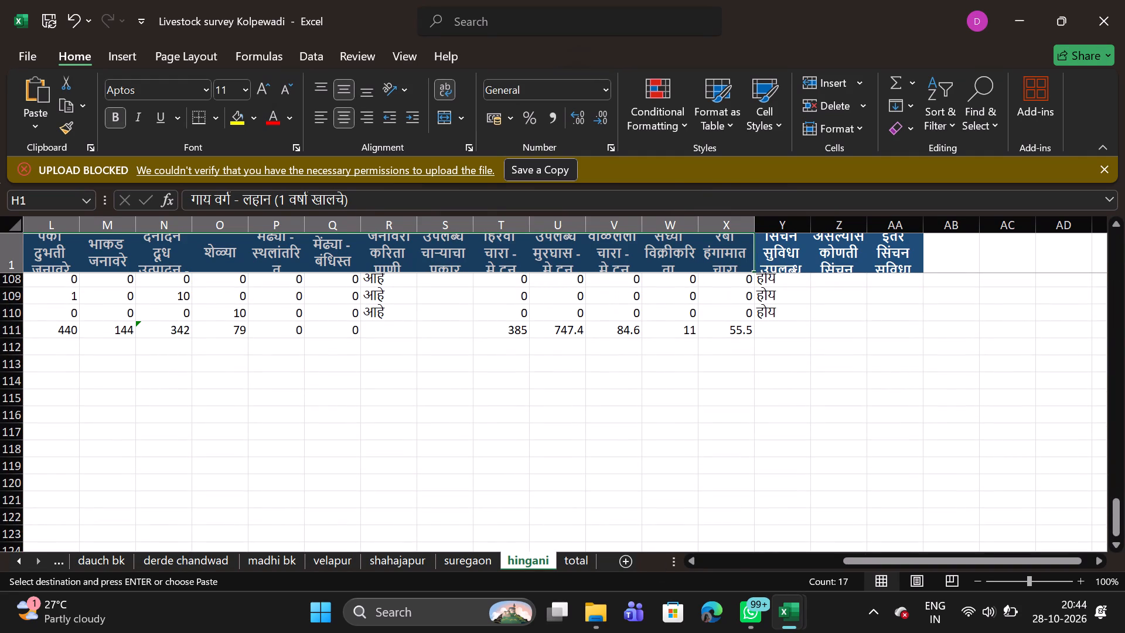
triple_click(693, 560)
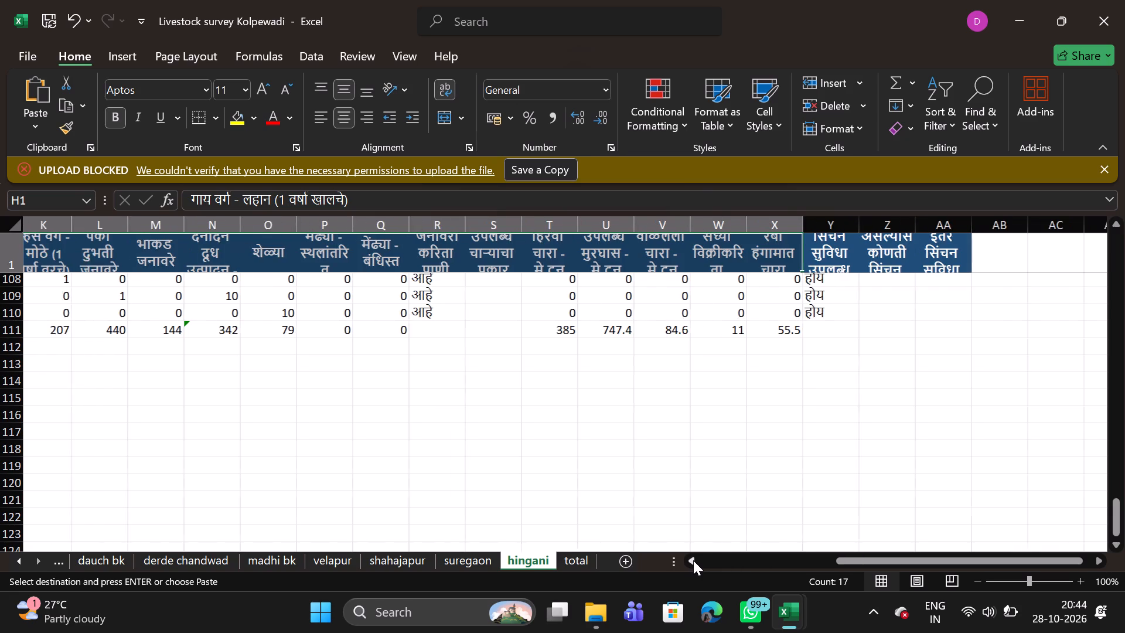
triple_click(693, 560)
triple_click(693, 560)
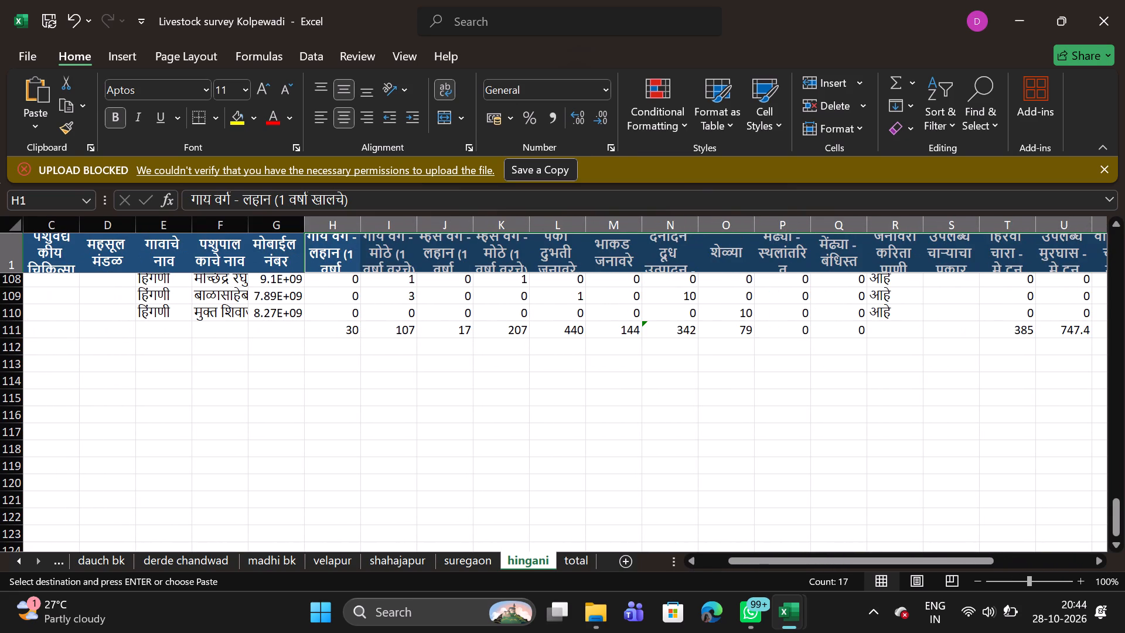
click(335, 333)
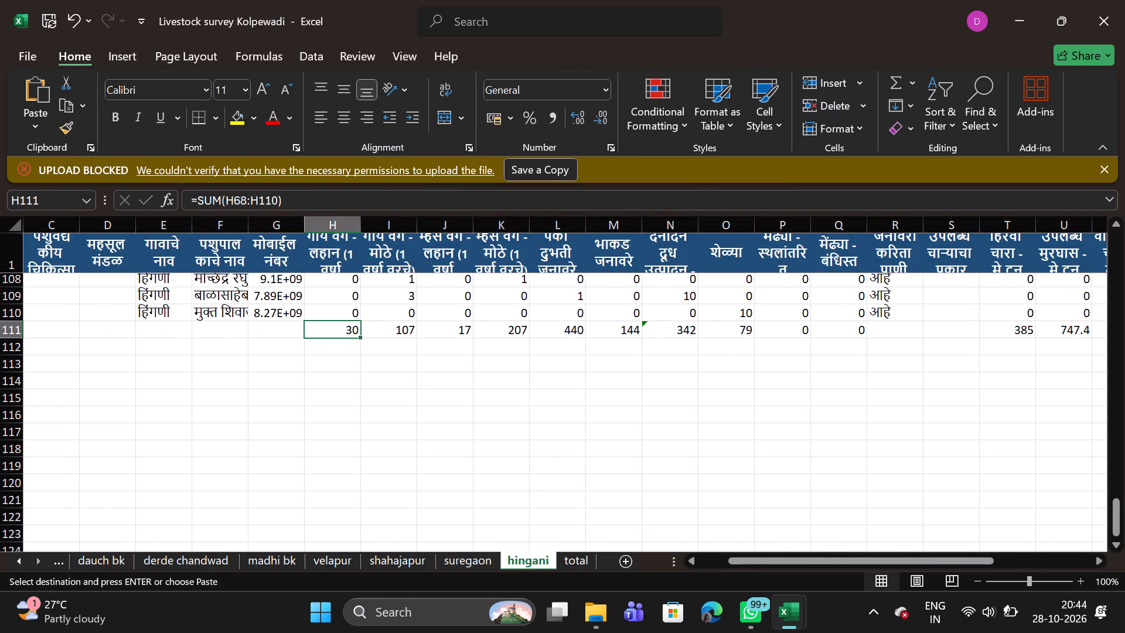
key(shift+Right)
key(shift+Right)
key(shift+Right)
key(shift+Right)
key(shift+Right)
key(shift+Right)
key(shift+Right)
key(shift+Right)
key(shift+Right)
key(shift+Right)
key(shift+Right)
key(shift+Right)
key(shift+Right)
key(shift+Right)
key(shift+Right)
key(shift+Right)
key(shift+Right)
key(shift+Right)
key(shift+Right)
key(shift+Right)
key(shift+Right)
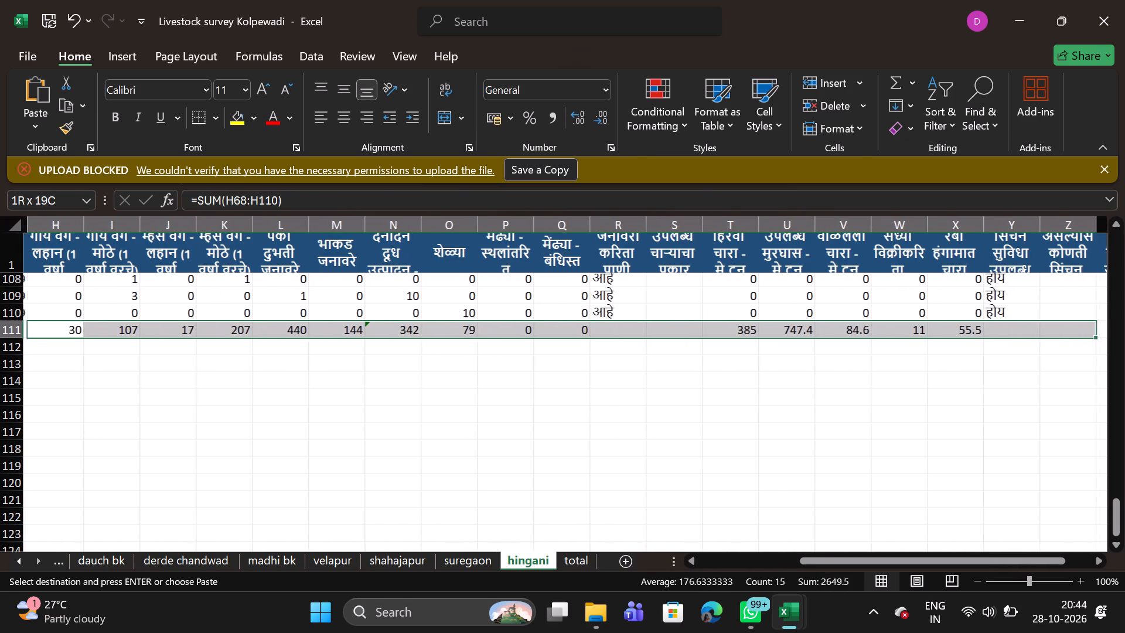
key(shift+Right)
key(shift+Right)
key(shift+Right)
key(shift+Right)
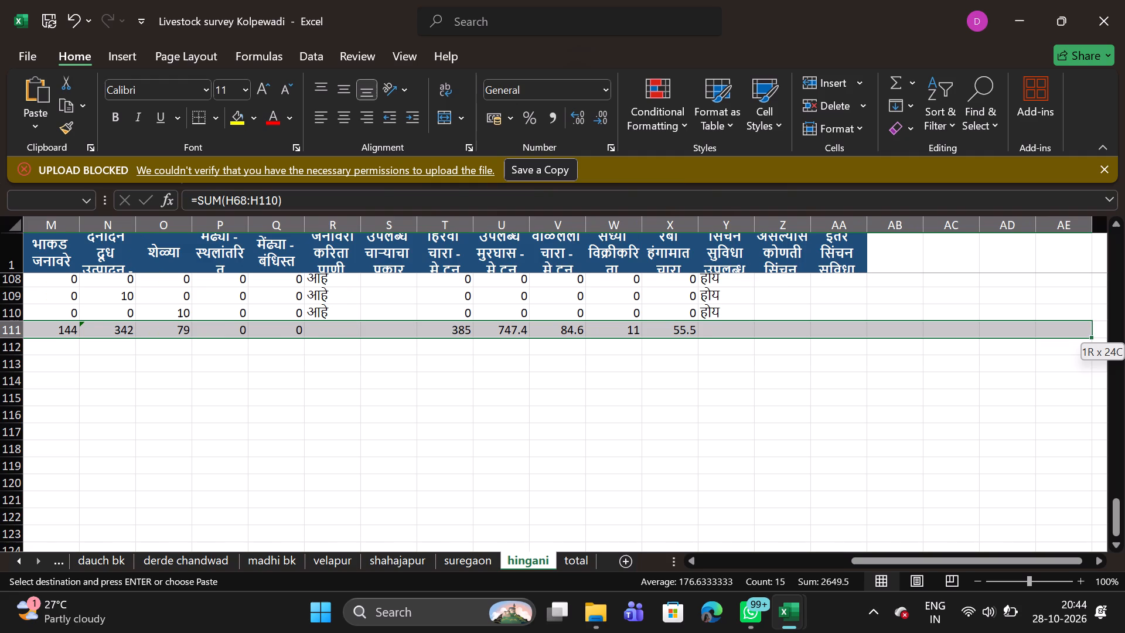
key(shift+Left)
key(shift+Left)
key(shift+Left)
key(shift+Left)
key(shift+Left)
key(shift+Left)
key(shift+Left)
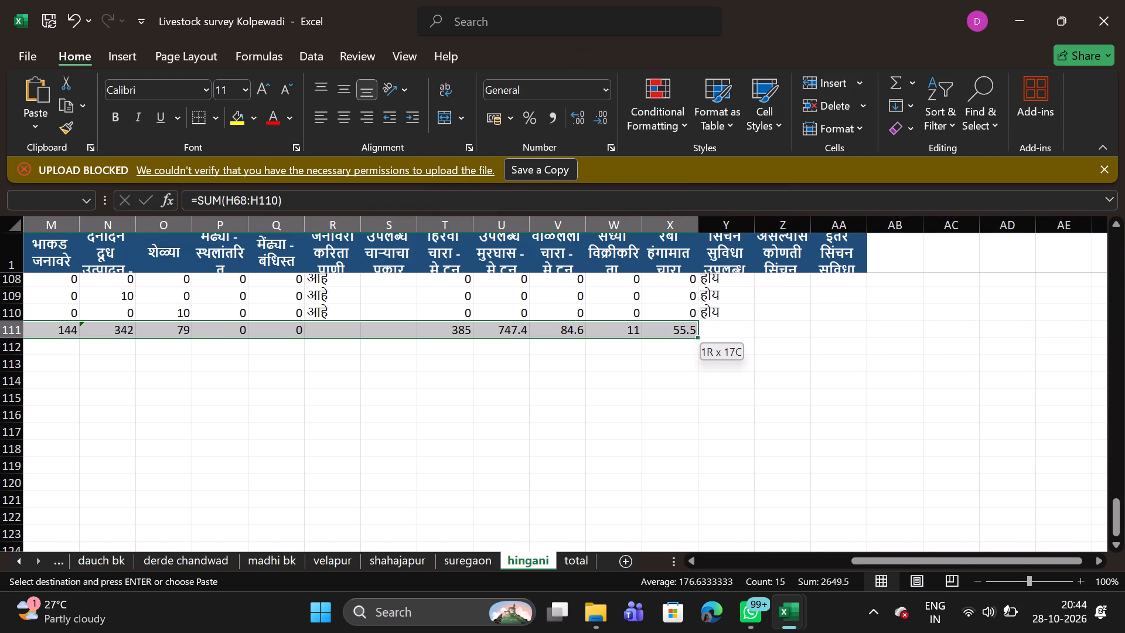
key(ctrl+c)
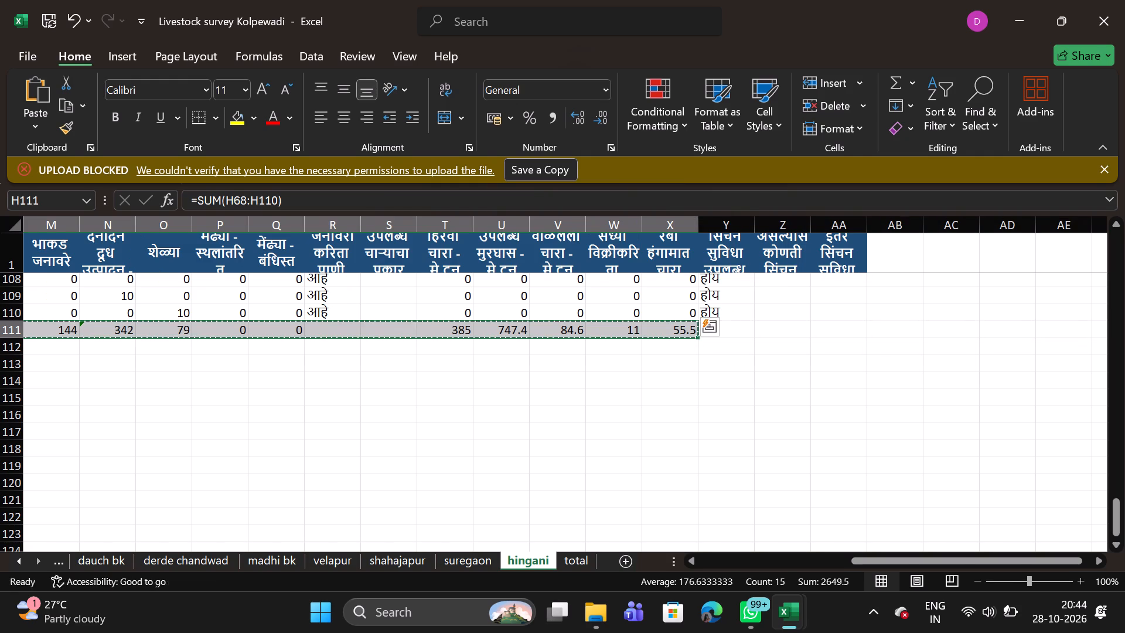
Paste the copied totals into the hingani row of the total sheet from C13, replacing the pasted formulas with values only.
click(588, 561)
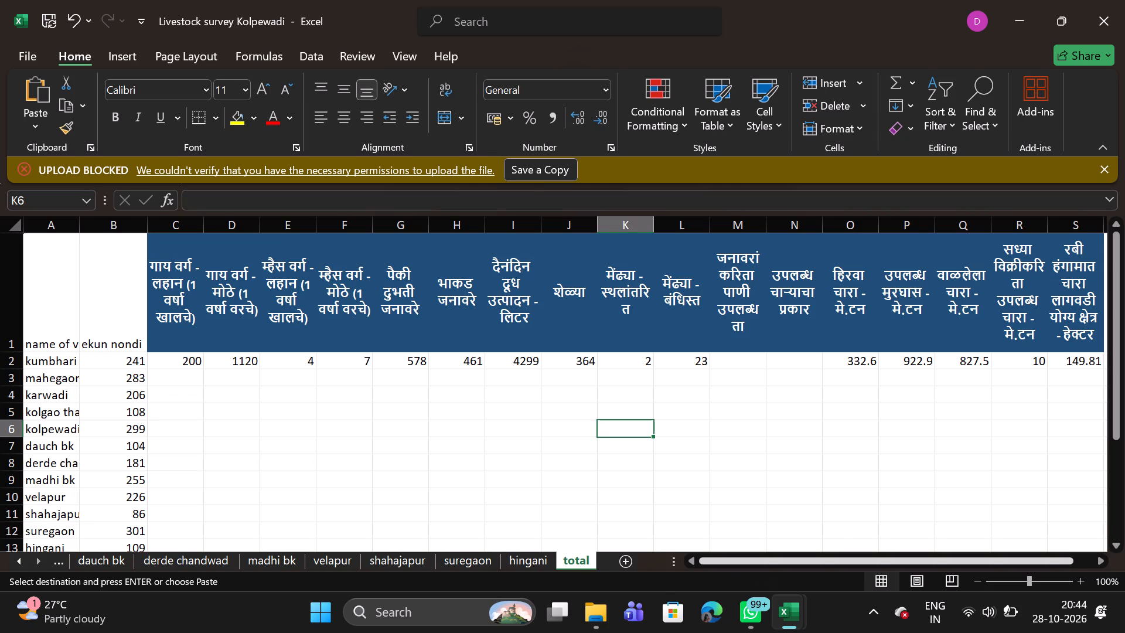
double_click(1119, 542)
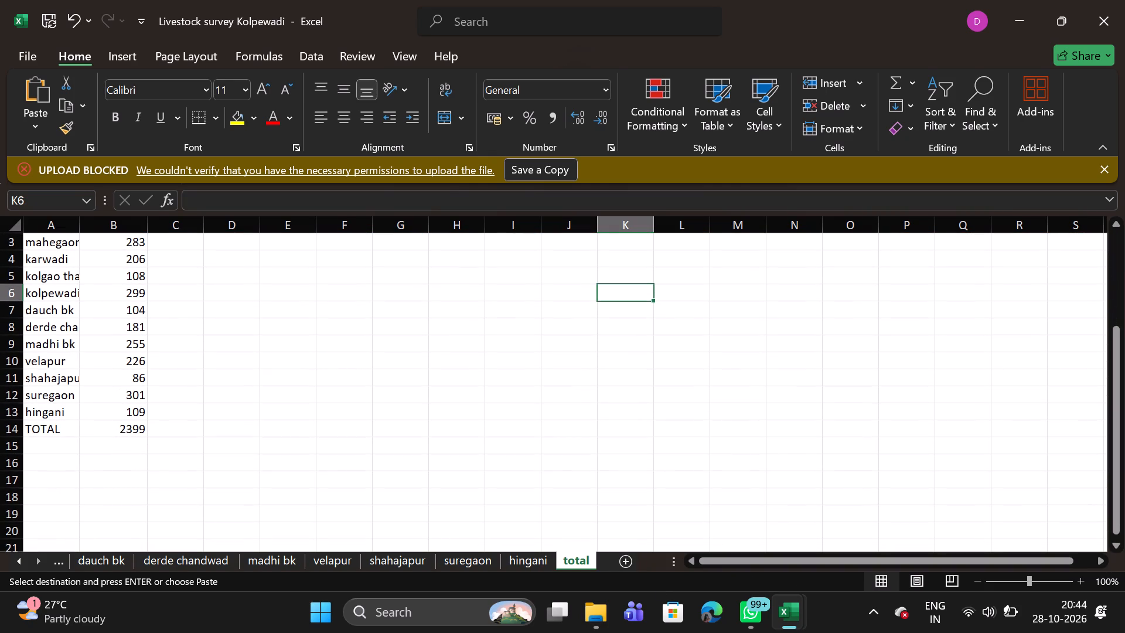
click(174, 414)
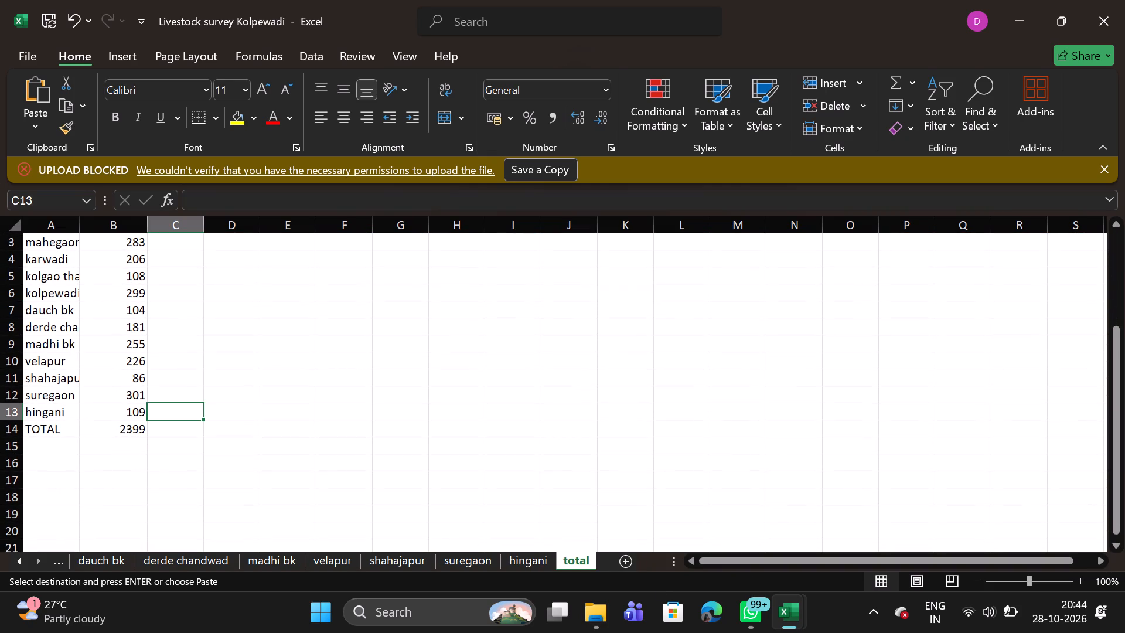
key(ctrl+v)
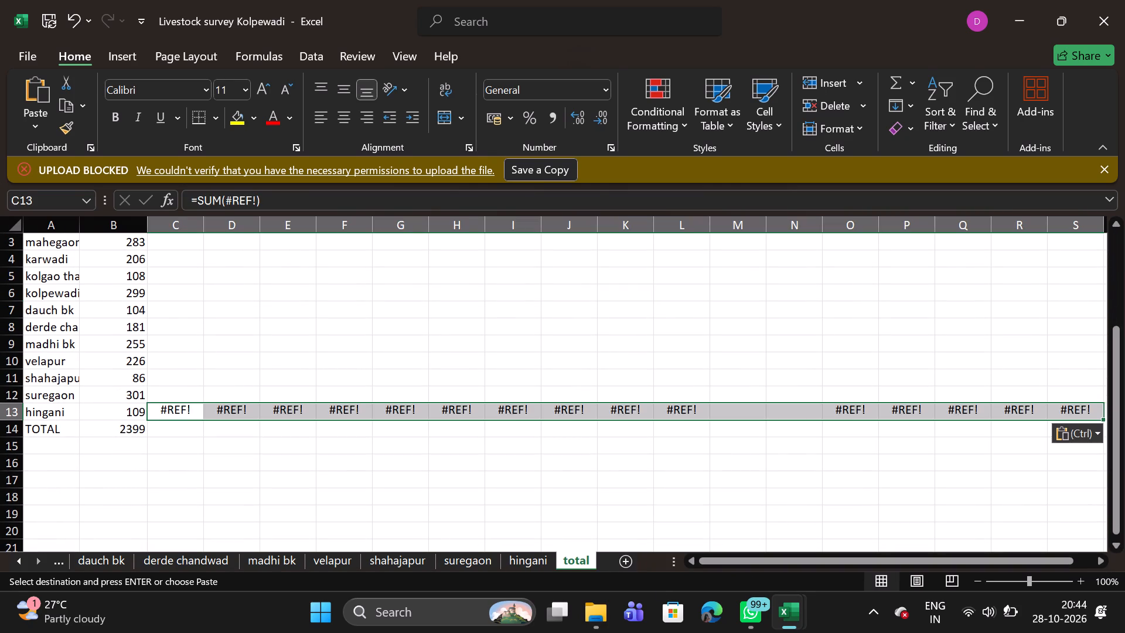
right_click(174, 414)
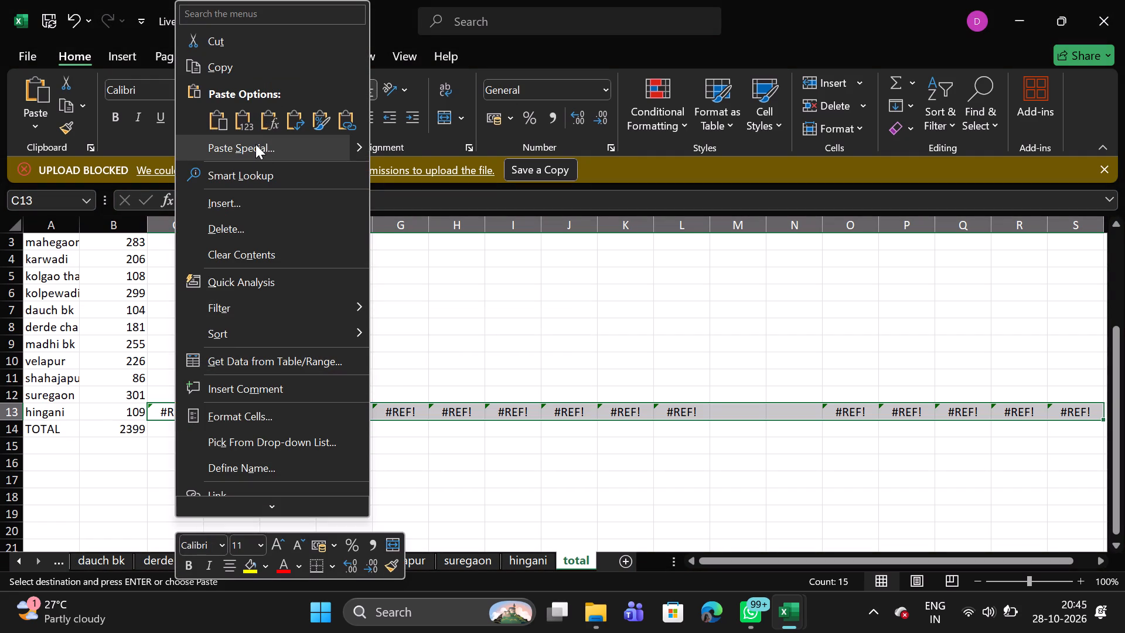
click(255, 144)
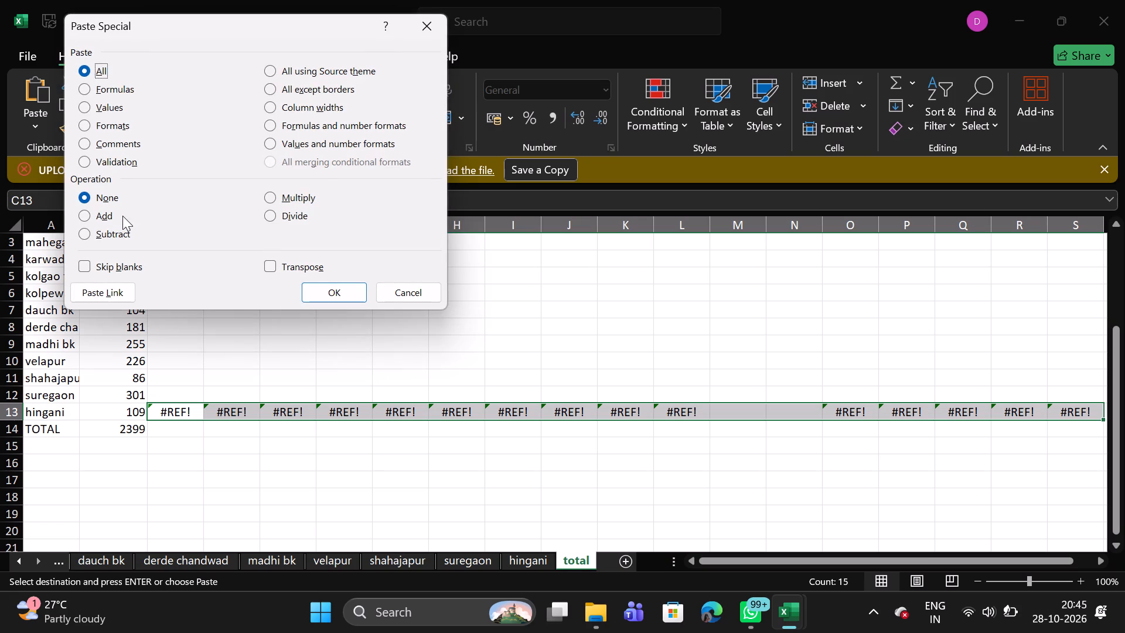
click(86, 104)
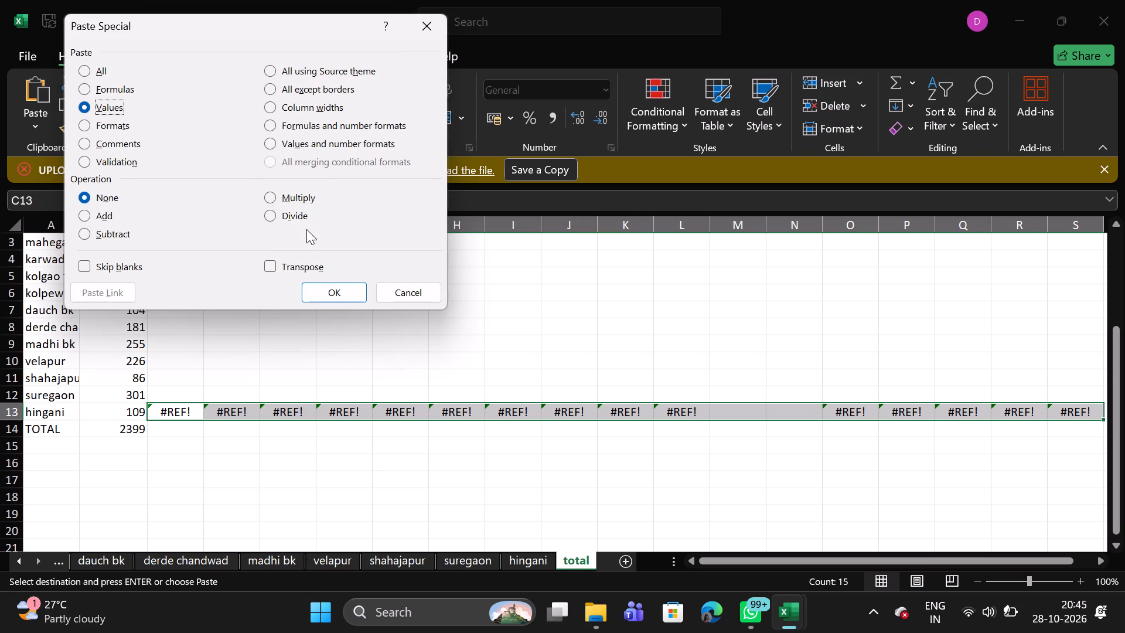
click(326, 292)
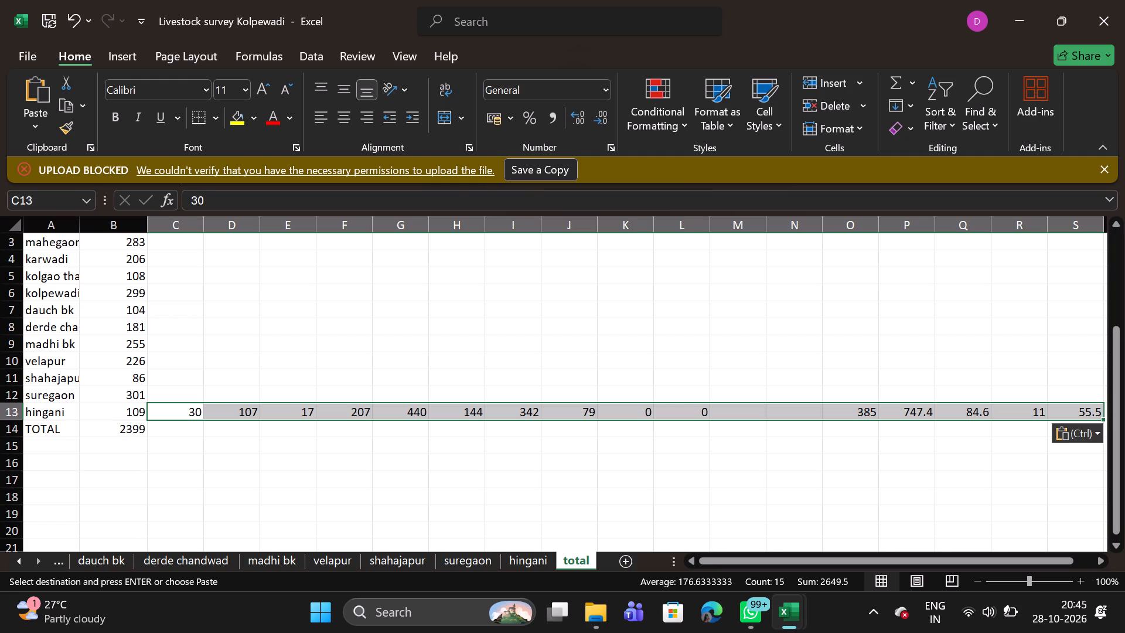
Copy the column totals H303 to X303 on the suregaon sheet.
click(471, 566)
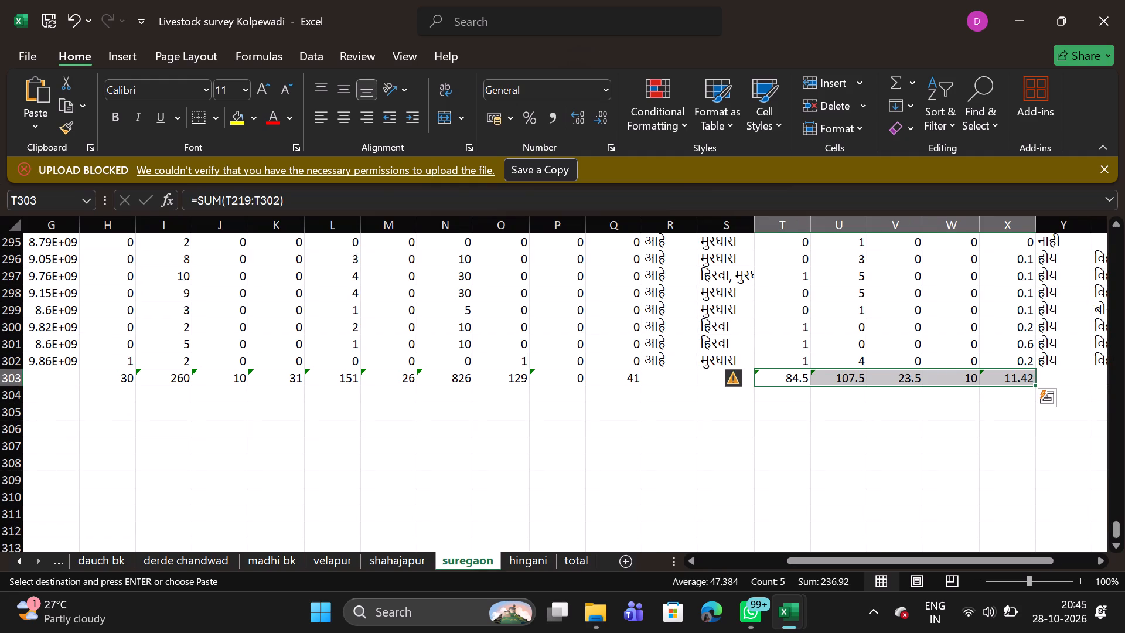
click(115, 375)
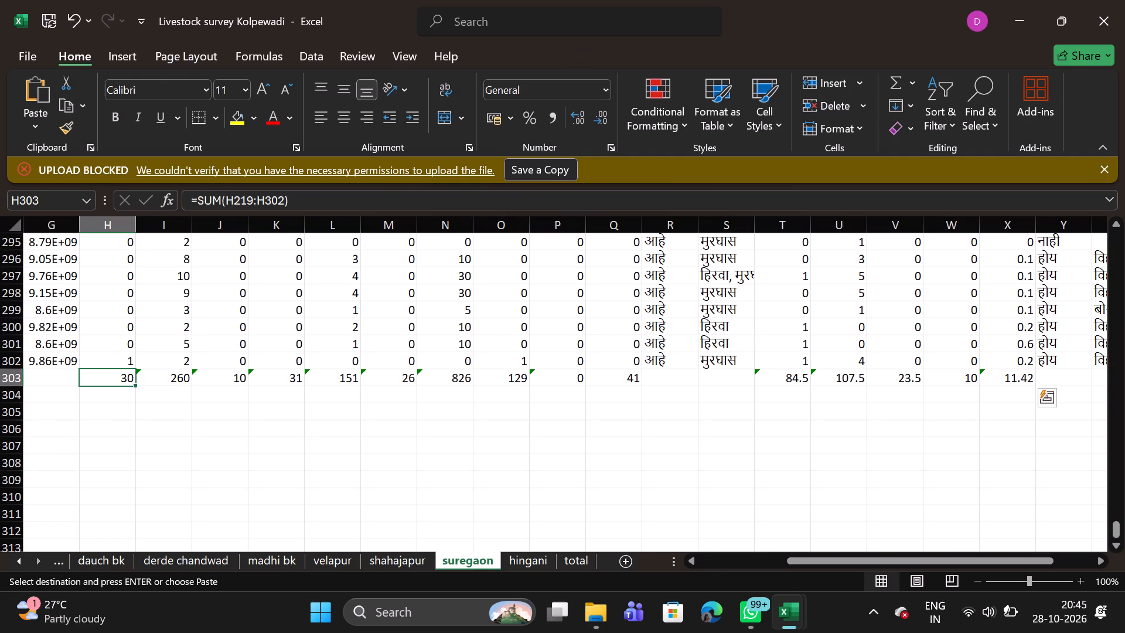
key(shift+Right)
key(shift+Right)
key(shift+Right)
key(shift+Right)
key(shift+Right)
key(shift+Right)
key(shift+Right)
key(shift+Right)
key(shift+Right)
key(shift+Right)
key(shift+Right)
key(shift+Right)
key(shift+Right)
key(shift+Right)
key(shift+Right)
key(shift+Right)
key(shift+Right)
key(shift+Right)
key(shift+Right)
key(shift+Right)
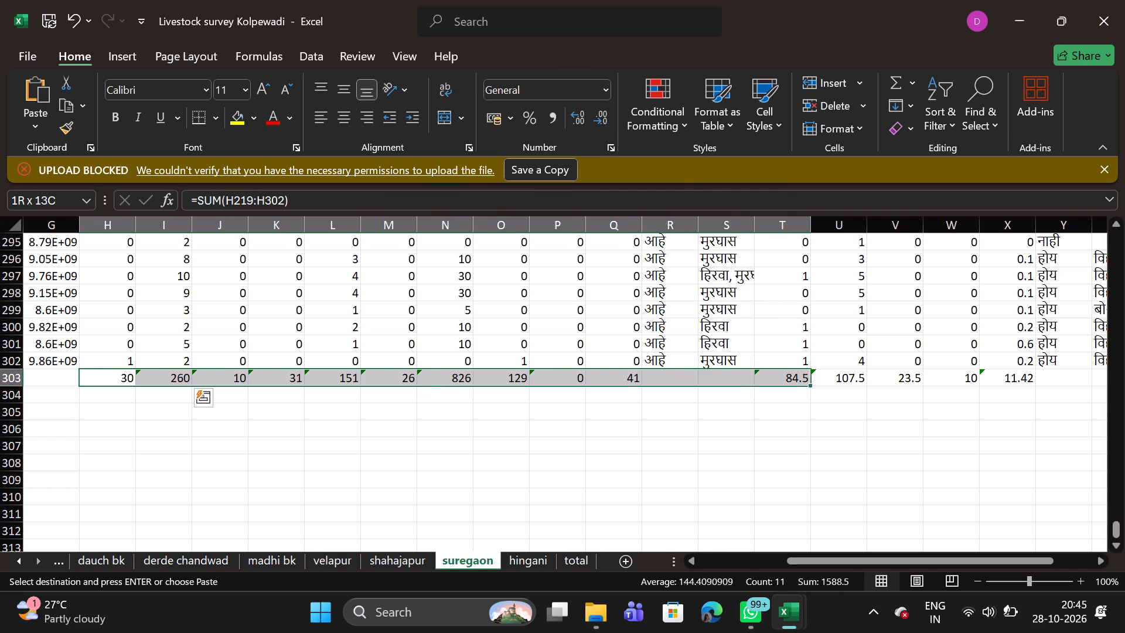
key(shift+Right)
key(shift+Left)
key(shift+Left)
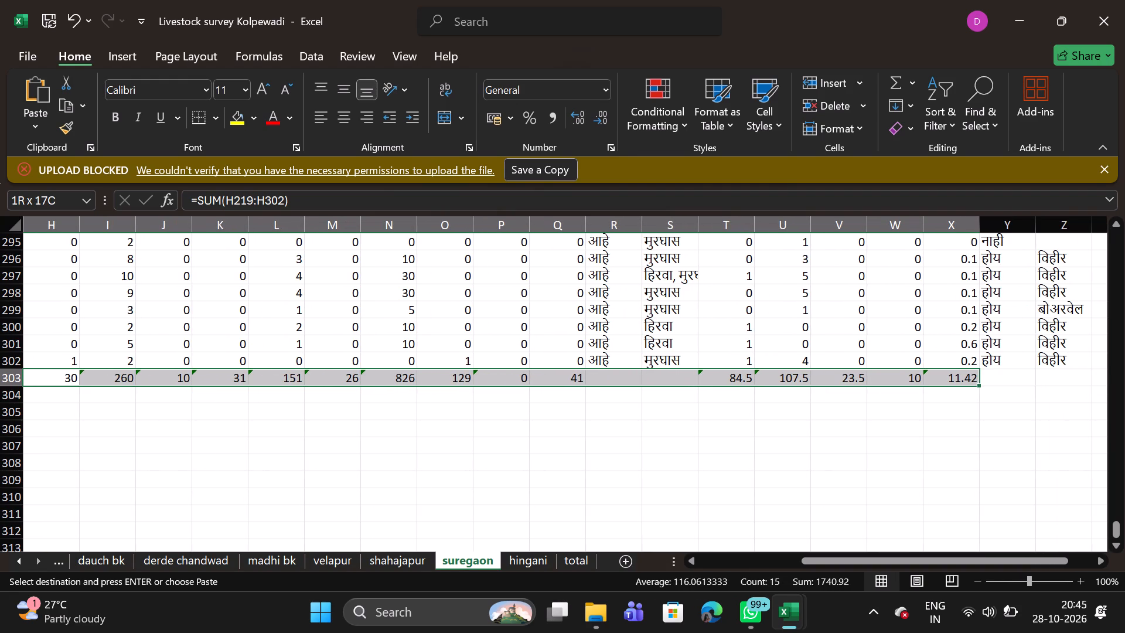
key(ctrl+c)
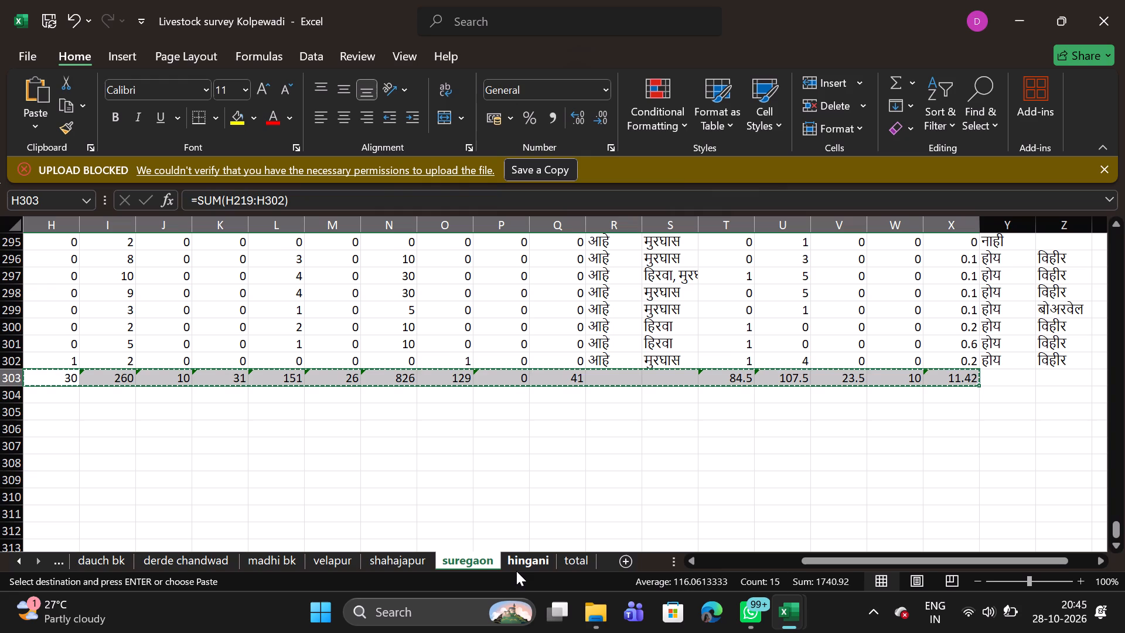
Paste the copied totals into the suregaon row of the total sheet from C12, replacing the pasted formulas with values only.
click(575, 561)
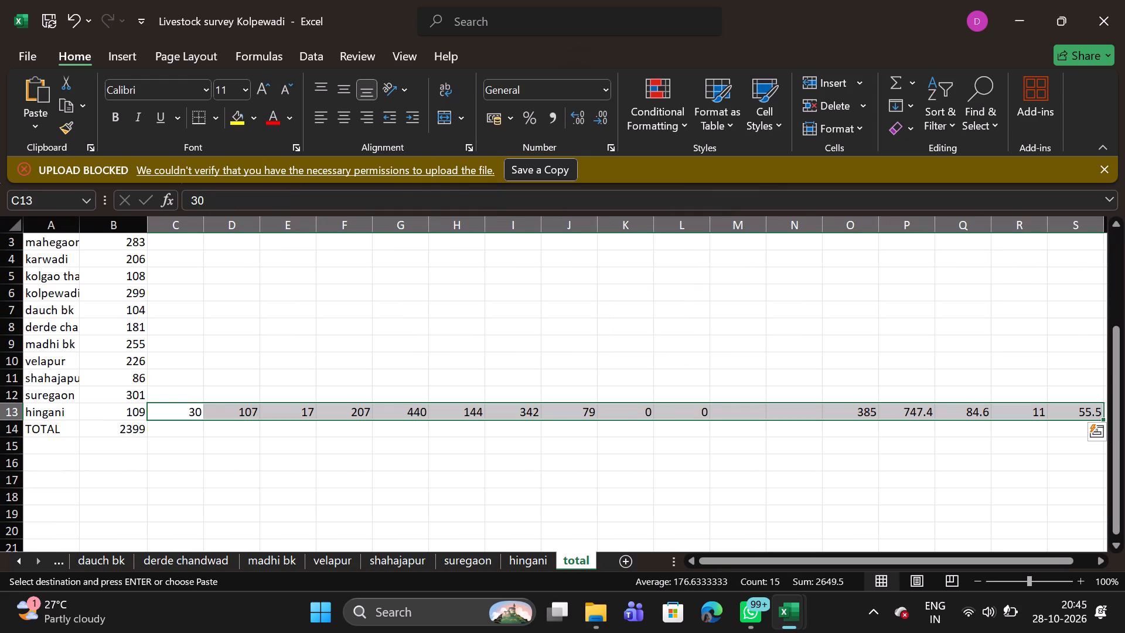
click(166, 397)
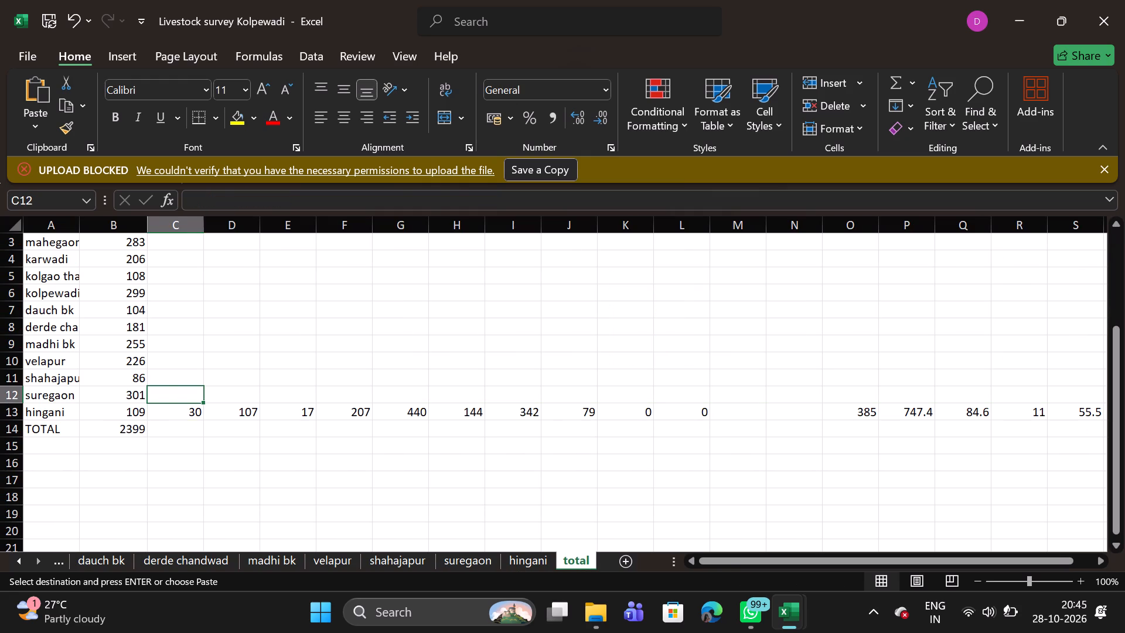
key(ctrl+v)
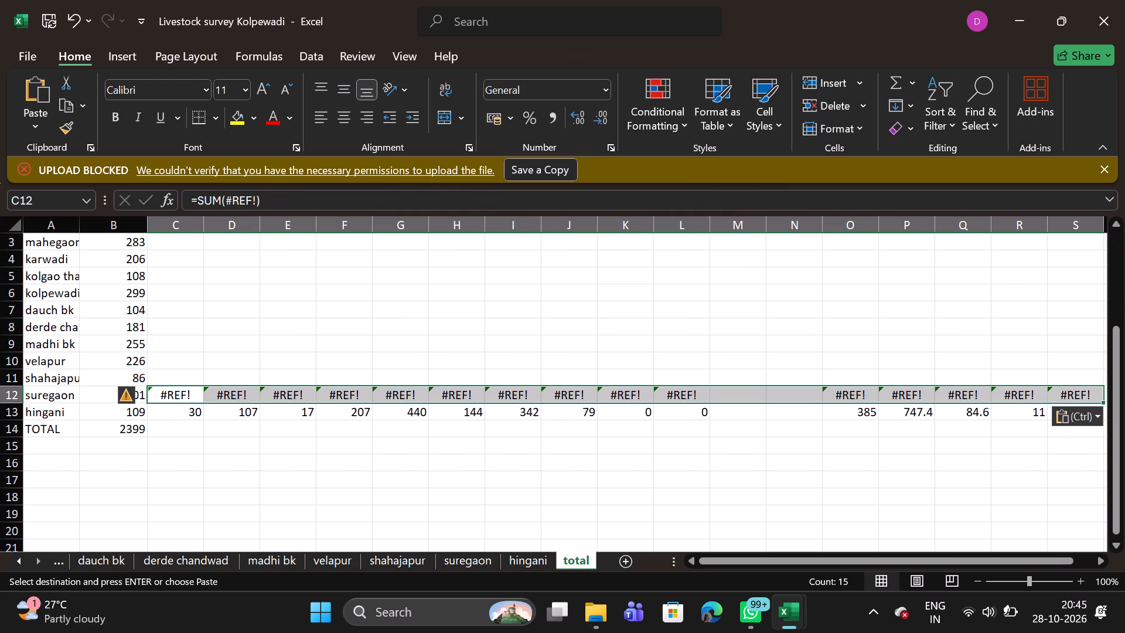
right_click(166, 397)
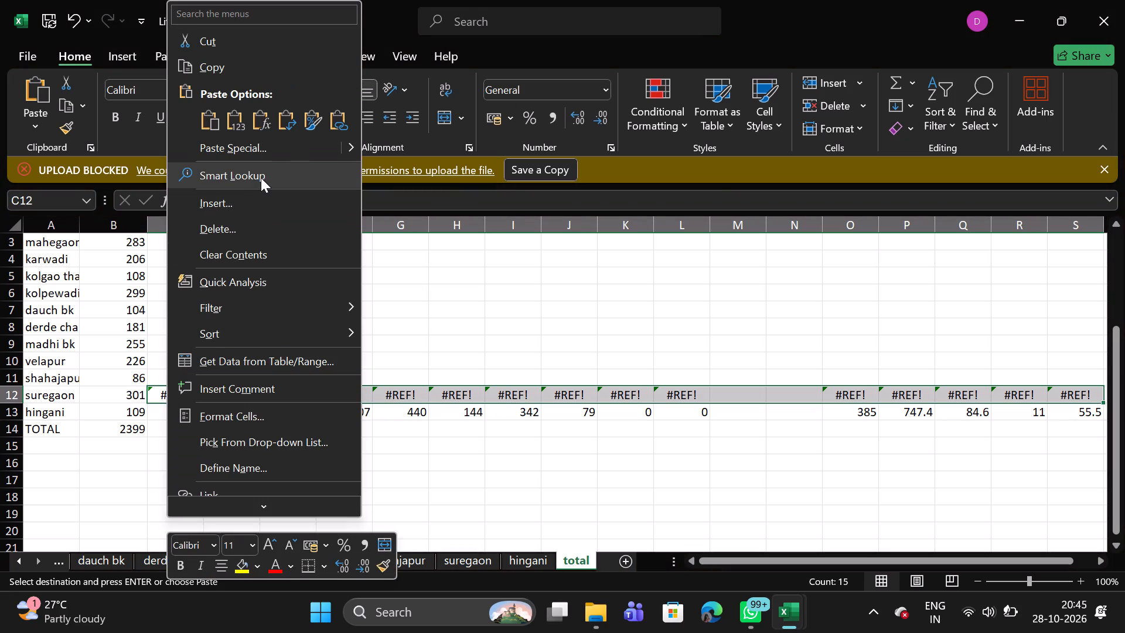
click(266, 145)
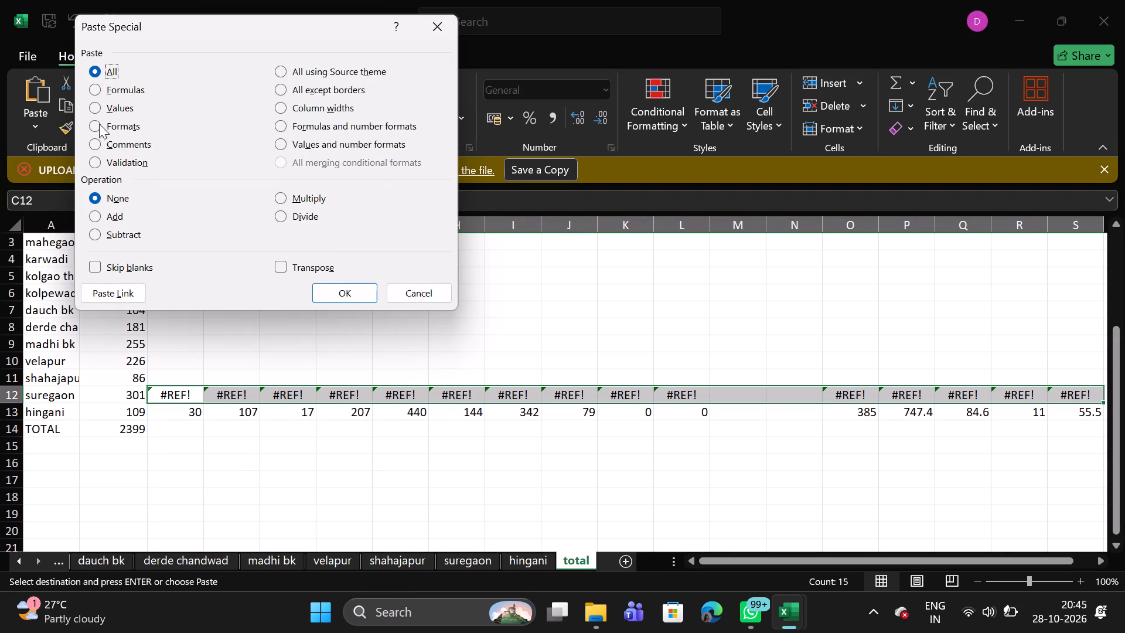
click(97, 107)
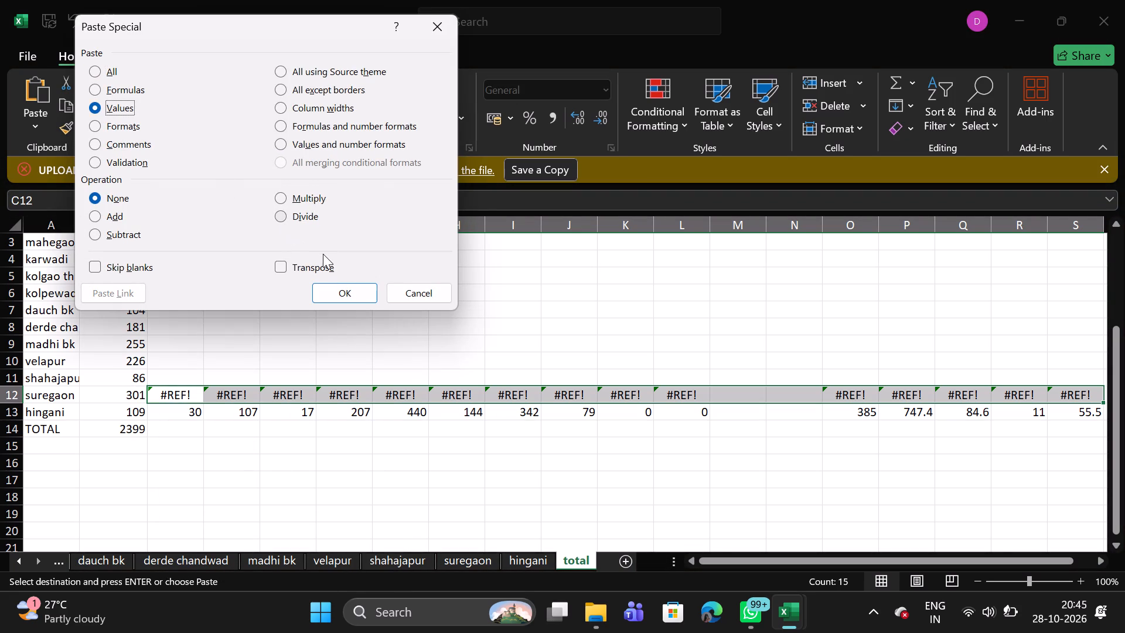
click(335, 288)
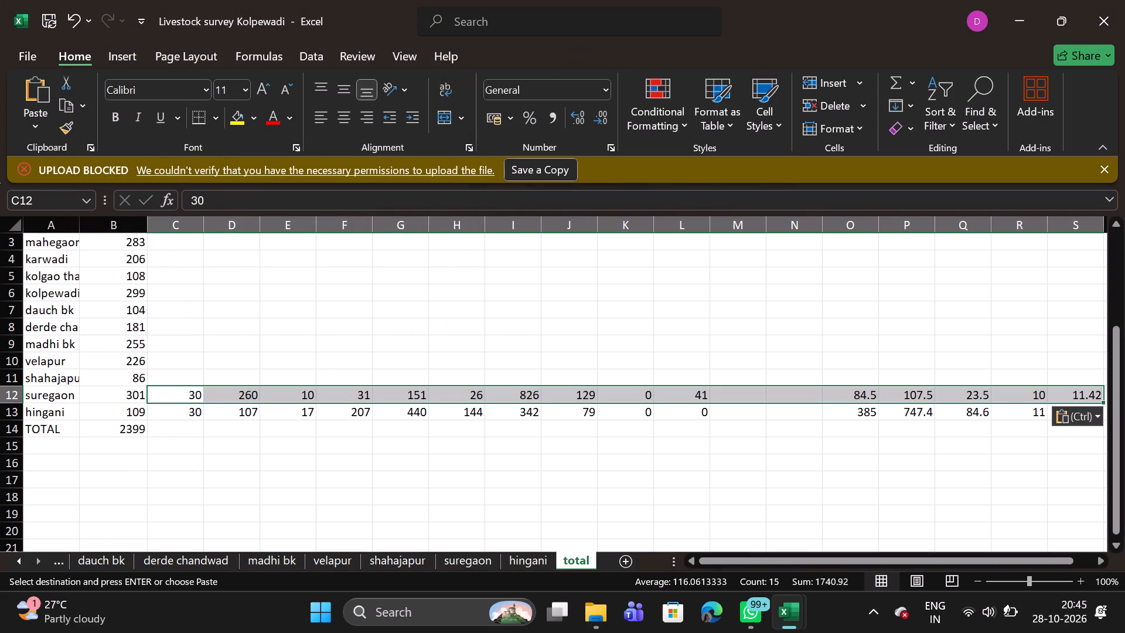
Copy the column totals H88 to X88 on the shahajapur sheet.
click(411, 561)
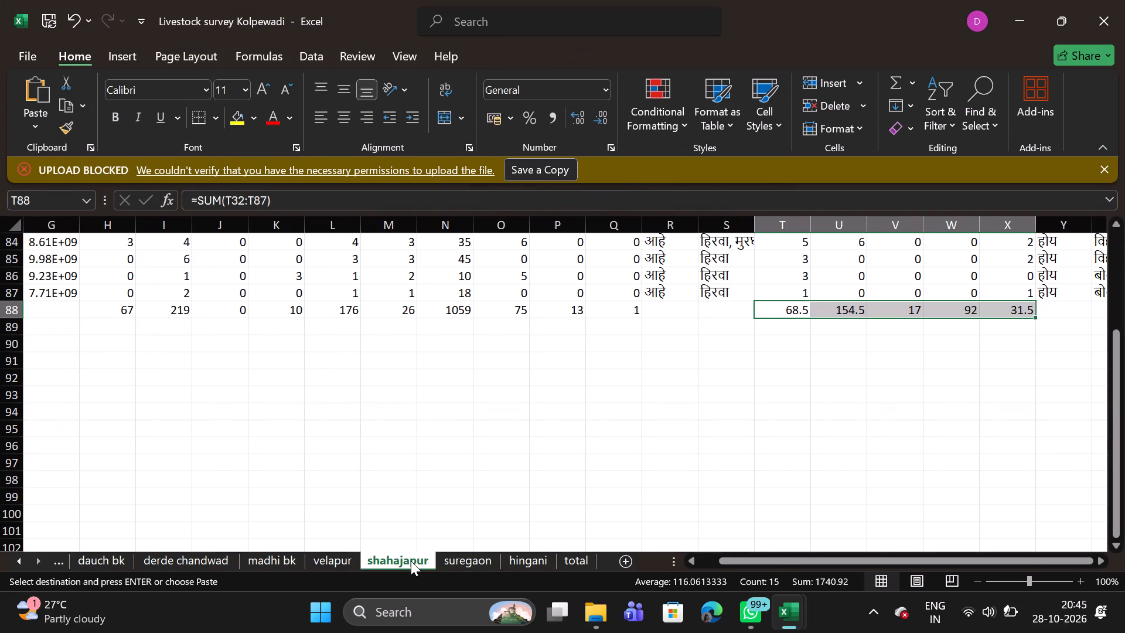
click(111, 312)
key(shift+Right)
key(shift+Right)
key(shift+Right)
key(shift+Right)
key(shift+Right)
key(shift+Right)
key(shift+Right)
key(shift+Right)
key(shift+Right)
key(shift+Right)
key(shift+Right)
key(shift+Right)
key(shift+Right)
key(shift+Right)
key(shift+Right)
key(shift+Right)
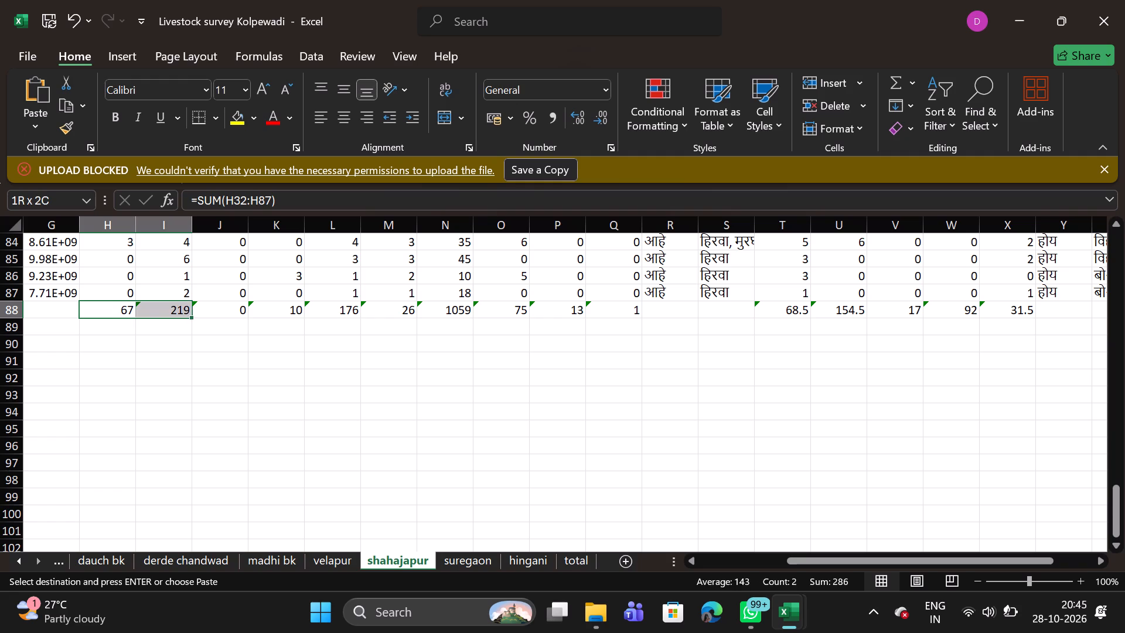
key(shift+Right)
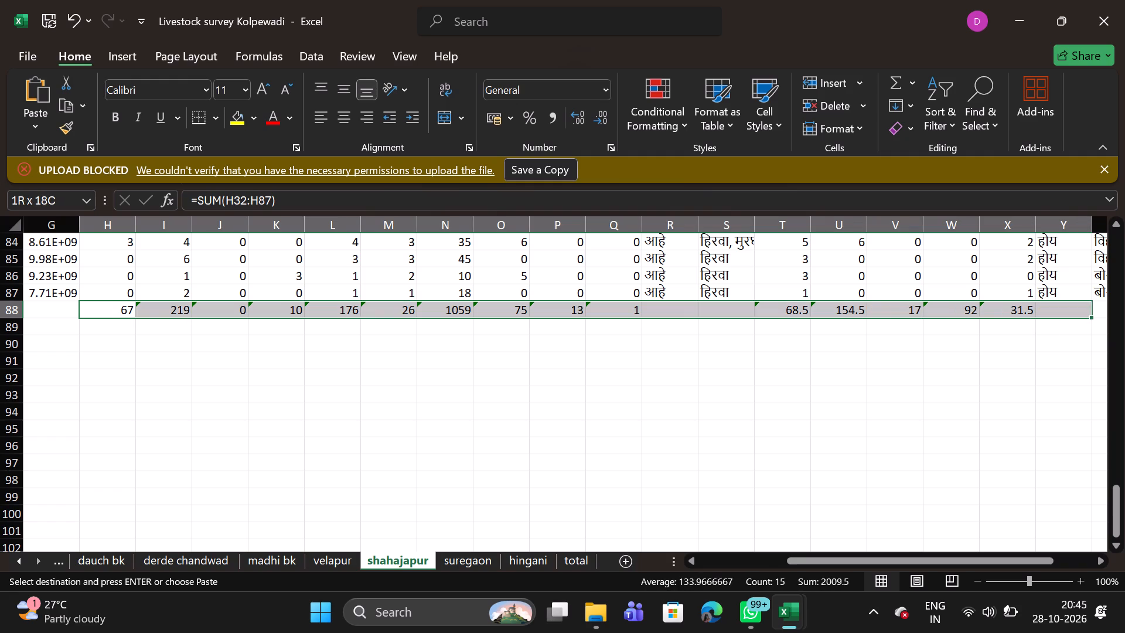
key(shift+Left)
key(ctrl+c)
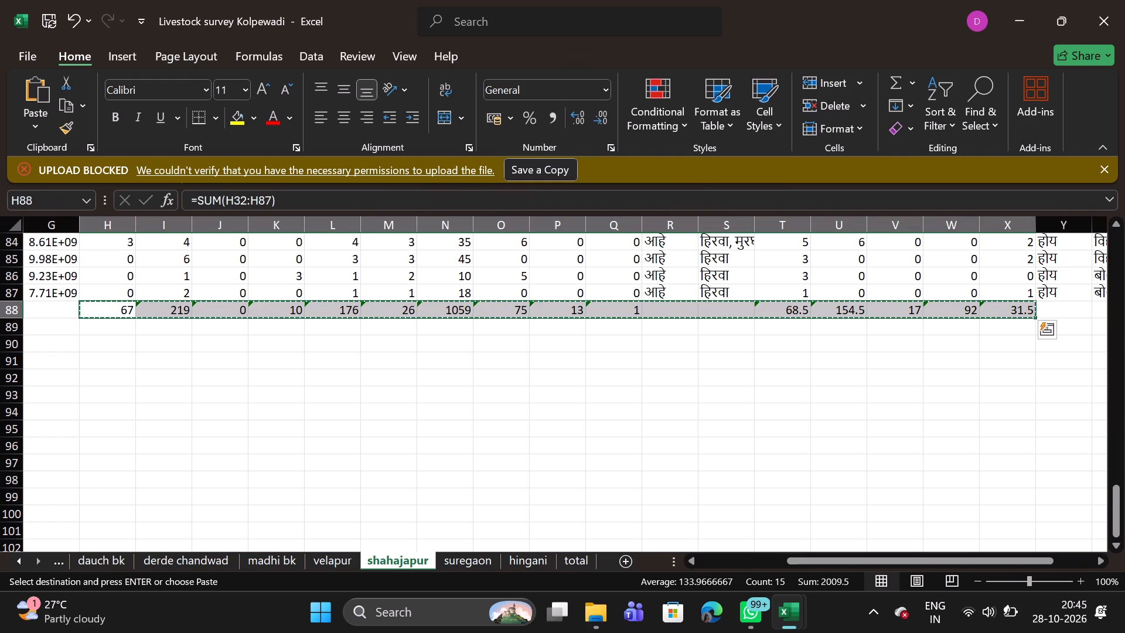
Paste the copied totals into the shahajapur row of the total sheet from C11, replacing the pasted formulas with values only.
click(564, 566)
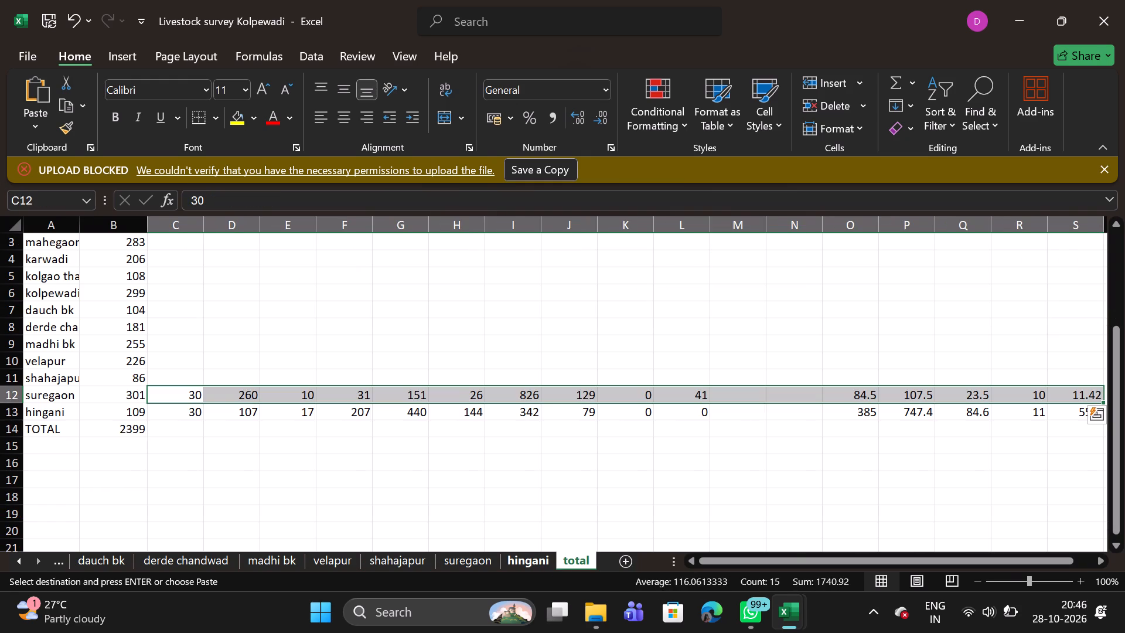
click(166, 382)
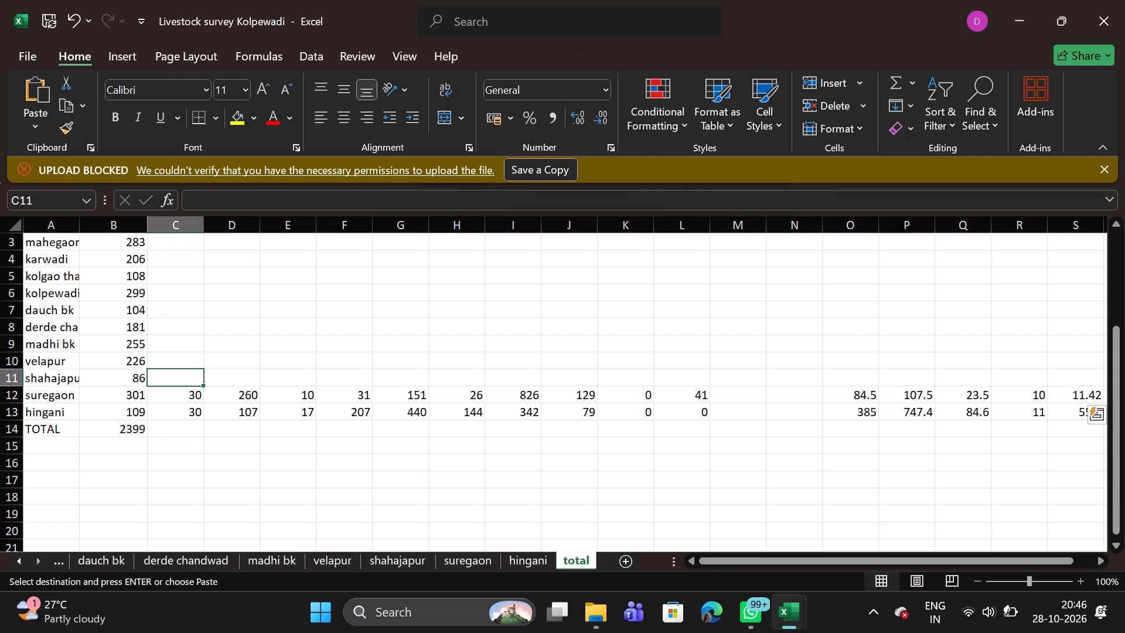
key(ctrl+v)
right_click(166, 382)
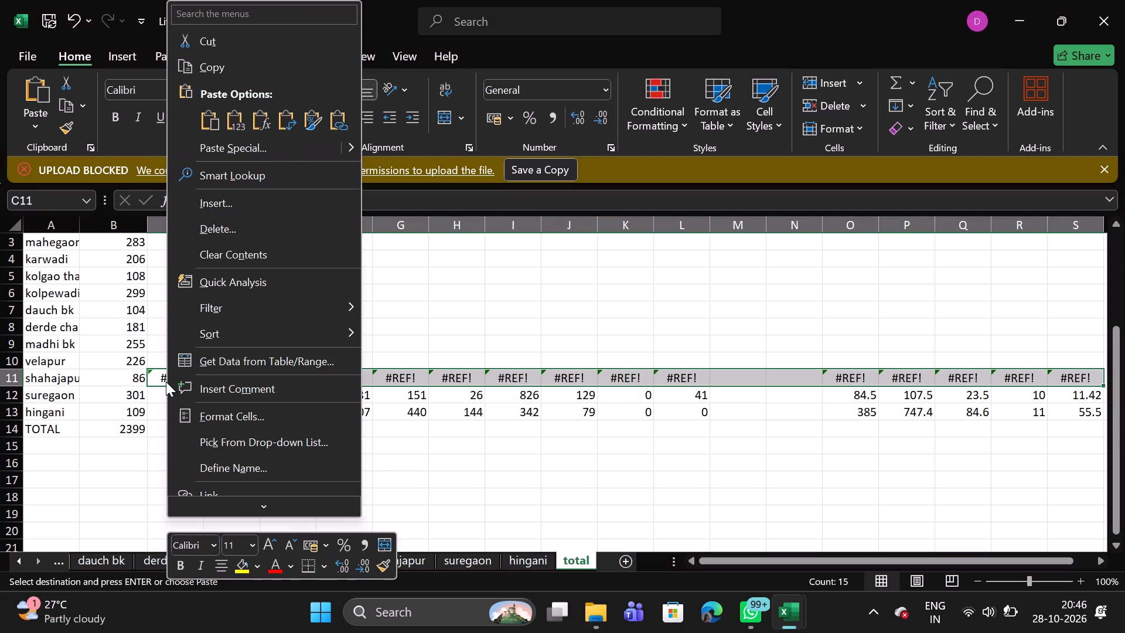
click(253, 148)
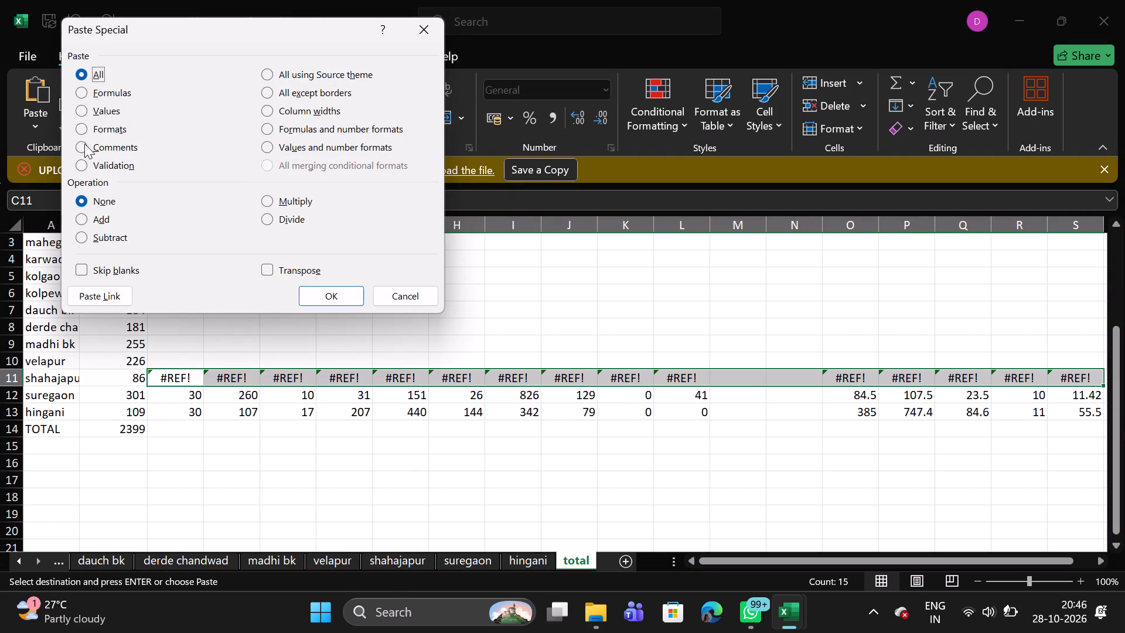
click(84, 110)
click(330, 297)
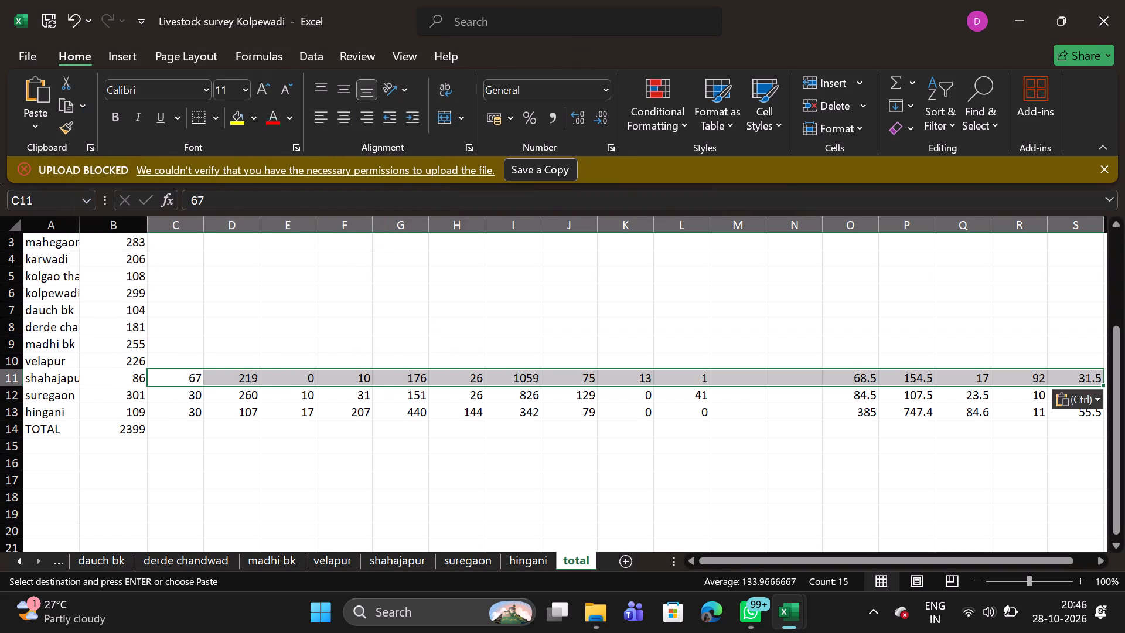
Copy the column totals H228 to X228 on the velapur sheet.
click(332, 556)
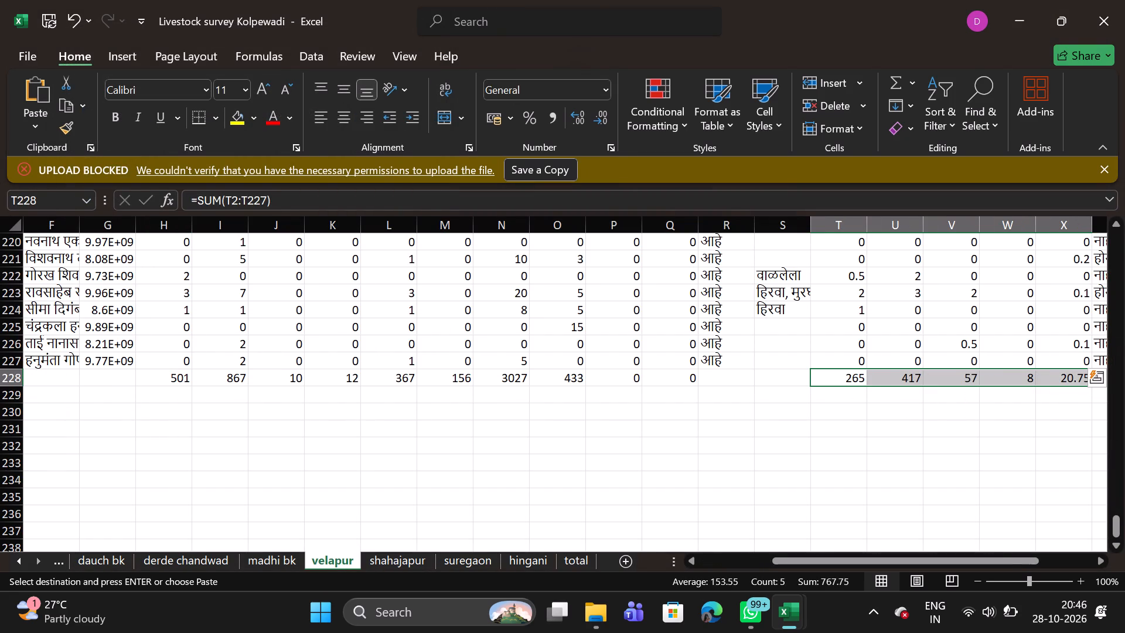
click(177, 377)
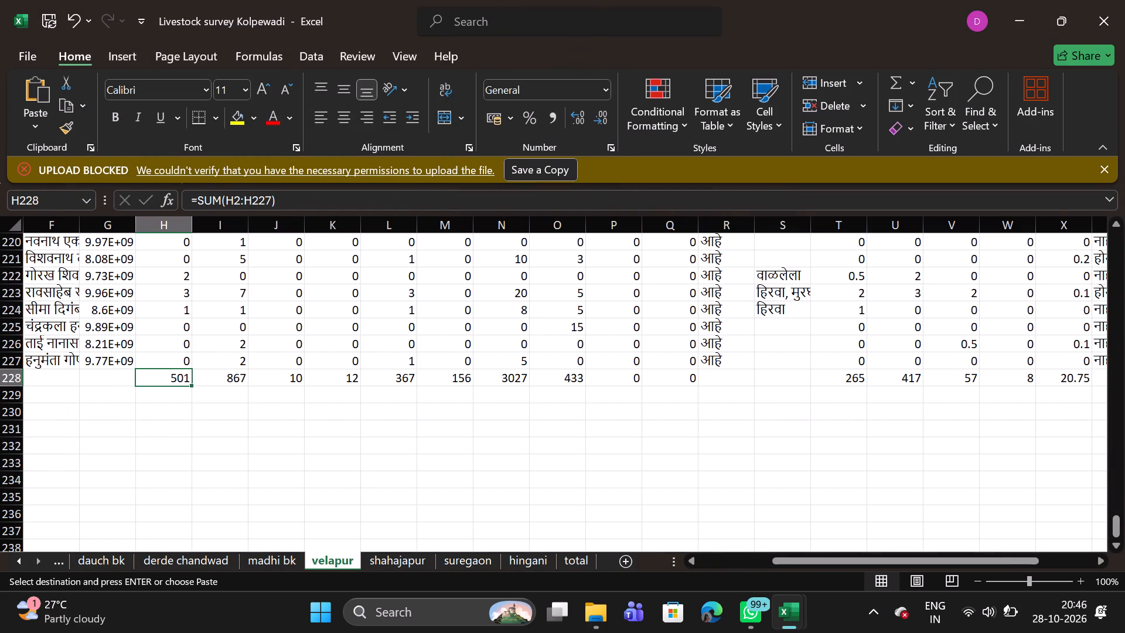
key(shift+Right)
key(shift+Right)
key(shift+Right)
key(shift+Right)
key(shift+Right)
key(shift+Right)
key(shift+Right)
key(shift+Right)
key(shift+Right)
key(shift+Right)
key(shift+Right)
key(shift+Right)
key(shift+Right)
key(shift+Right)
key(shift+Right)
key(shift+Right)
key(shift+Right)
key(shift+Right)
key(shift+Right)
key(shift+Right)
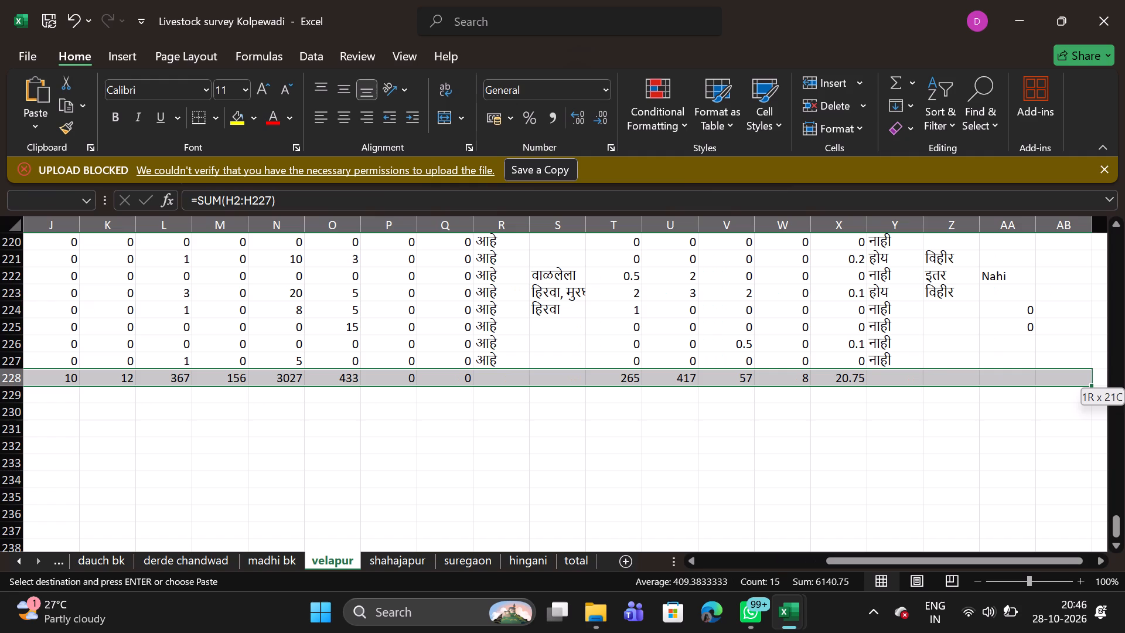
key(shift+Left)
key(shift+Left)
key(shift+Left)
key(shift+Left)
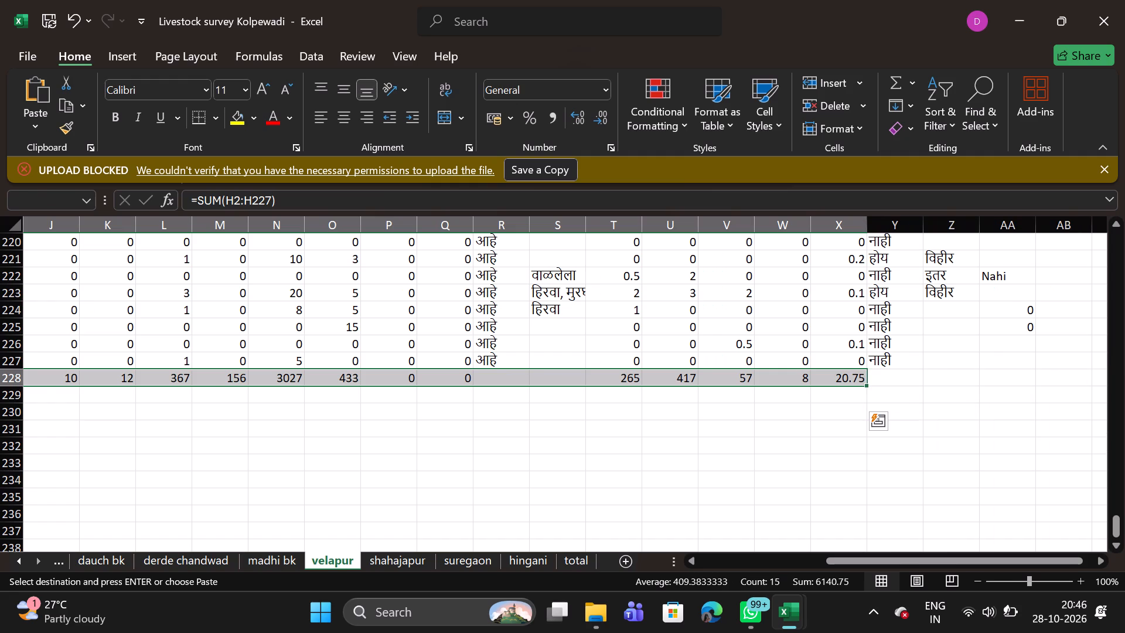
key(ctrl+c)
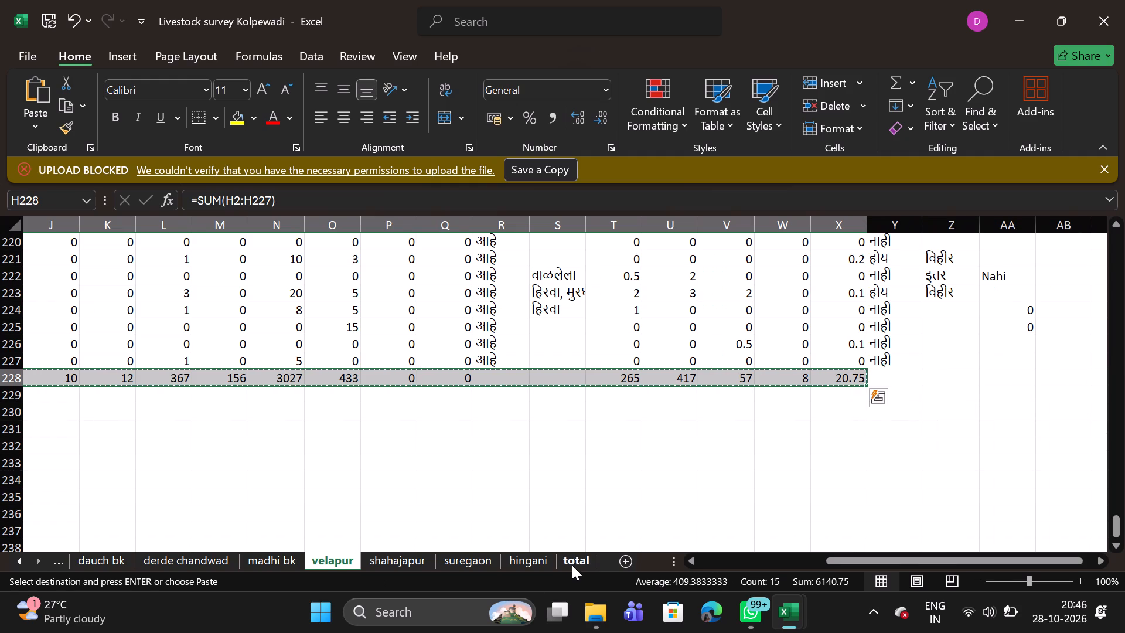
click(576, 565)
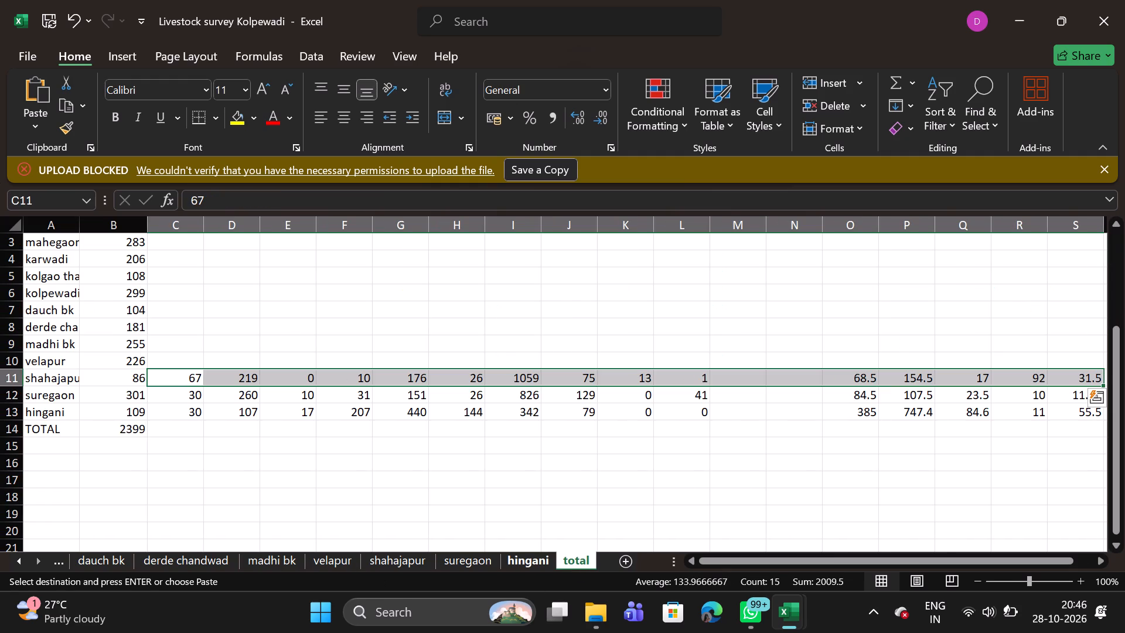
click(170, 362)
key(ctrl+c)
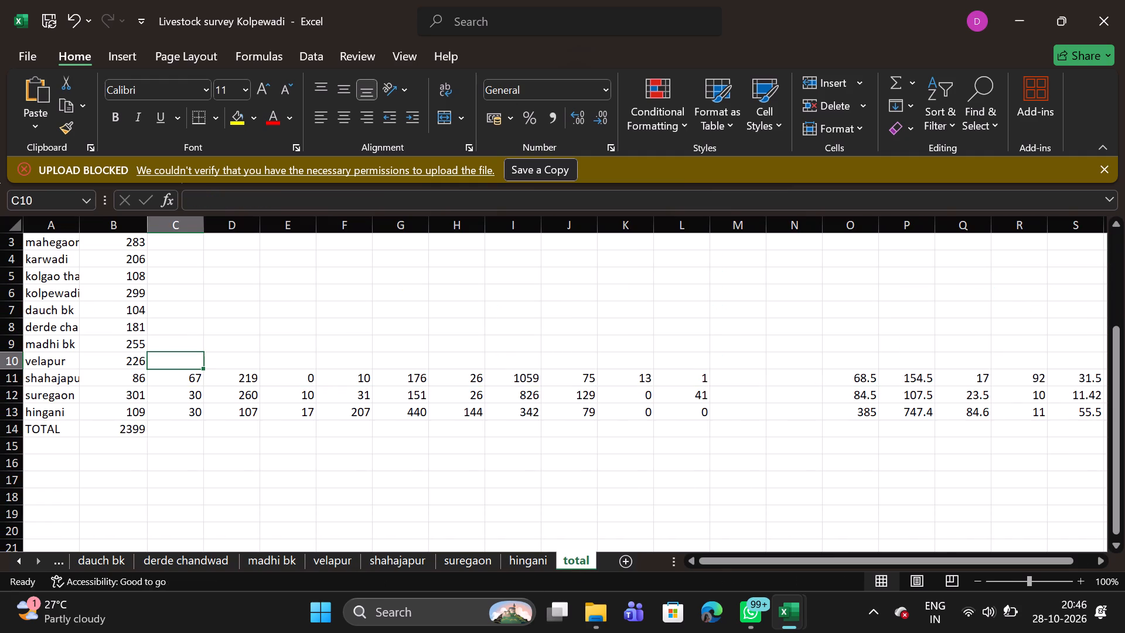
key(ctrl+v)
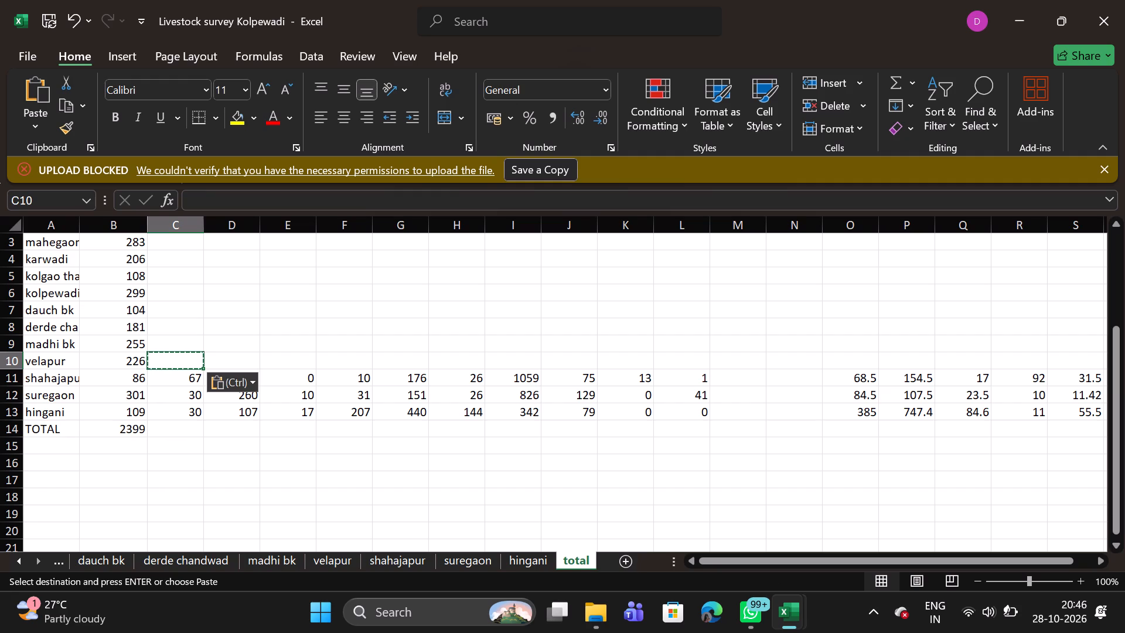
Copy the still-selected column totals H228 to X228 on the velapur sheet again.
click(346, 554)
key(ctrl+c)
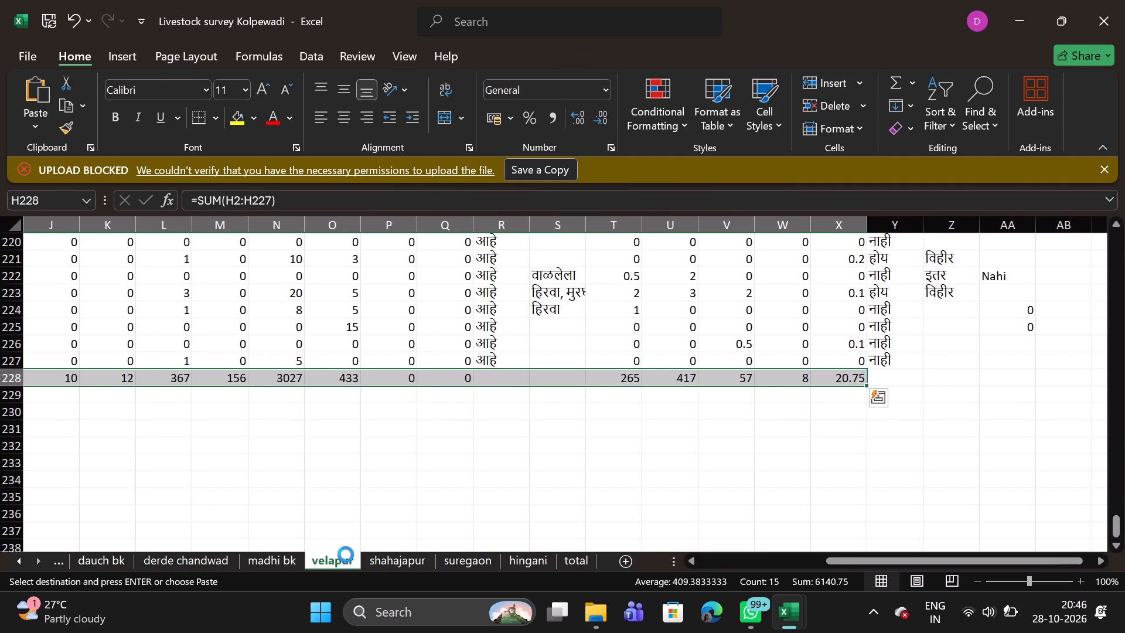
Paste the copied totals into the velapur row of the total sheet from C10, replacing the pasted formulas with values only.
click(581, 567)
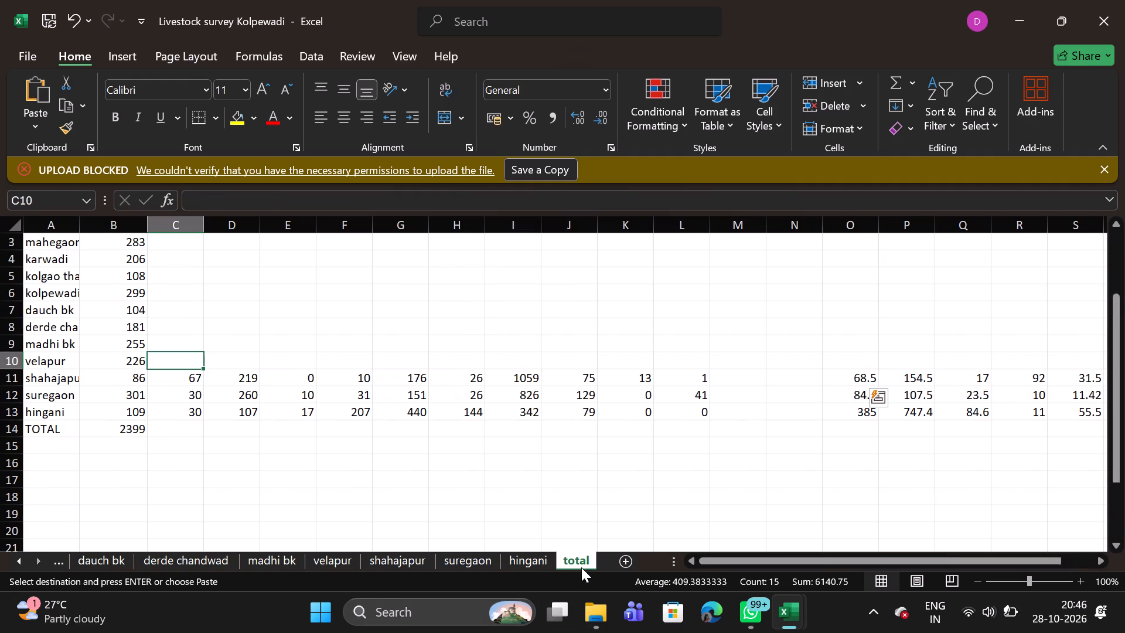
click(183, 360)
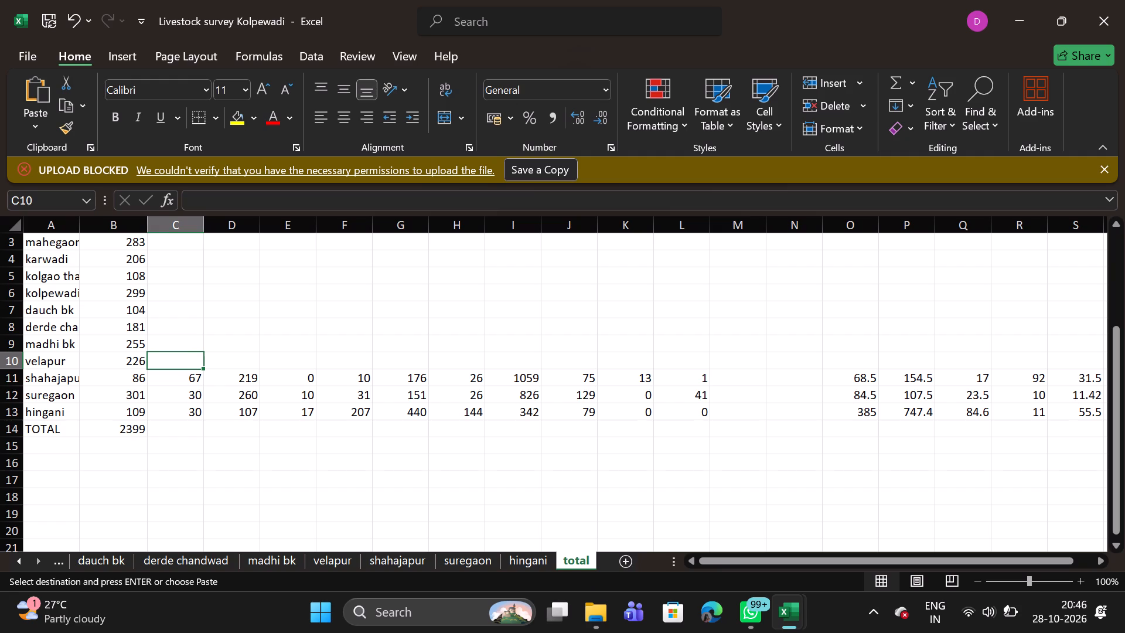
key(ctrl+v)
right_click(183, 360)
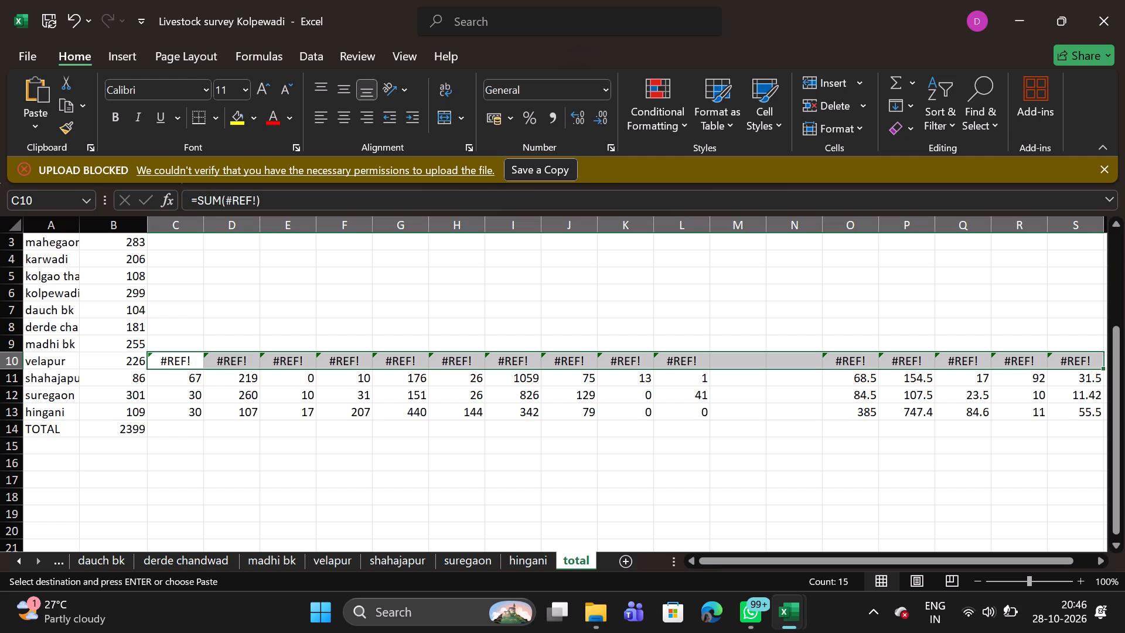
click(269, 158)
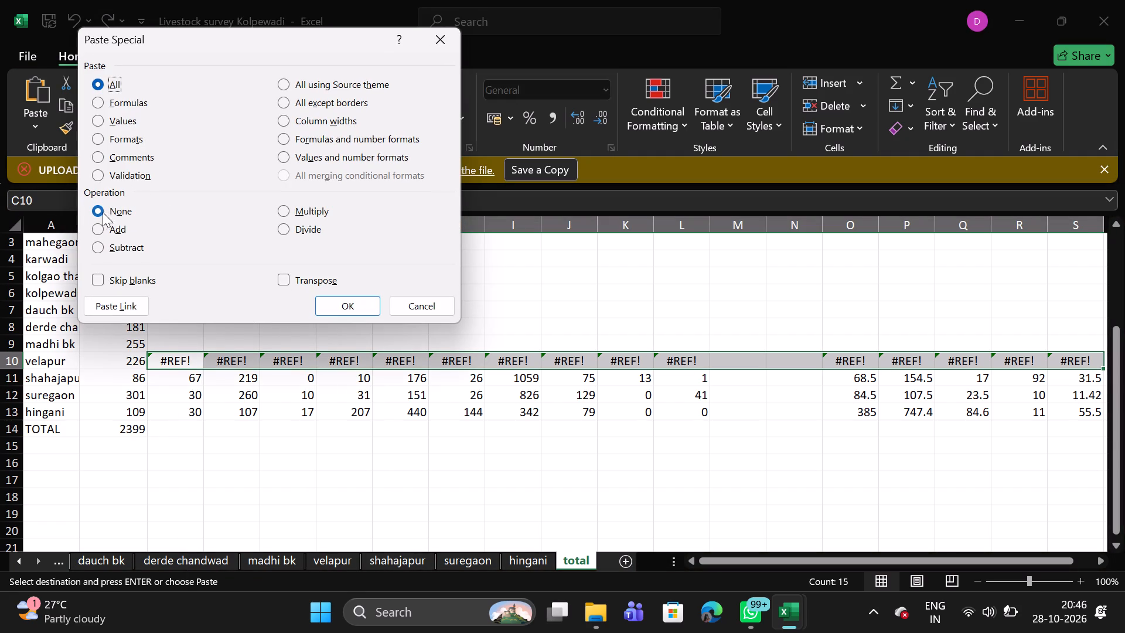
click(96, 124)
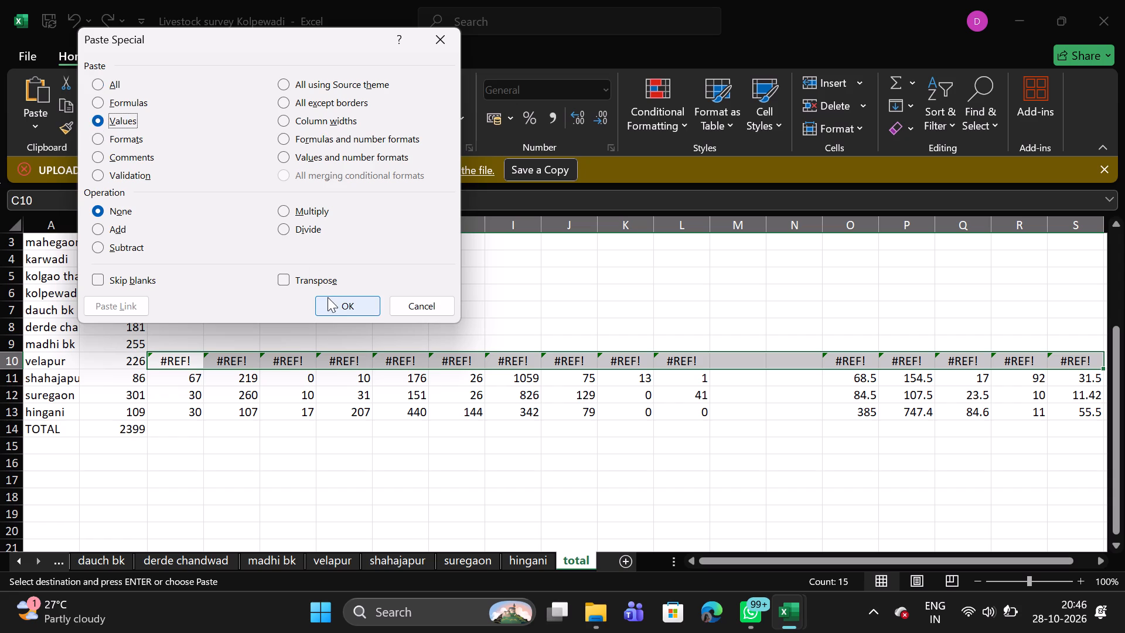
click(328, 297)
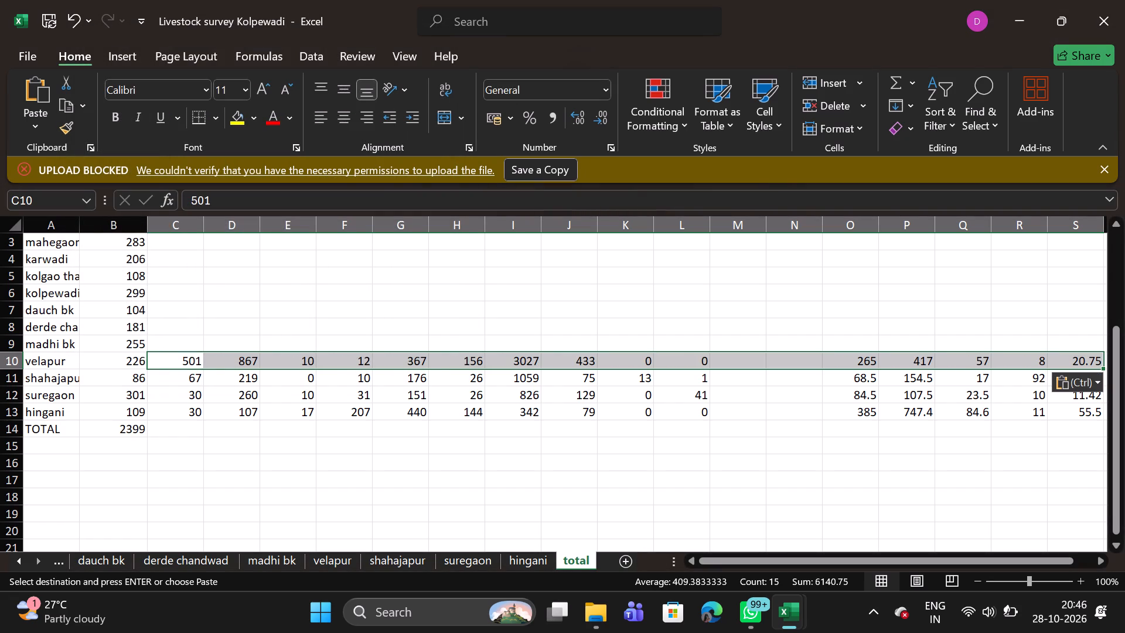
Copy the column totals H257 to X257 on the madhi bk sheet.
click(265, 559)
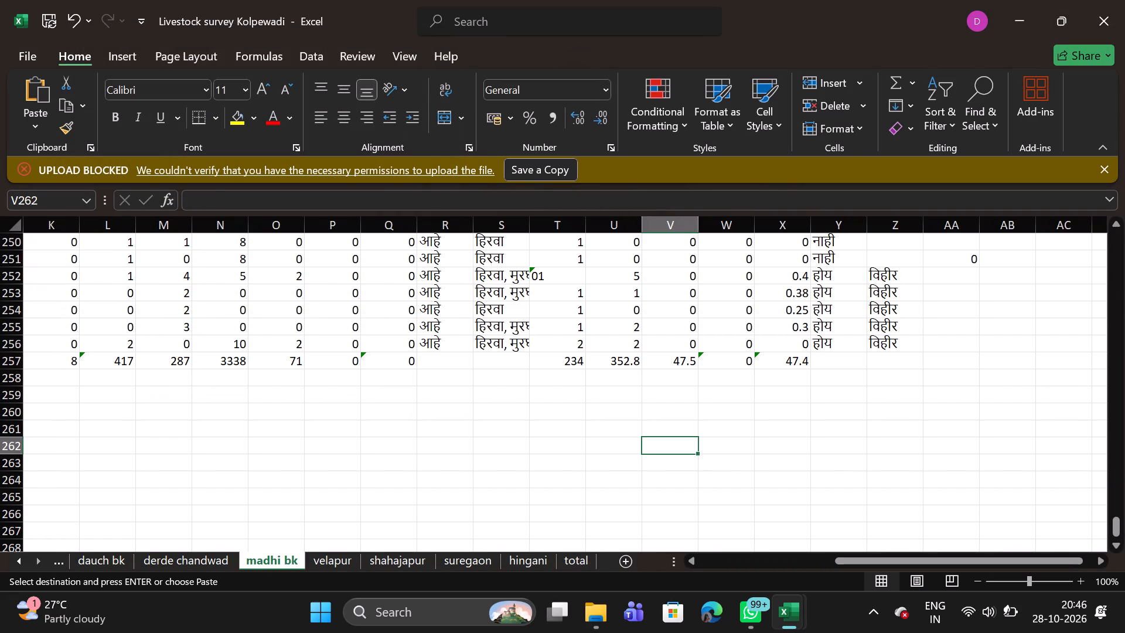
triple_click(693, 566)
triple_click(693, 566)
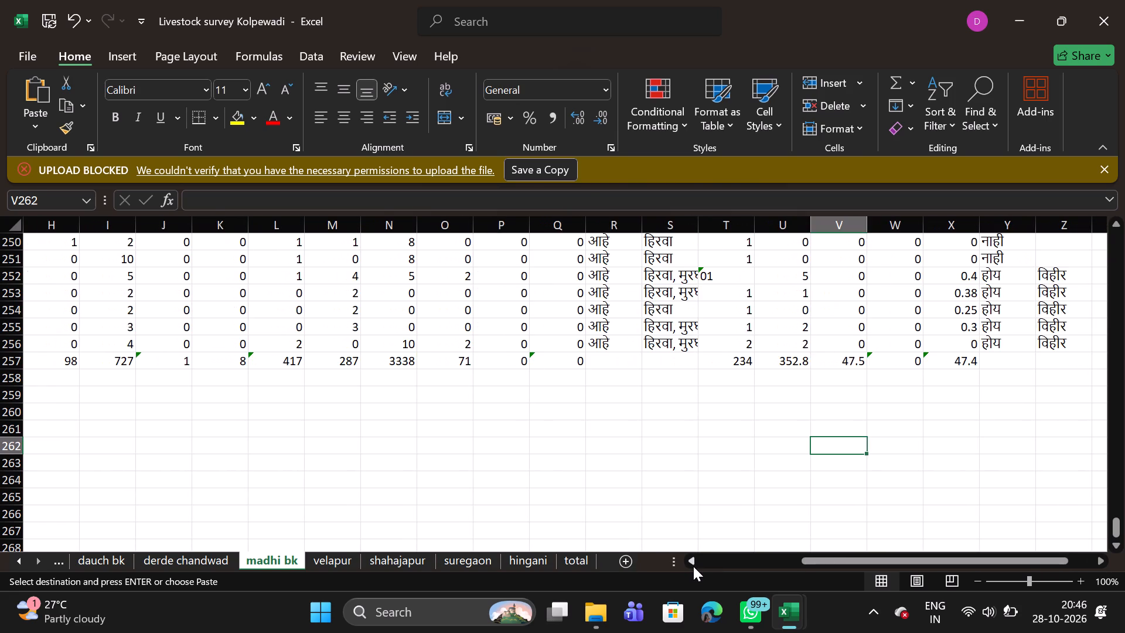
click(219, 364)
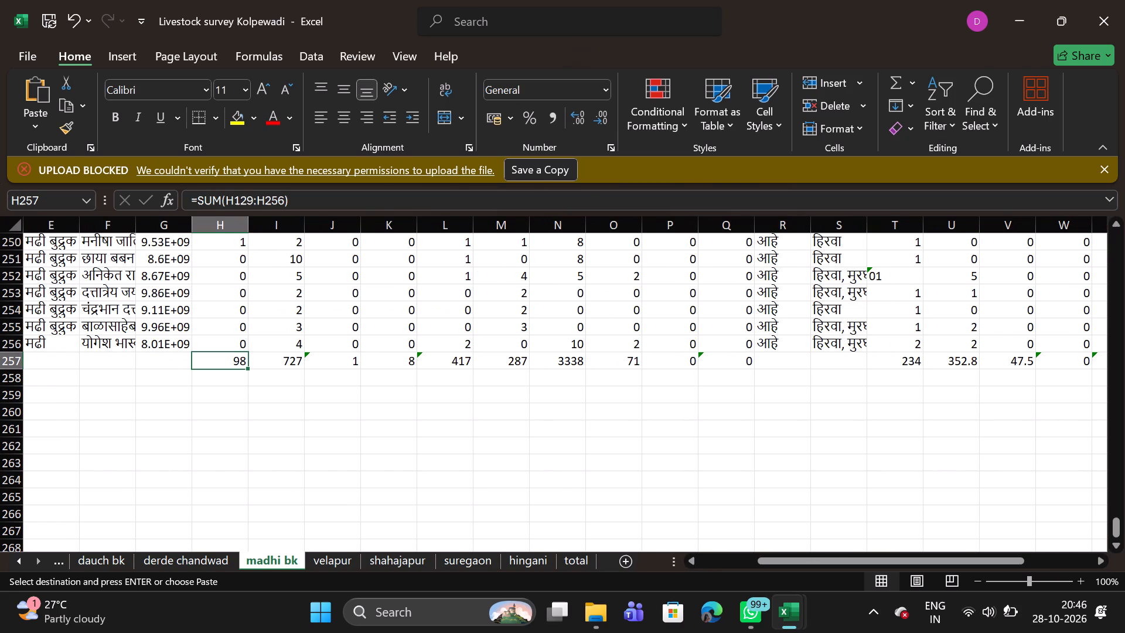
key(shift+Right)
key(shift+Right)
key(shift+Right)
key(shift+Right)
key(shift+Right)
key(shift+Right)
key(shift+Right)
key(shift+Right)
key(shift+Right)
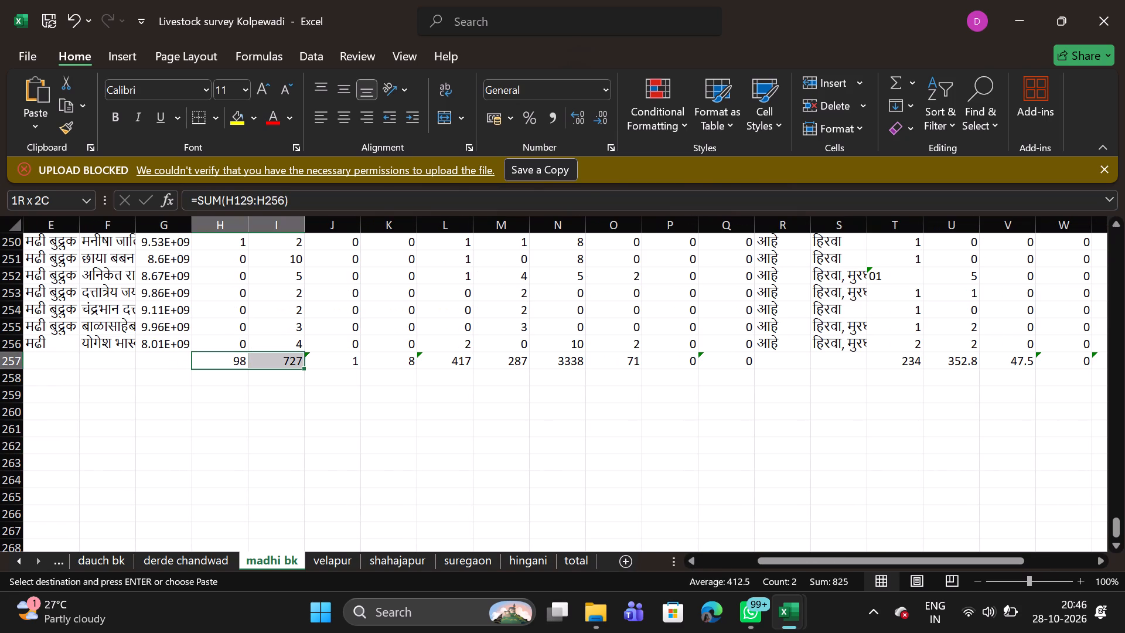
key(shift+Right)
key(shift+Right)
key(shift+Right)
key(shift+Right)
key(shift+Right)
key(shift+Right)
key(shift+Right)
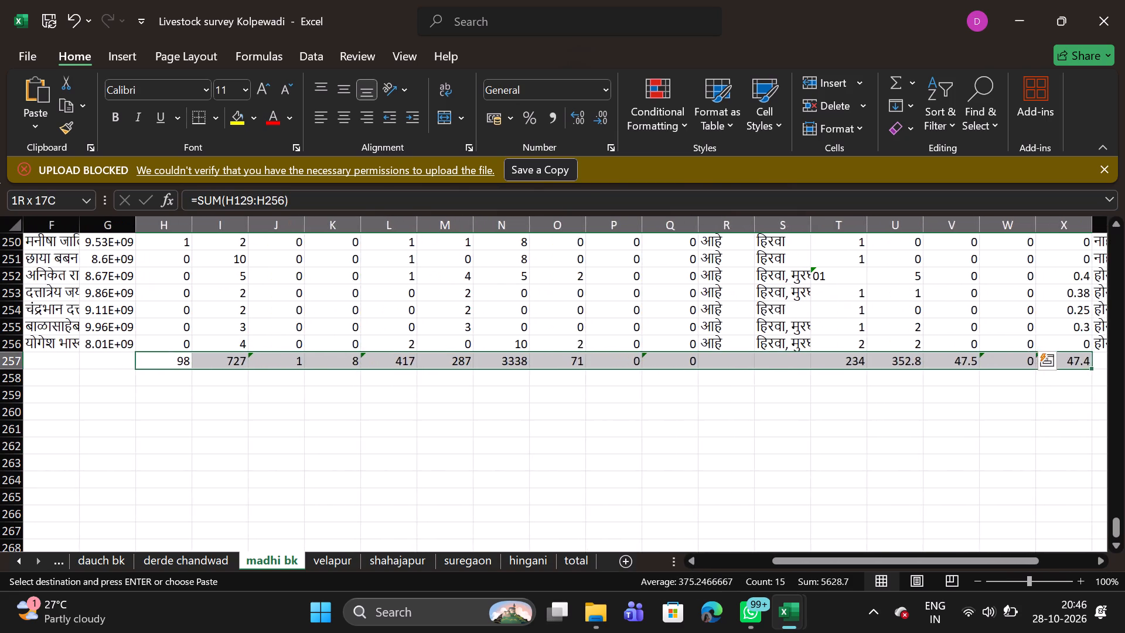
key(shift+Right)
key(shift+Left)
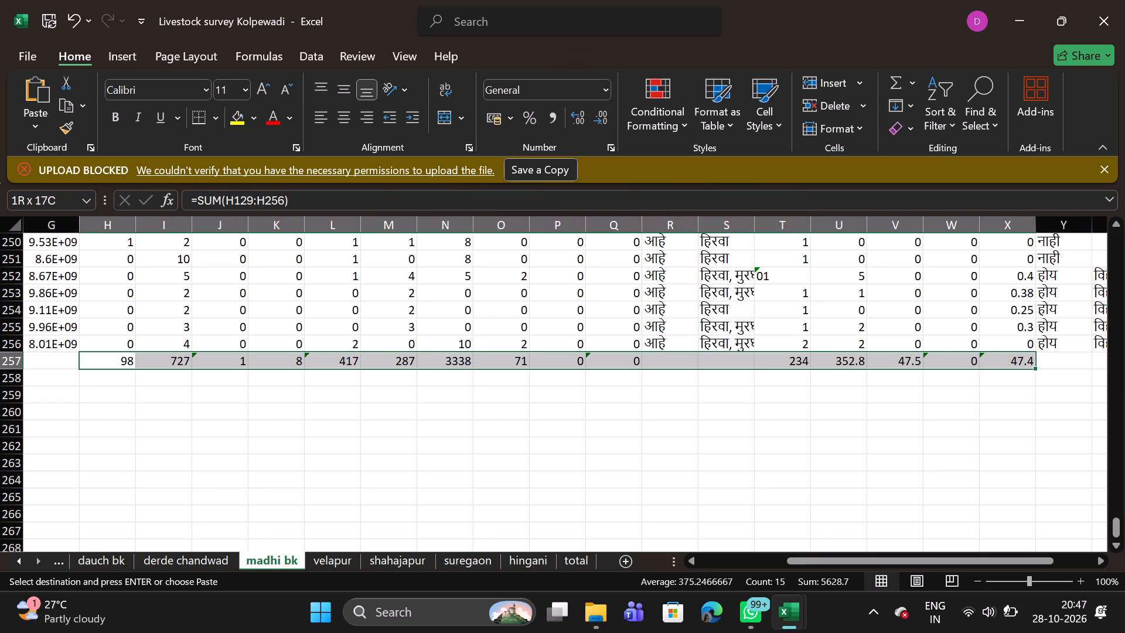
key(ctrl+c)
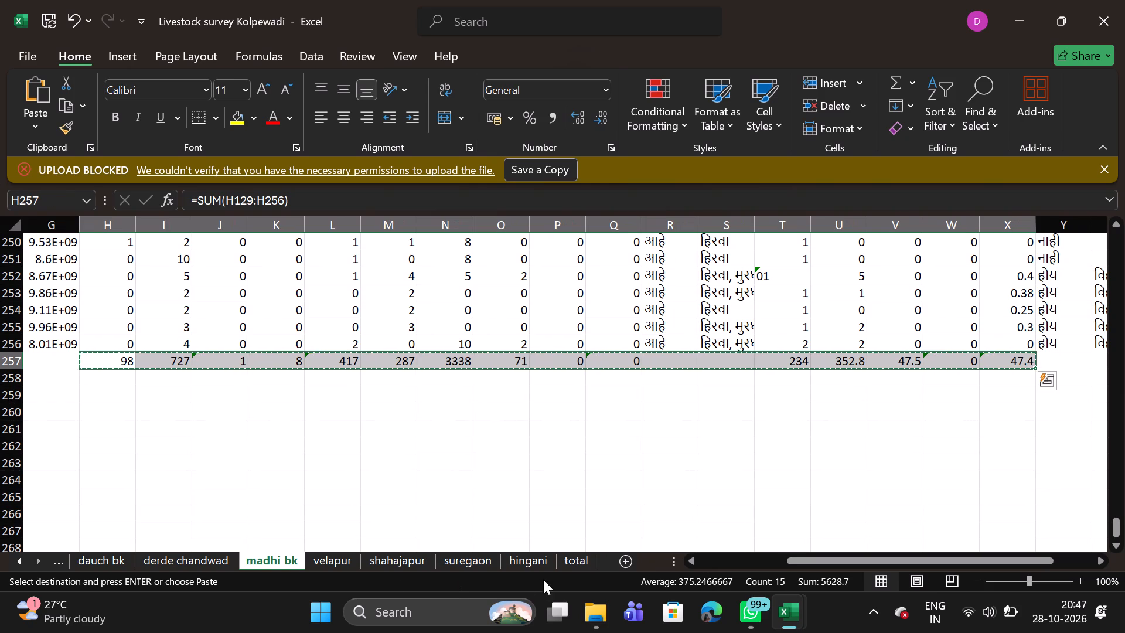
Paste the copied totals into the madhi bk row of the total sheet from C9, replacing the pasted formulas with values only.
click(571, 566)
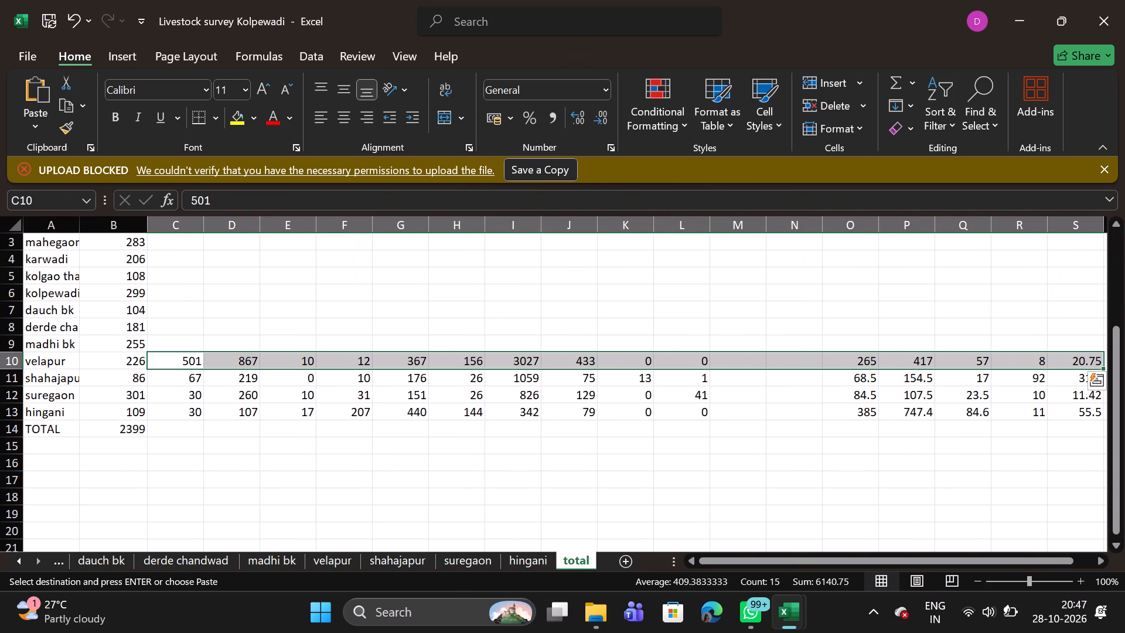
click(172, 342)
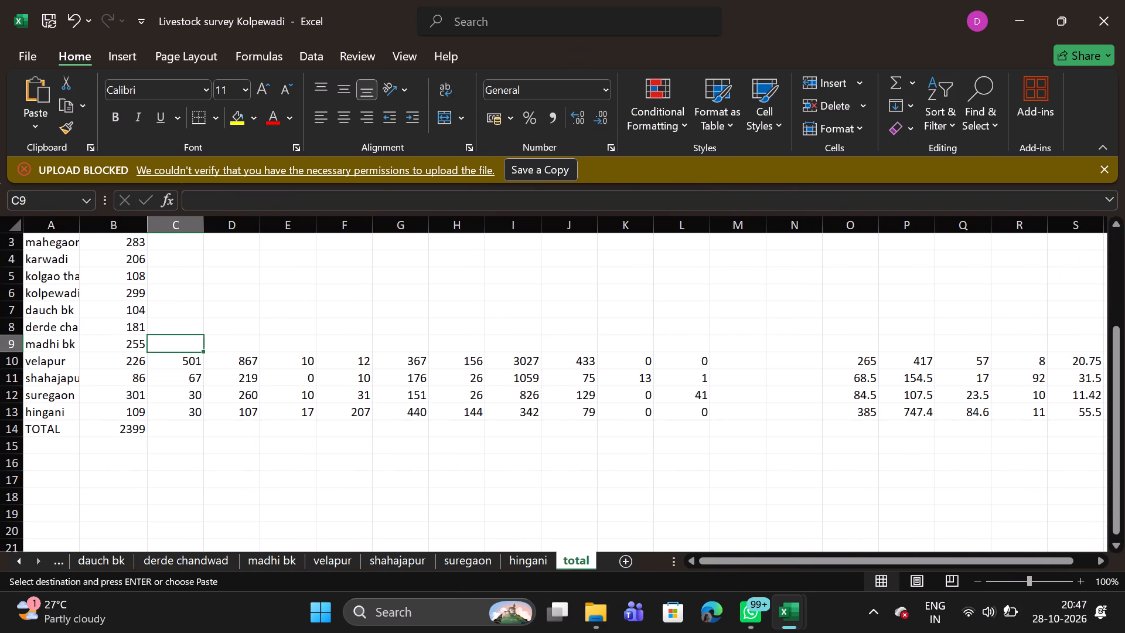
key(ctrl+v)
right_click(172, 342)
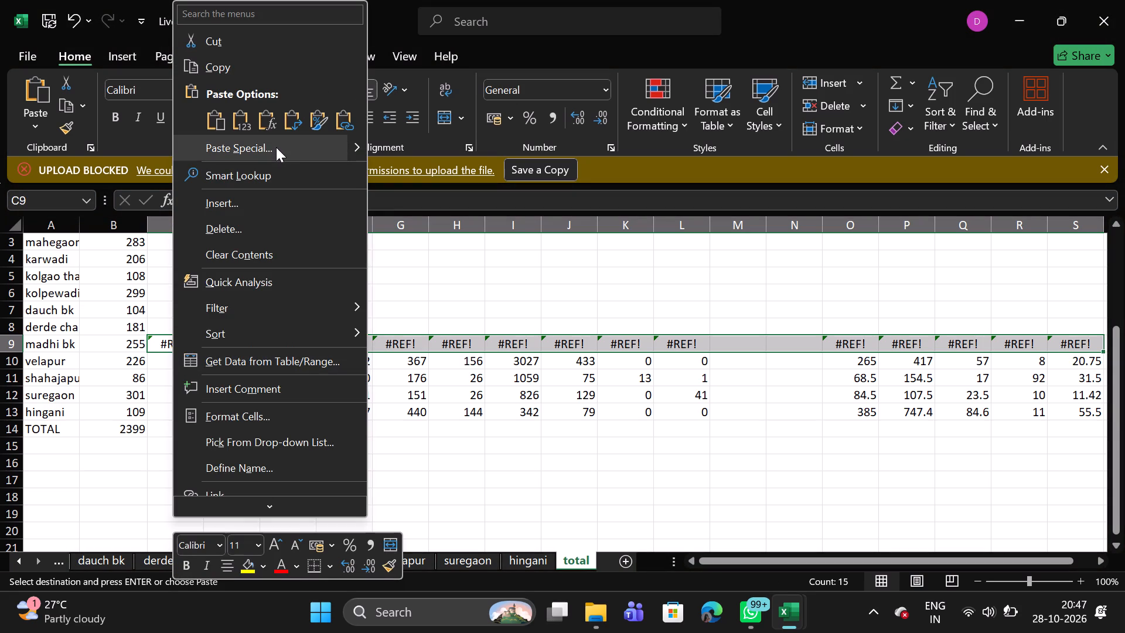
click(276, 147)
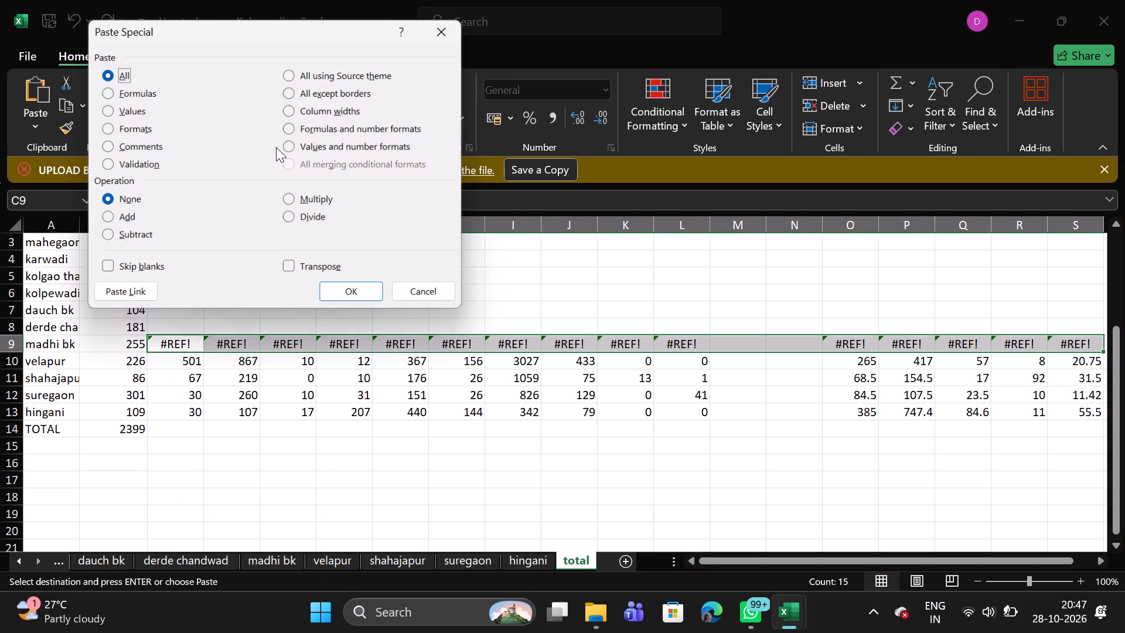
click(102, 111)
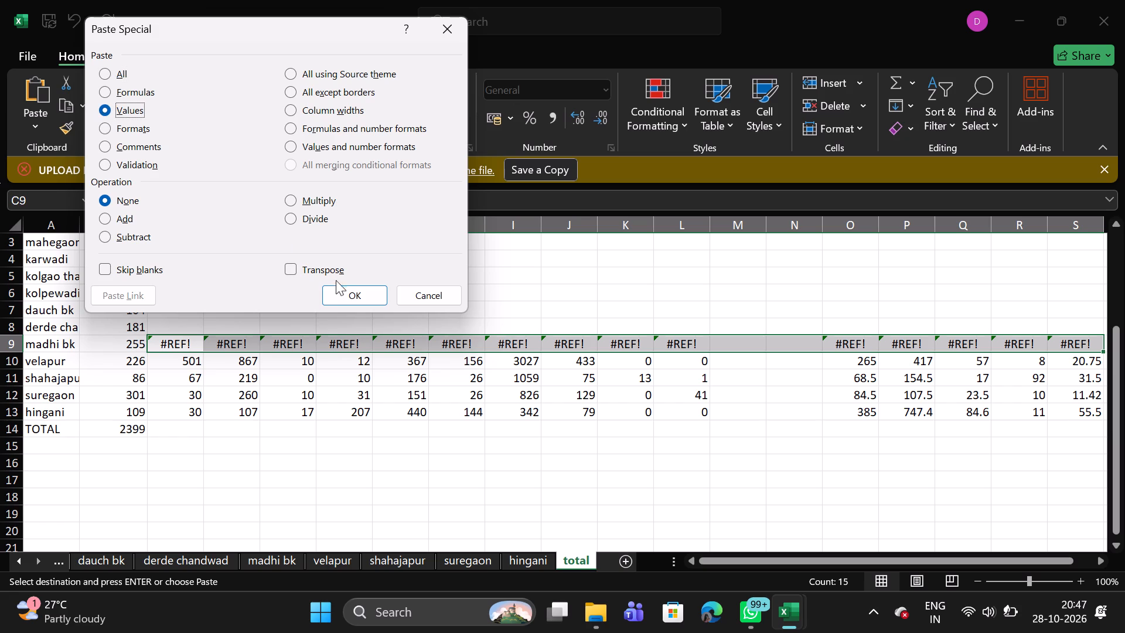
click(346, 285)
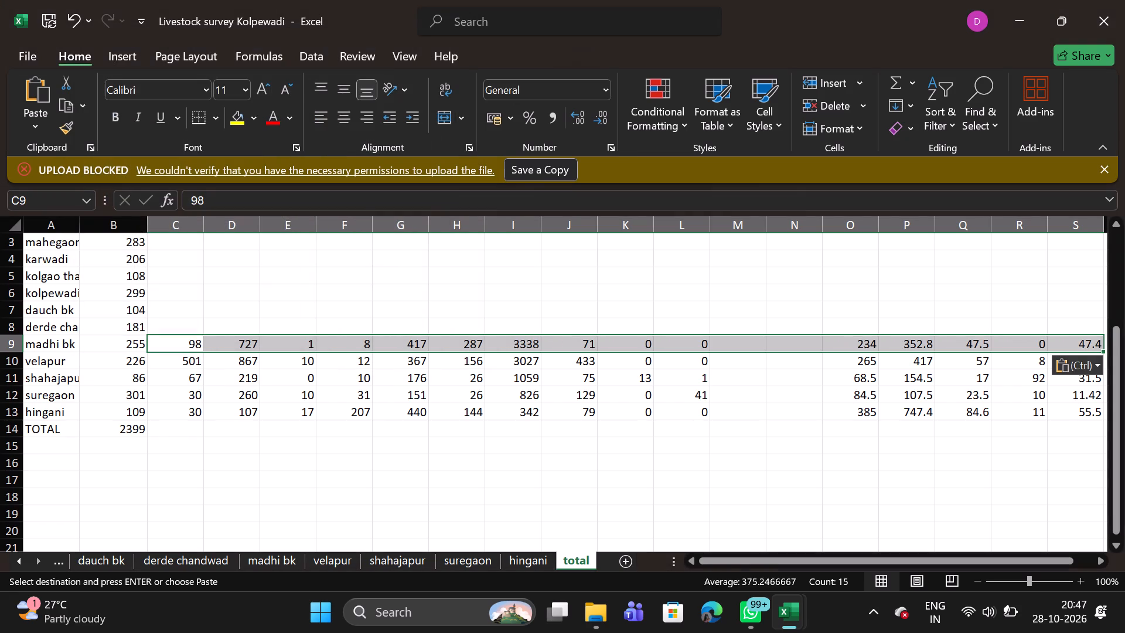
Copy the column totals H183 to X183 on the derde chandwad sheet.
click(193, 569)
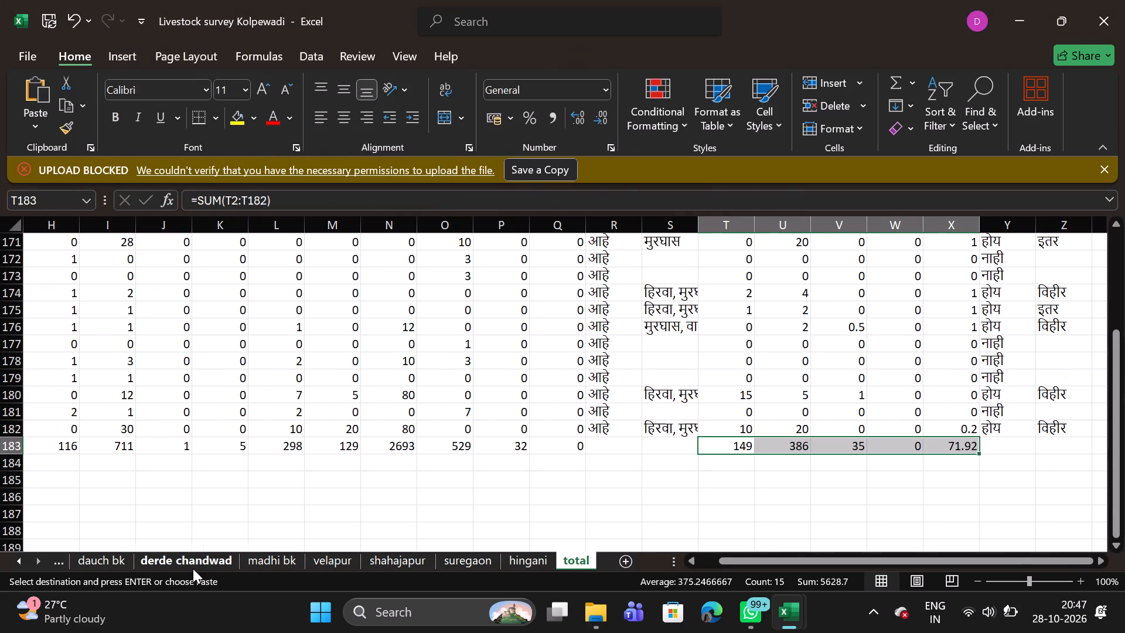
click(66, 447)
key(Left)
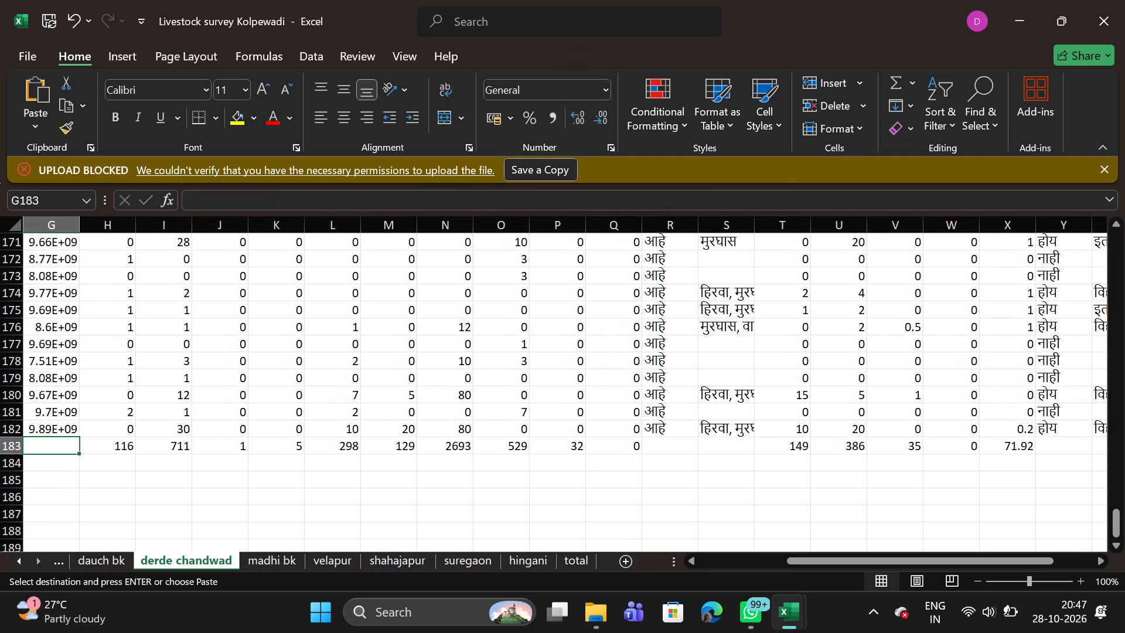
key(Right)
key(shift+Right)
key(shift+Right)
key(shift+Right)
key(shift+Right)
key(shift+Right)
key(shift+Right)
key(shift+Right)
key(shift+Right)
key(shift+Right)
key(shift+Right)
key(shift+Right)
key(shift+Right)
key(shift+Right)
key(shift+Right)
key(shift+Right)
key(shift+Right)
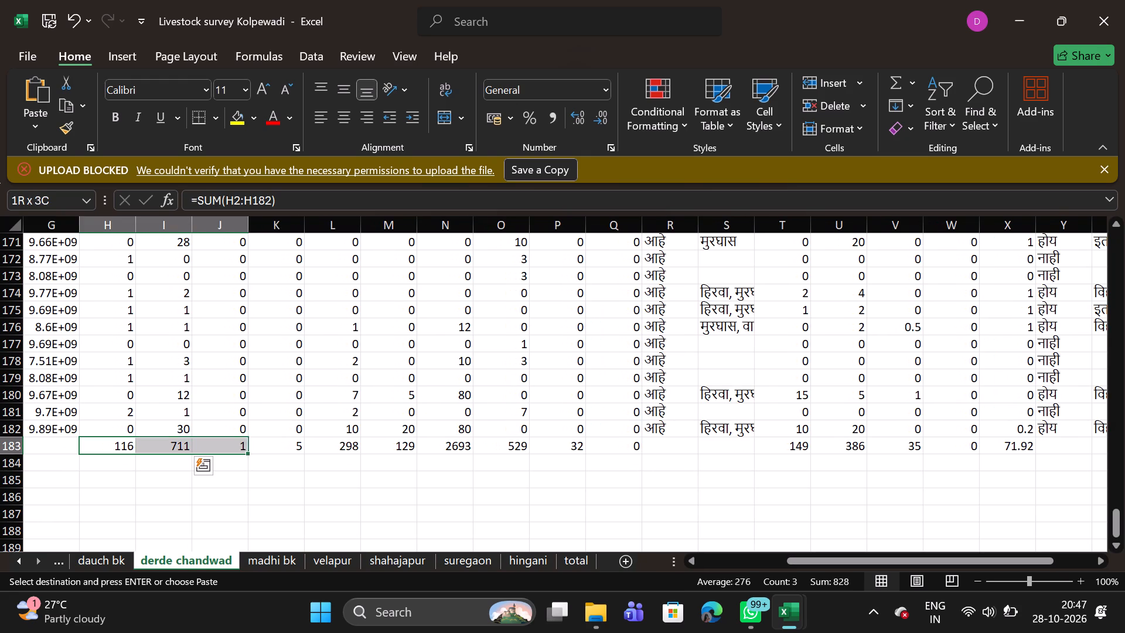
key(shift+Right)
key(shift+Right)
key(shift+Right)
key(shift+Right)
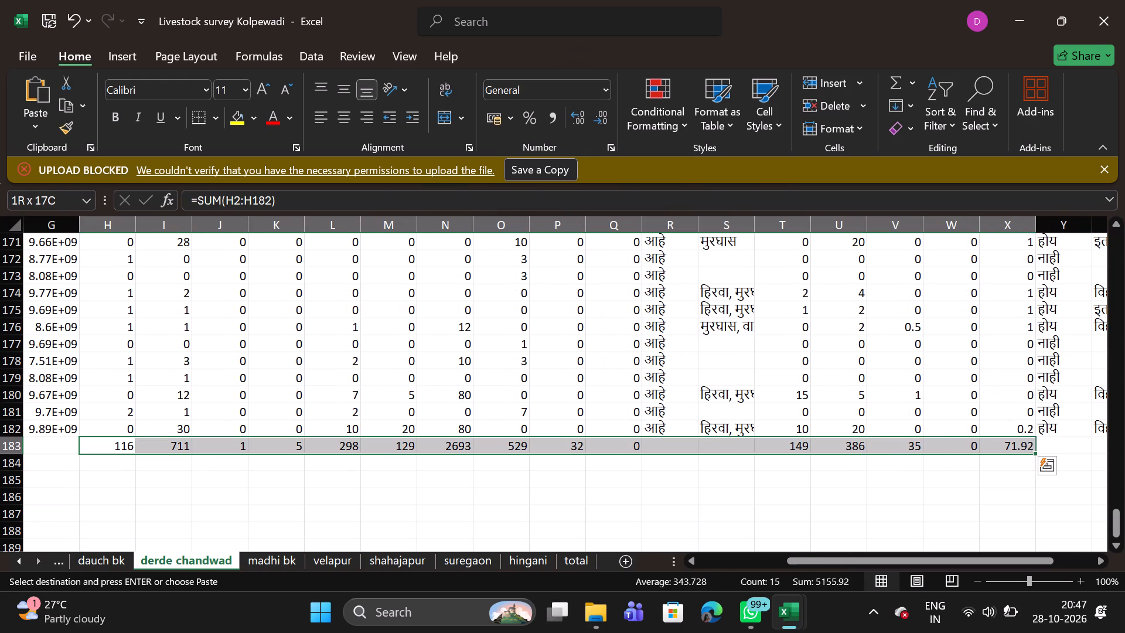
key(ctrl+c)
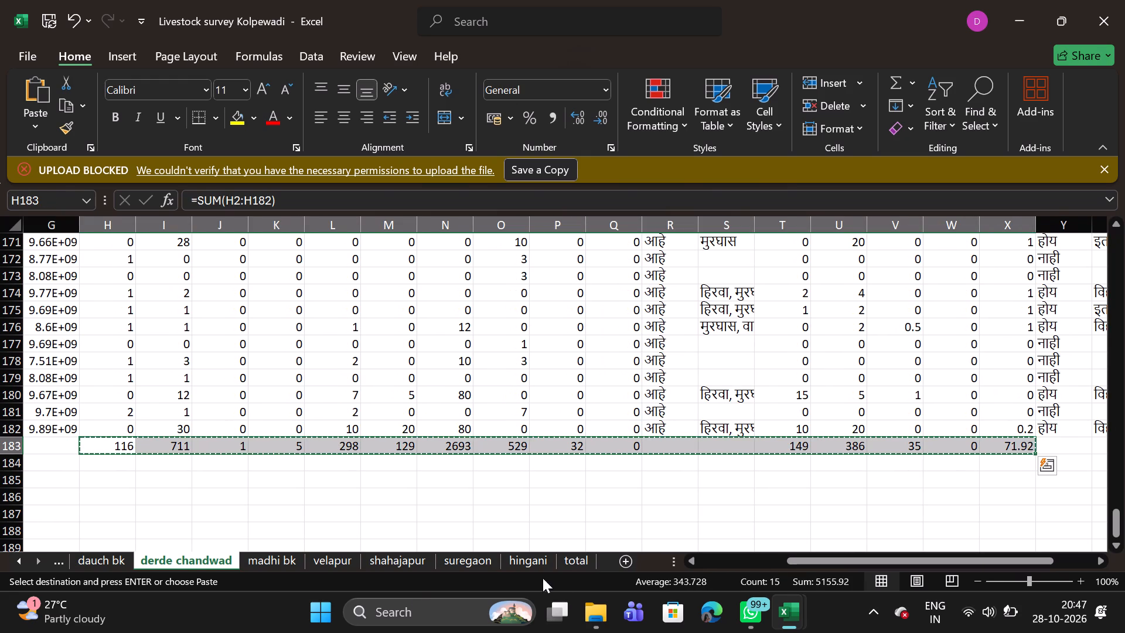
Paste the copied totals into the derde chandwad row of the total sheet from C8, replacing the pasted formulas with values only.
click(569, 567)
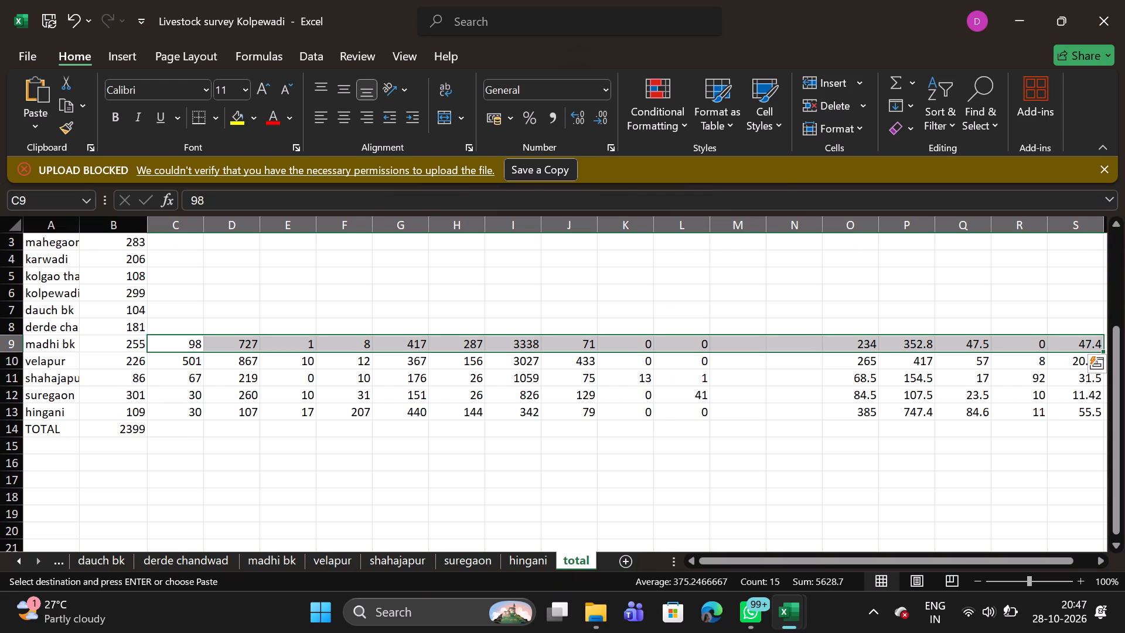
click(172, 330)
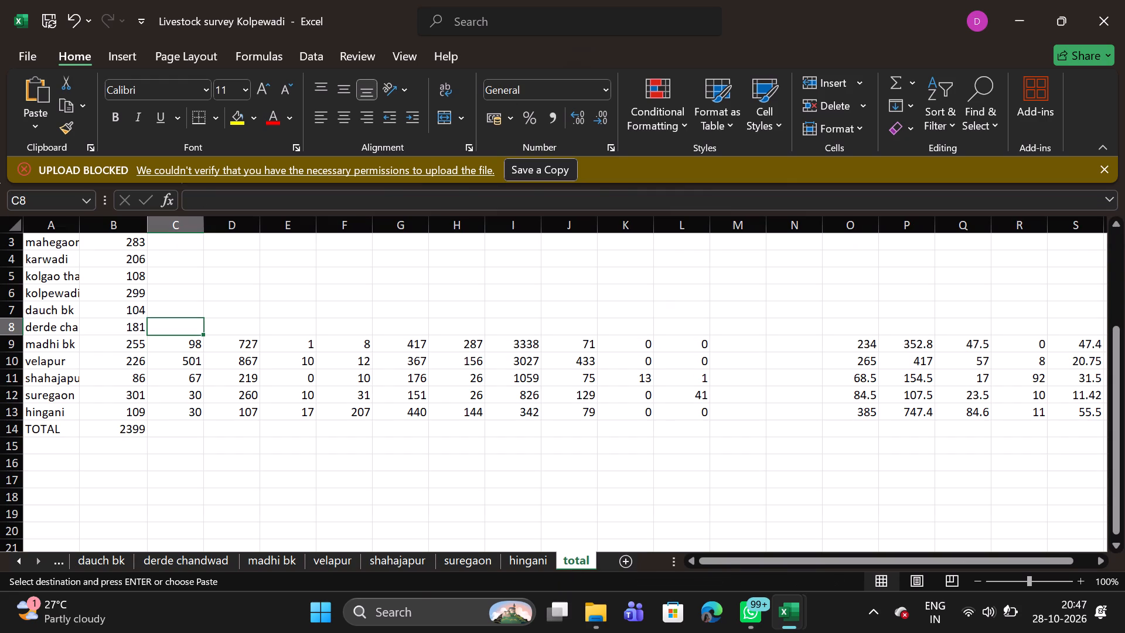
key(ctrl+v)
right_click(172, 330)
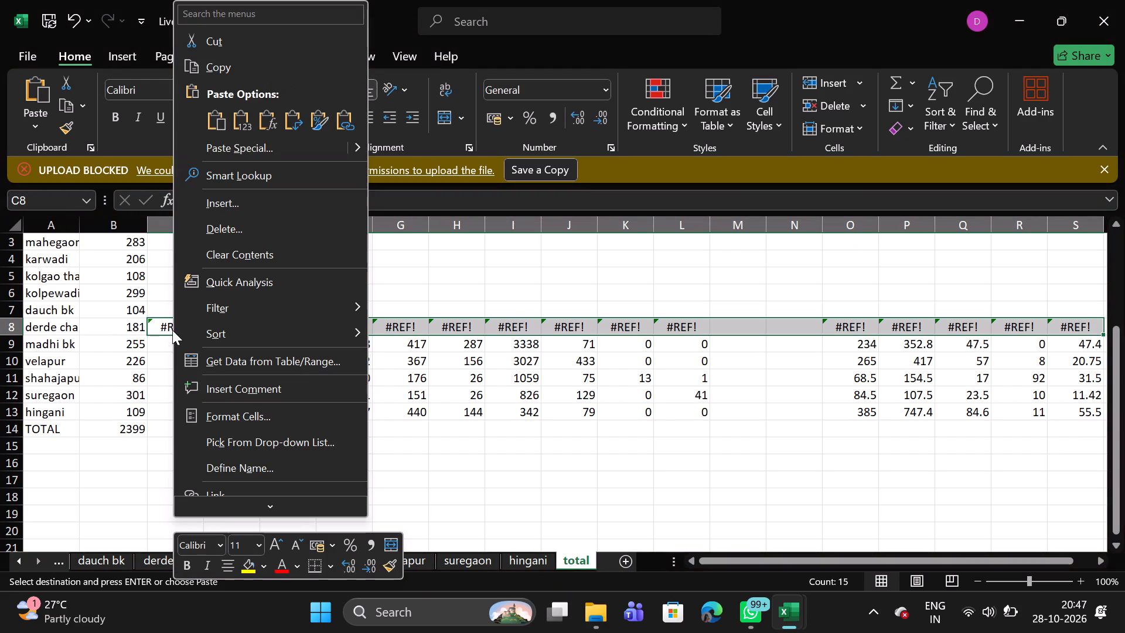
click(241, 148)
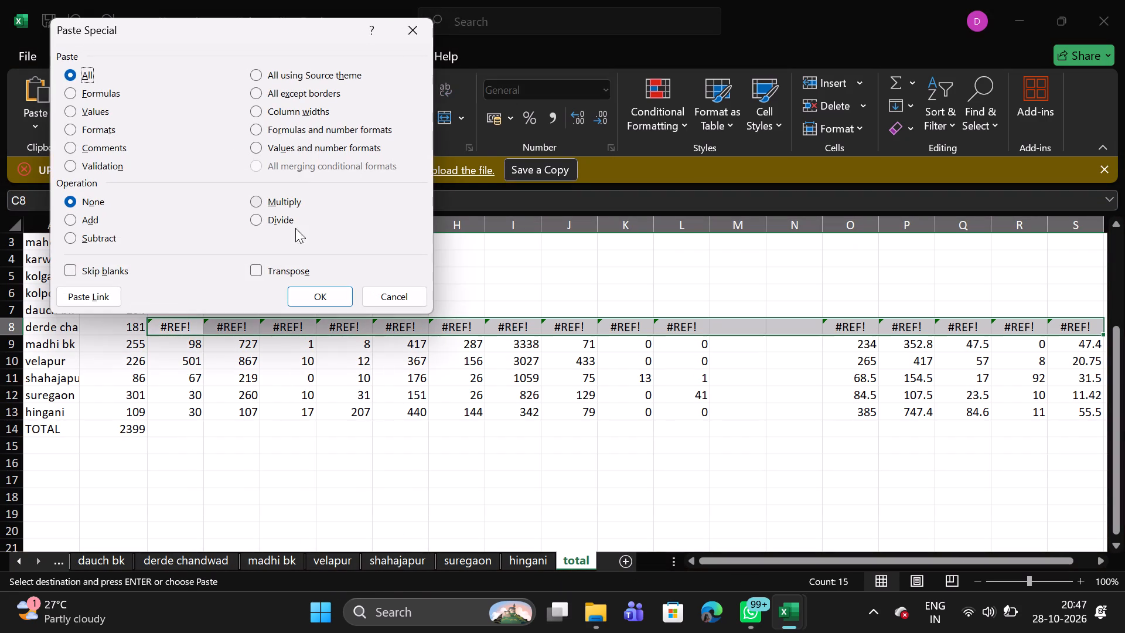
click(69, 114)
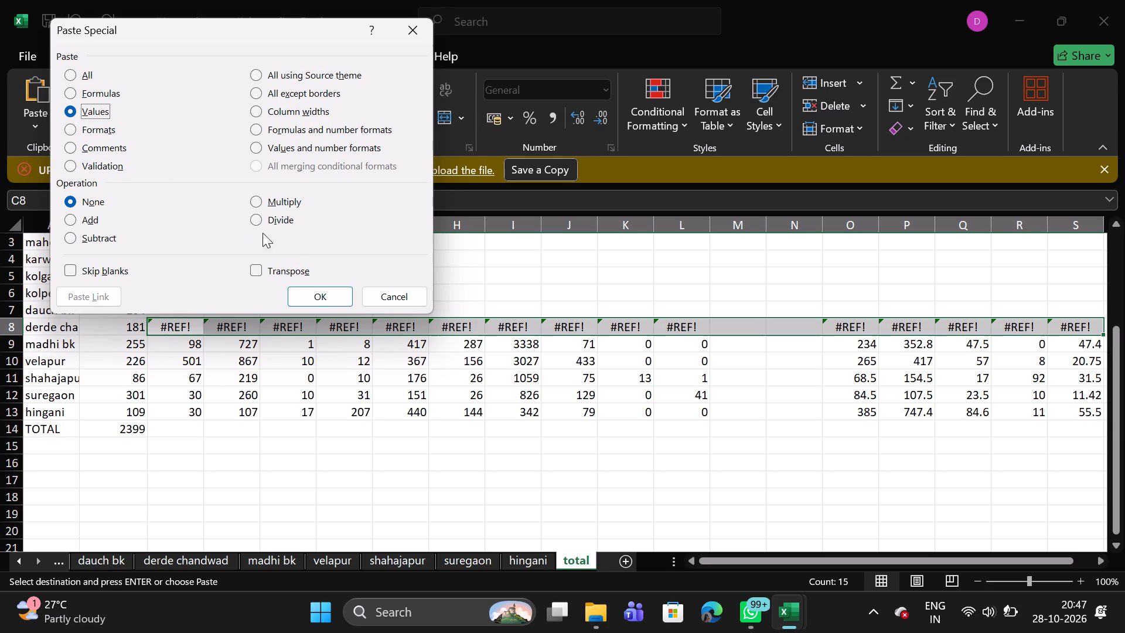
click(309, 291)
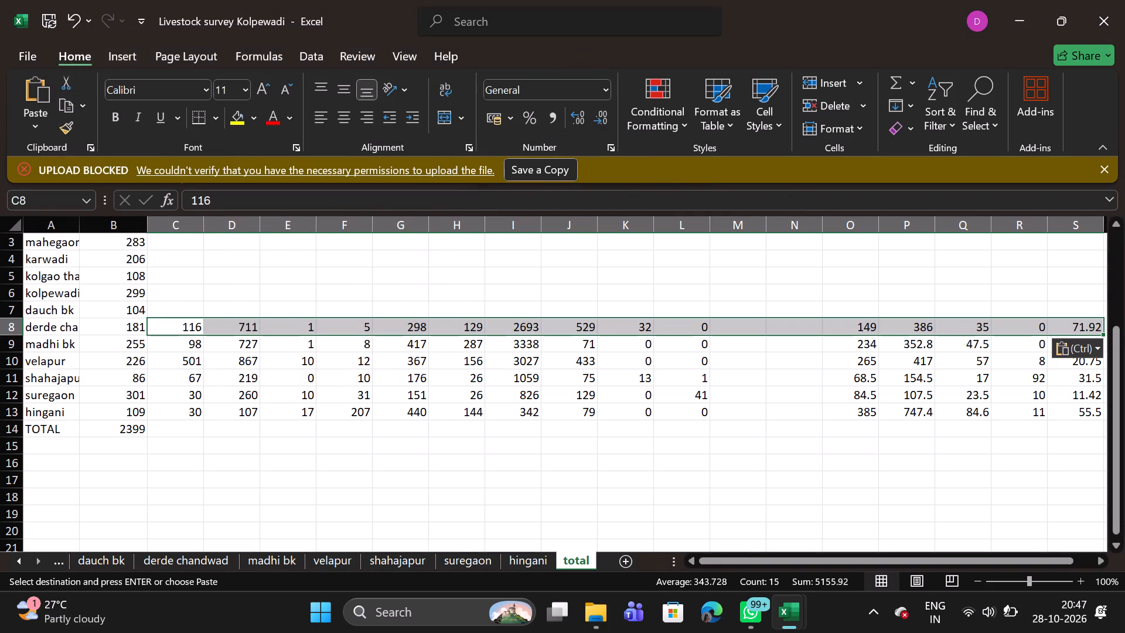
Copy the column totals H106 to X106 on the dauch bk sheet.
click(100, 563)
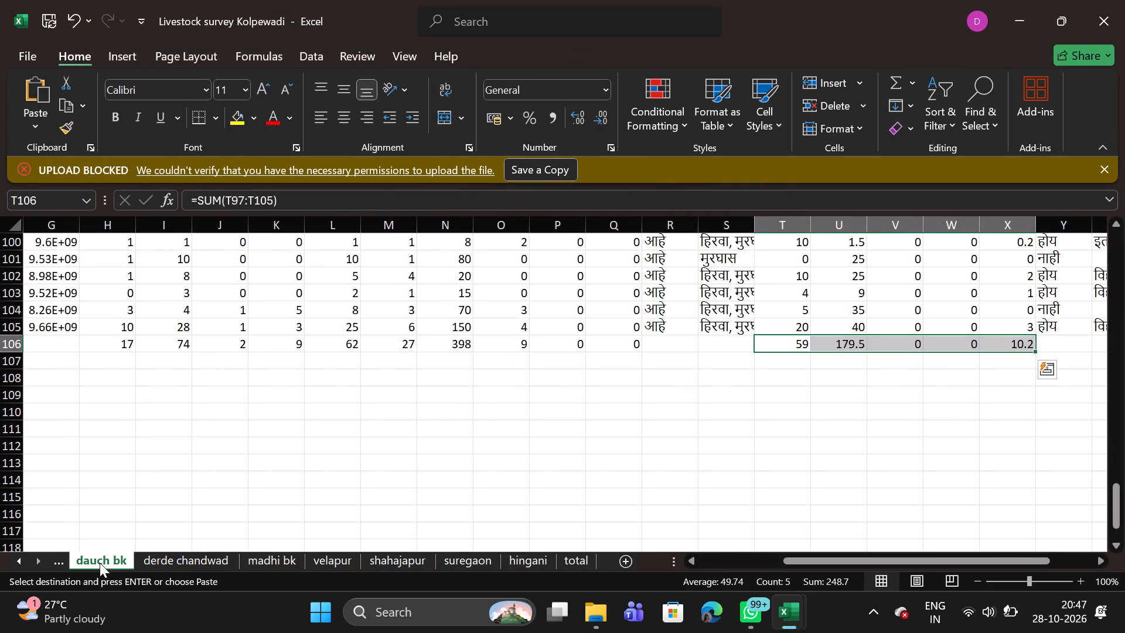
click(103, 344)
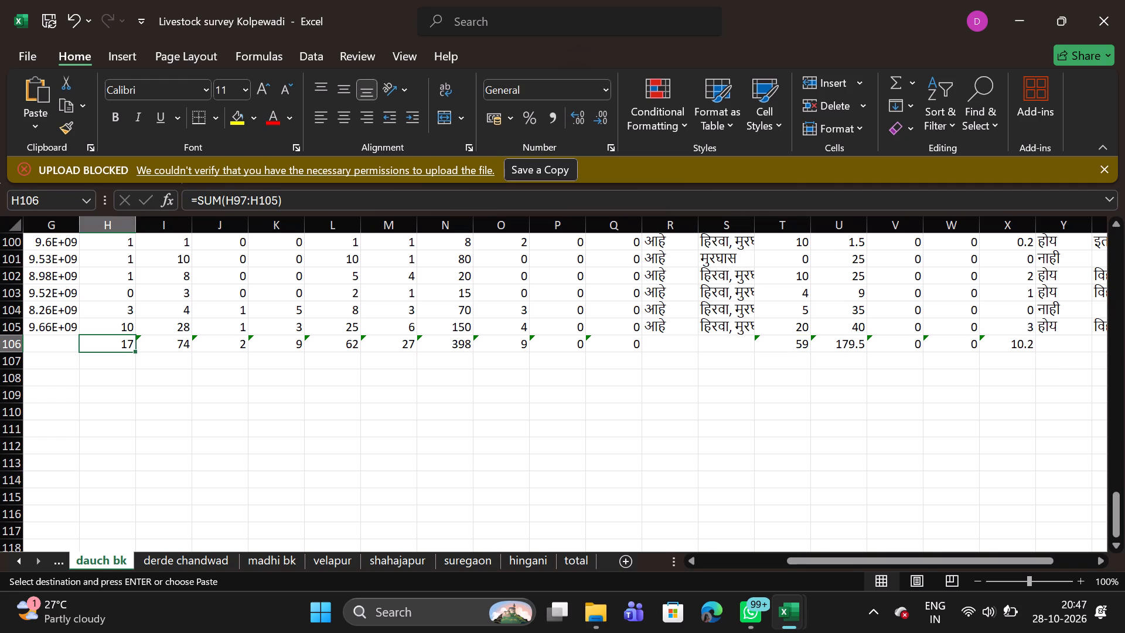
key(shift+Right)
key(shift+Right)
key(shift+Right)
key(shift+Right)
key(shift+Right)
key(shift+Right)
key(shift+Right)
key(shift+Right)
key(shift+Right)
key(shift+Right)
key(shift+Right)
key(shift+Right)
key(shift+Right)
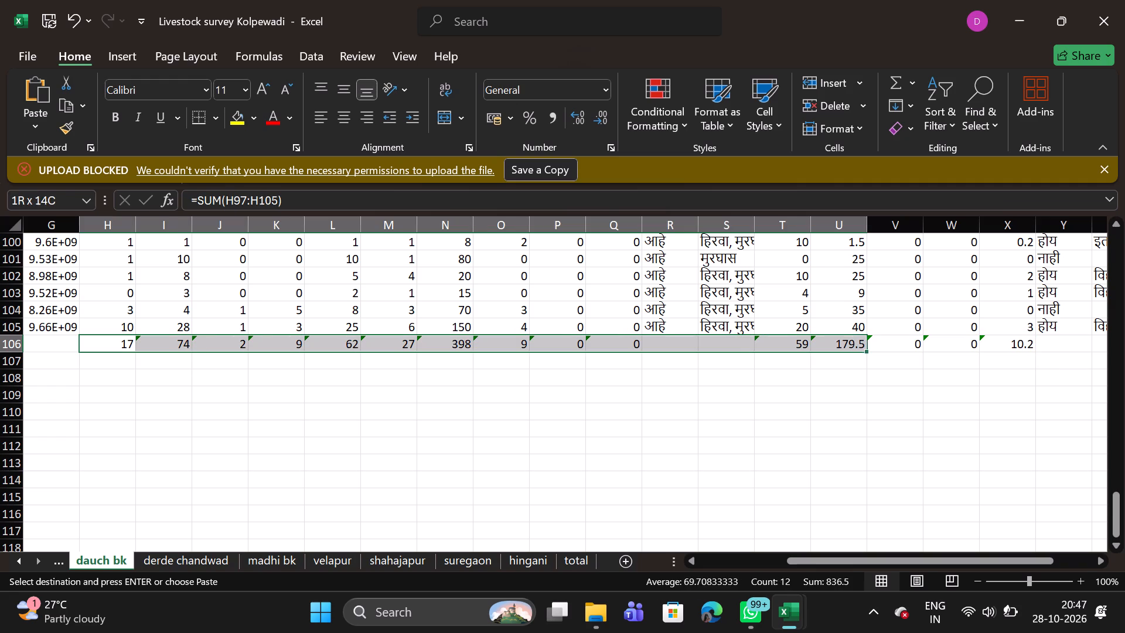
key(shift+Right)
key(shift+Right)
key(shift+Right)
key(ctrl+c)
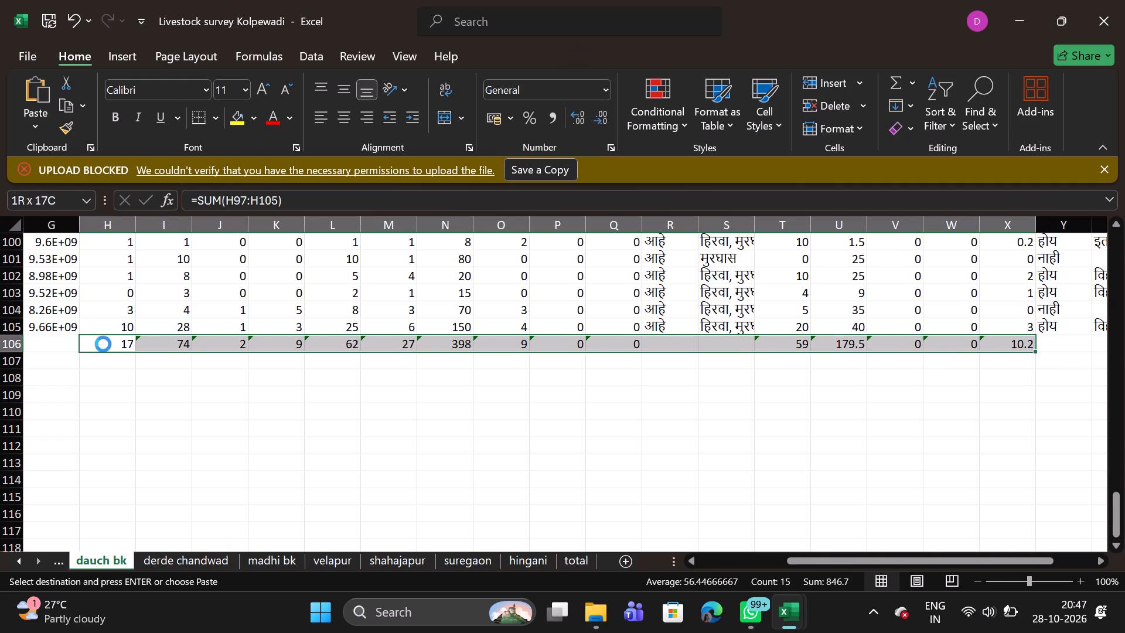
Paste the copied totals into the dauch bk row of the total sheet from C7, replacing the pasted formulas with values only.
click(565, 557)
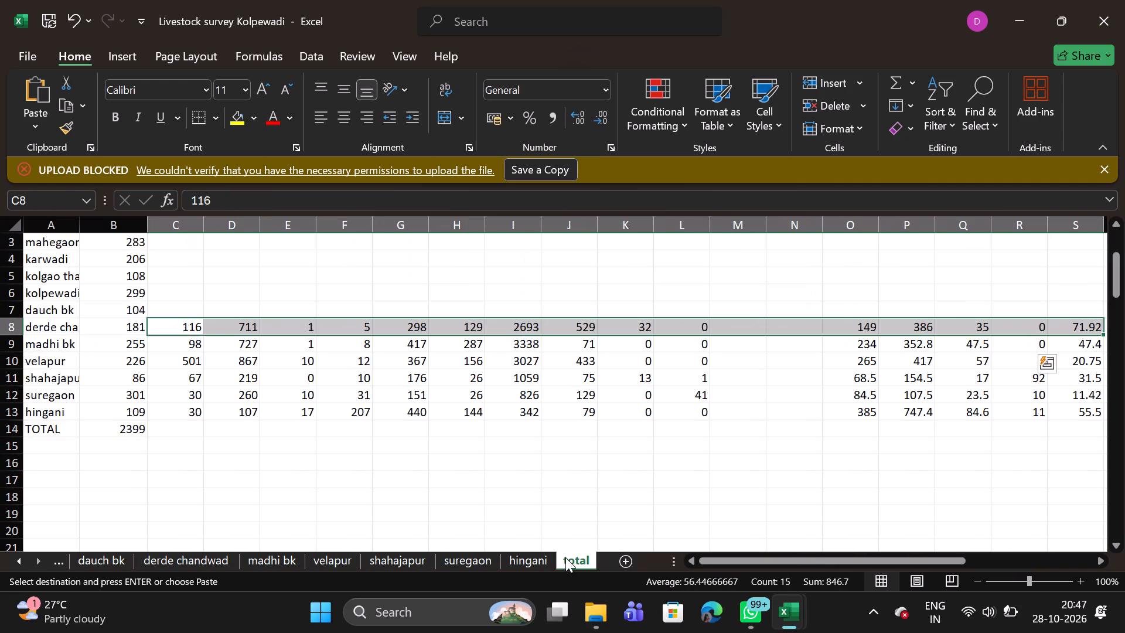
click(172, 309)
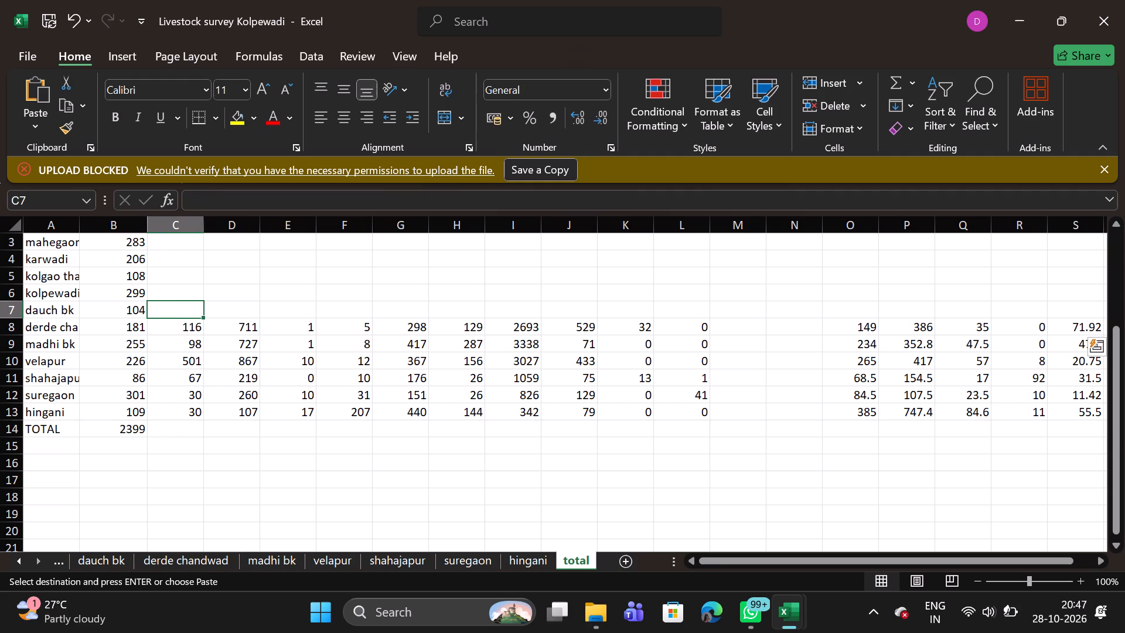
key(ctrl+v)
right_click(172, 309)
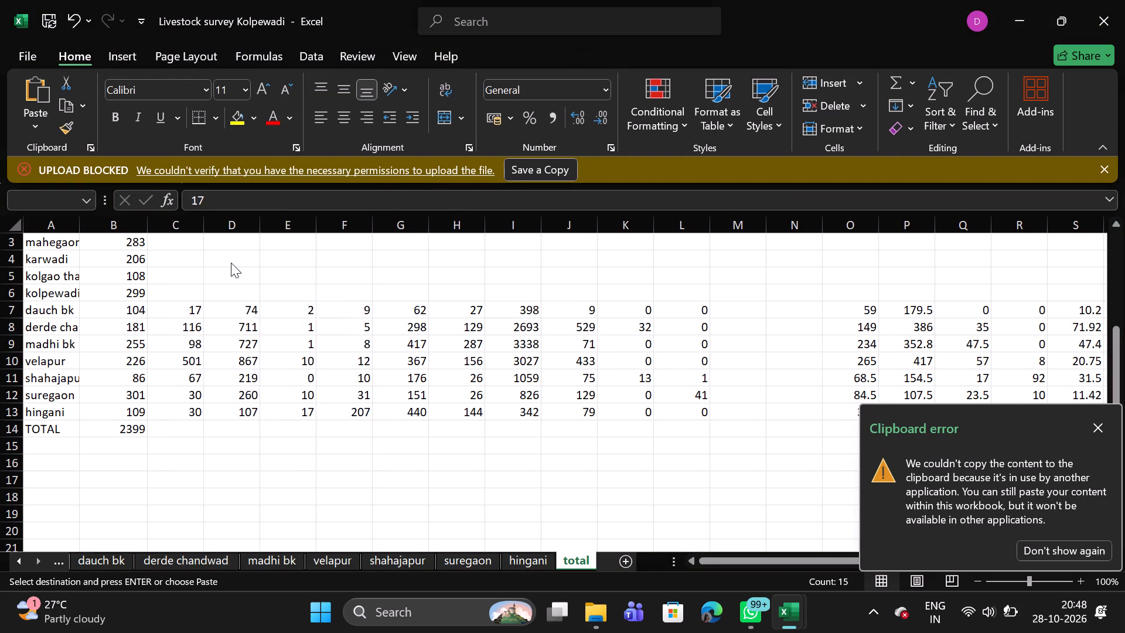
right_click(174, 316)
right_click(173, 316)
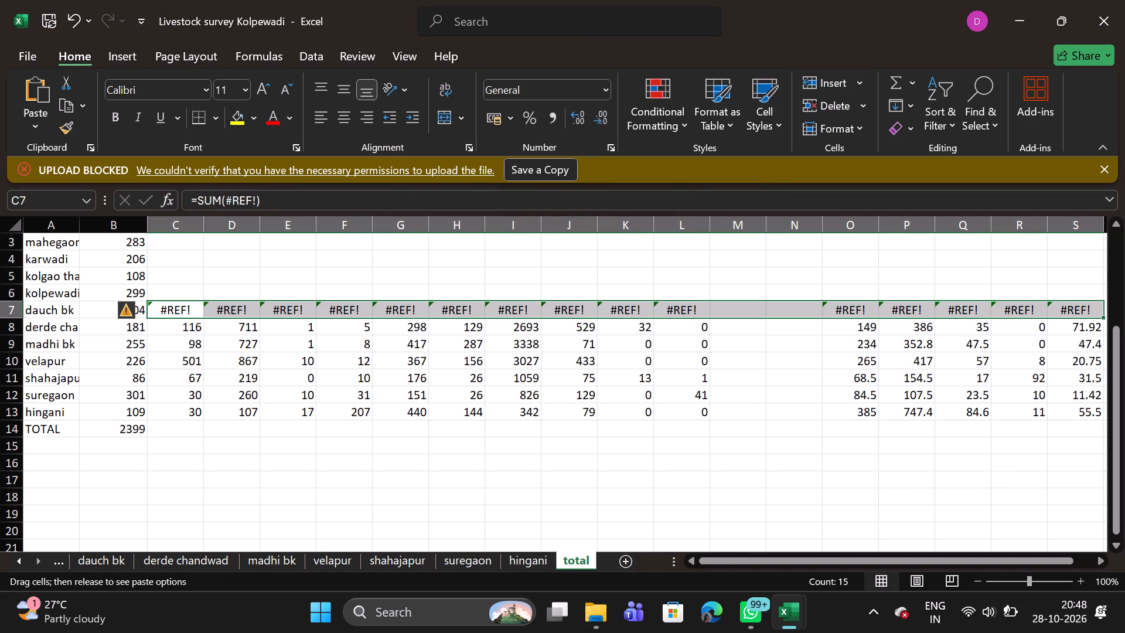
right_click(173, 316)
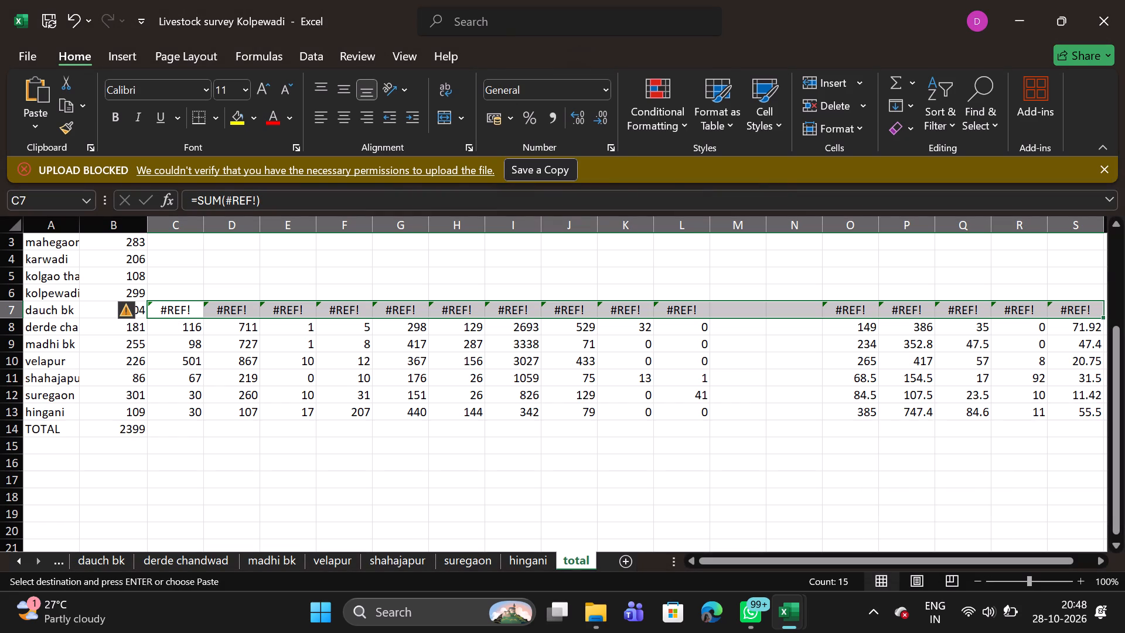
right_click(220, 309)
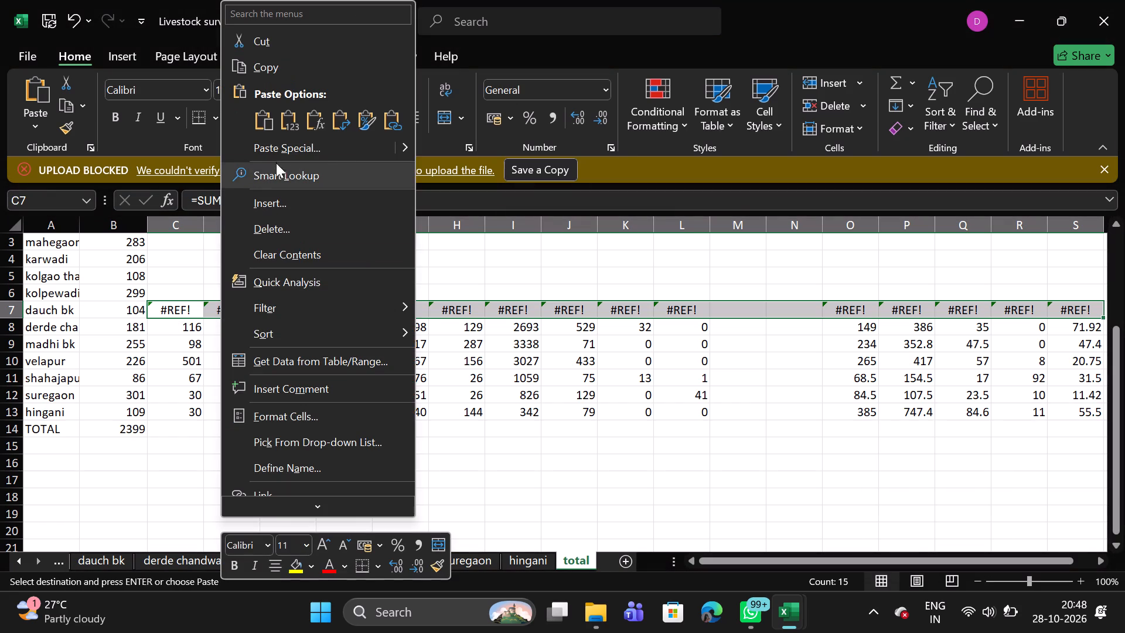
click(291, 147)
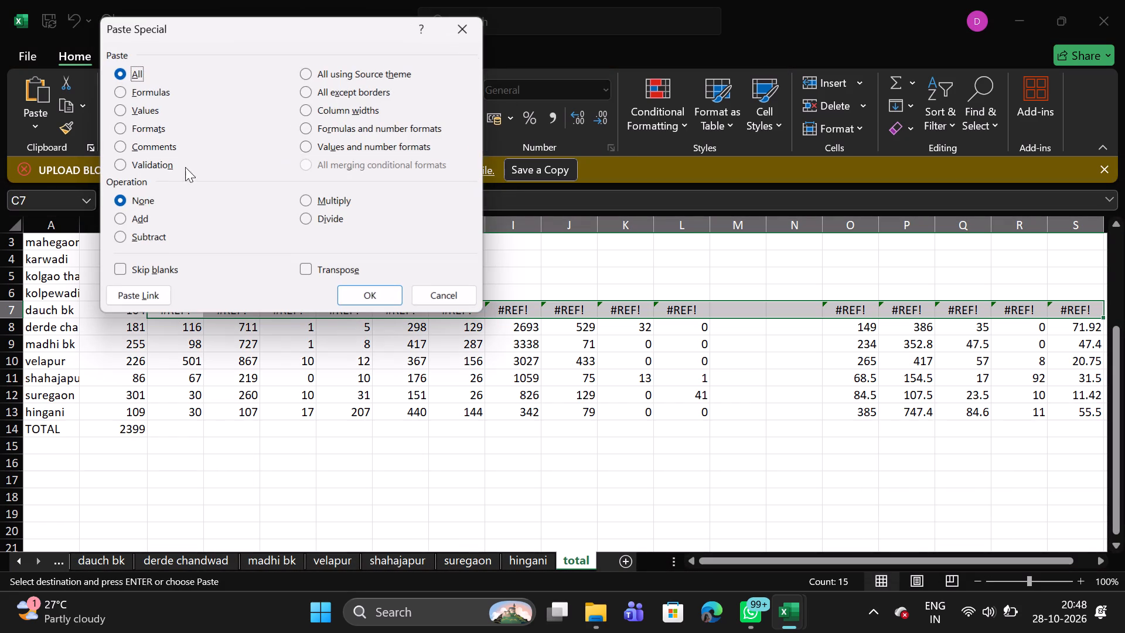
click(120, 105)
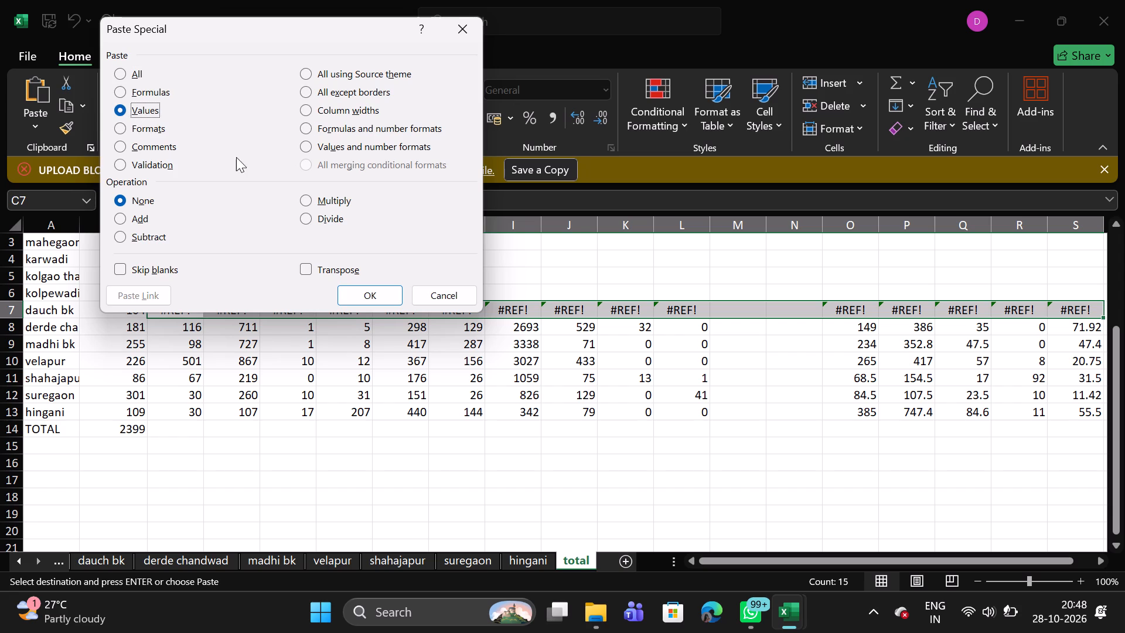
click(357, 295)
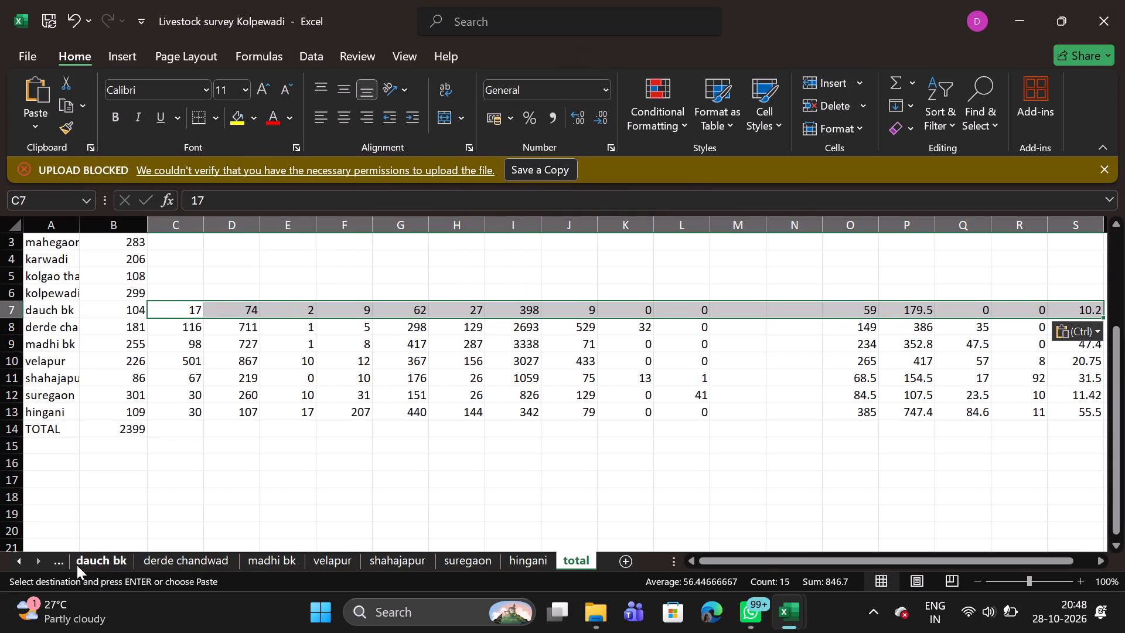
Copy the column totals H301 to X301 on the kolpewadi sheet.
click(60, 559)
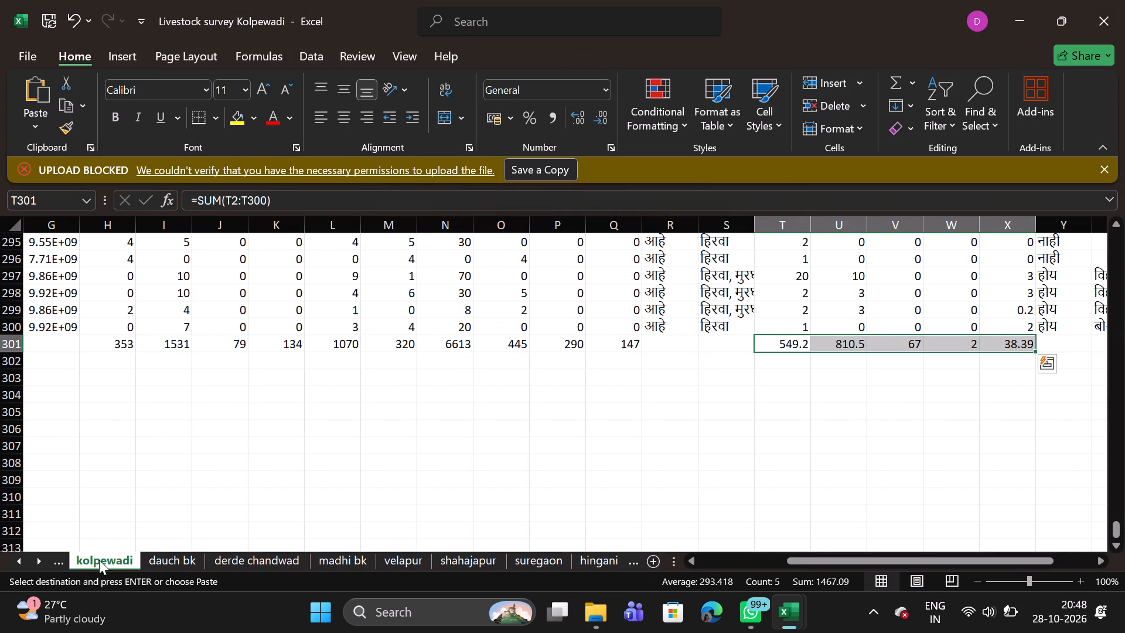
click(106, 345)
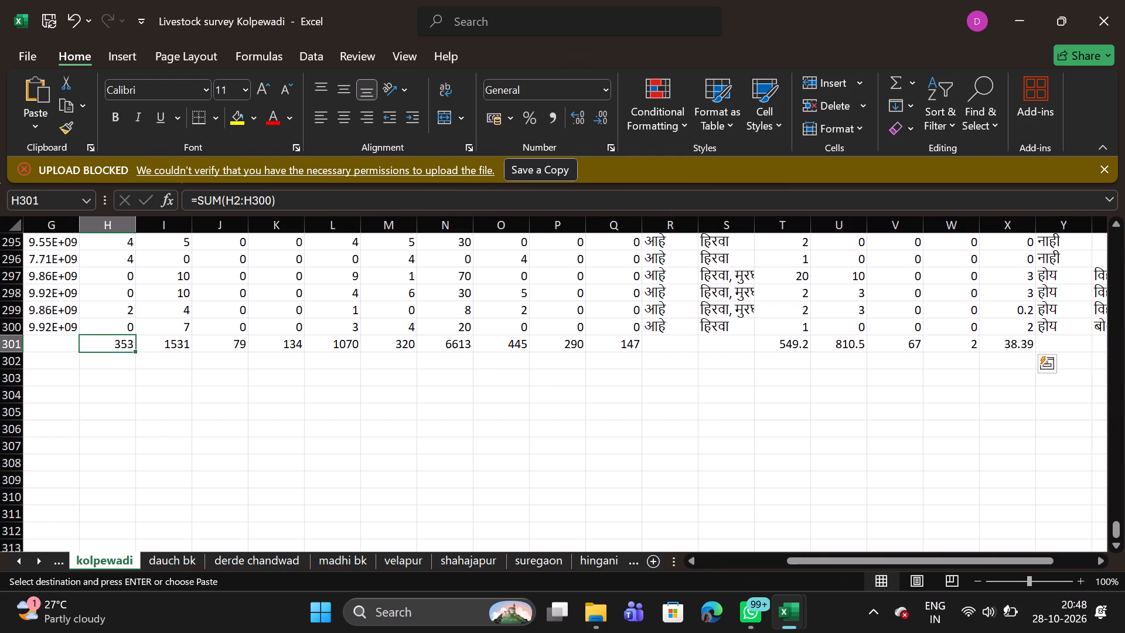
key(shift+Right)
key(shift+Right)
key(shift+Right)
key(shift+Right)
key(shift+Right)
key(shift+Right)
key(shift+Right)
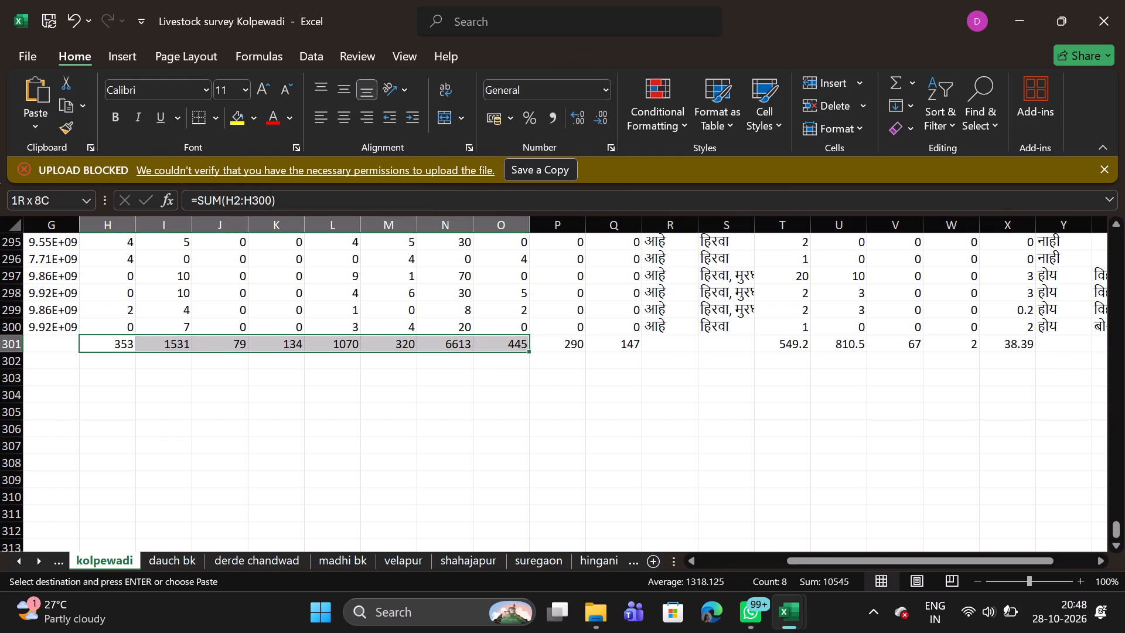
key(shift+Right)
key(shift+Right)
key(shift+Right)
key(shift+Right)
key(shift+Right)
key(shift+Right)
key(shift+Right)
key(shift+Right)
key(shift+Right)
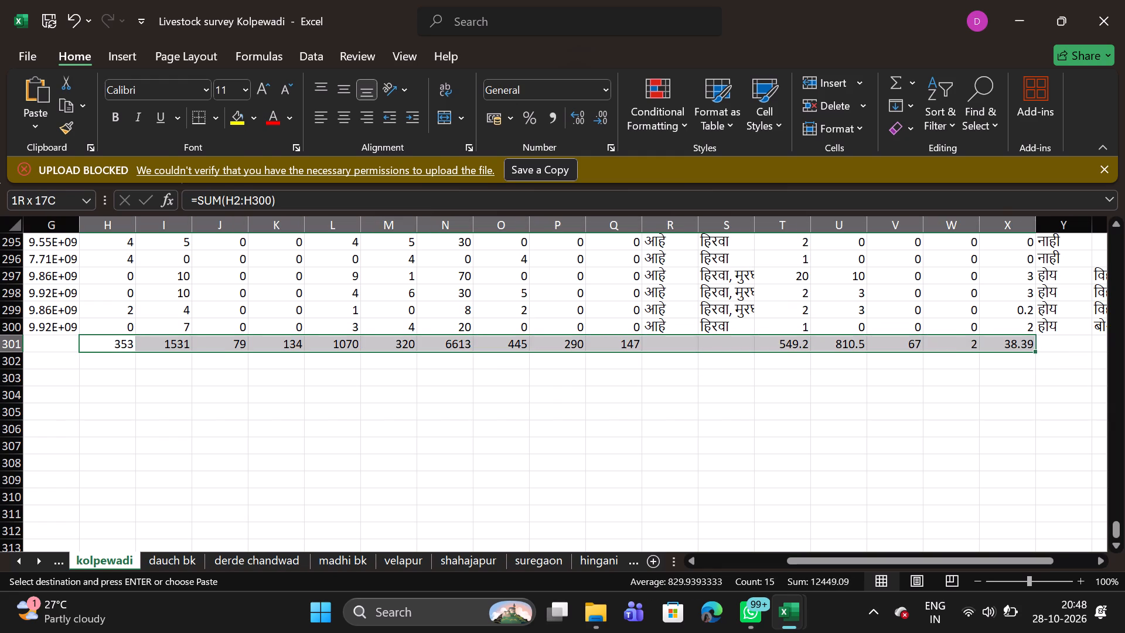
key(ctrl+c)
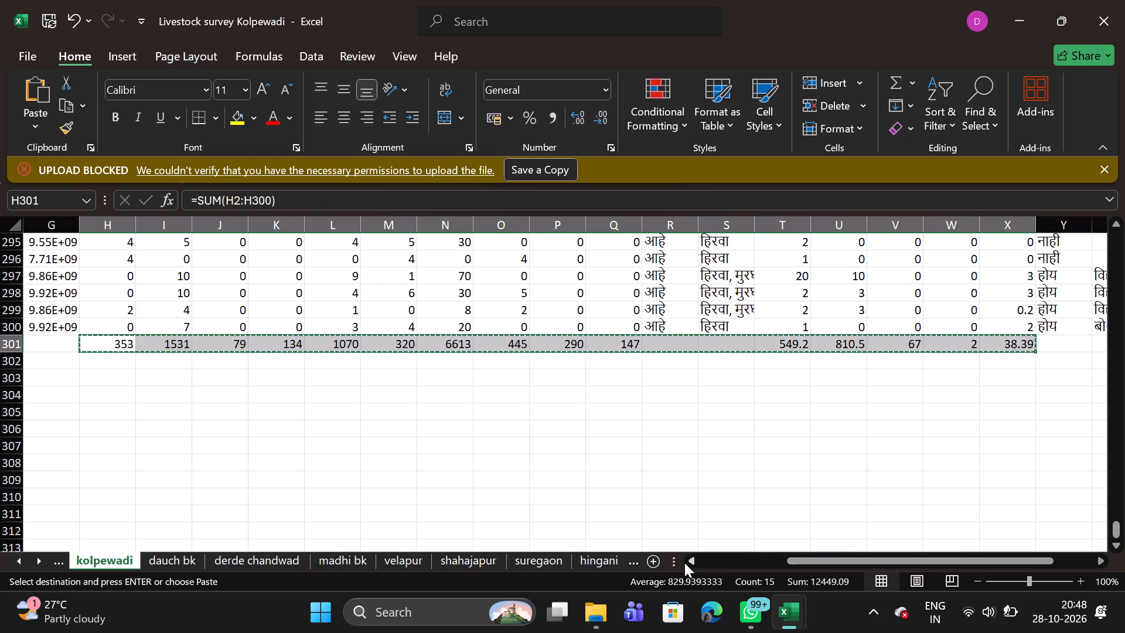
Paste the copied totals into the kolpewadi row of the total sheet from C6, replacing the pasted formulas with values only.
click(630, 563)
click(582, 563)
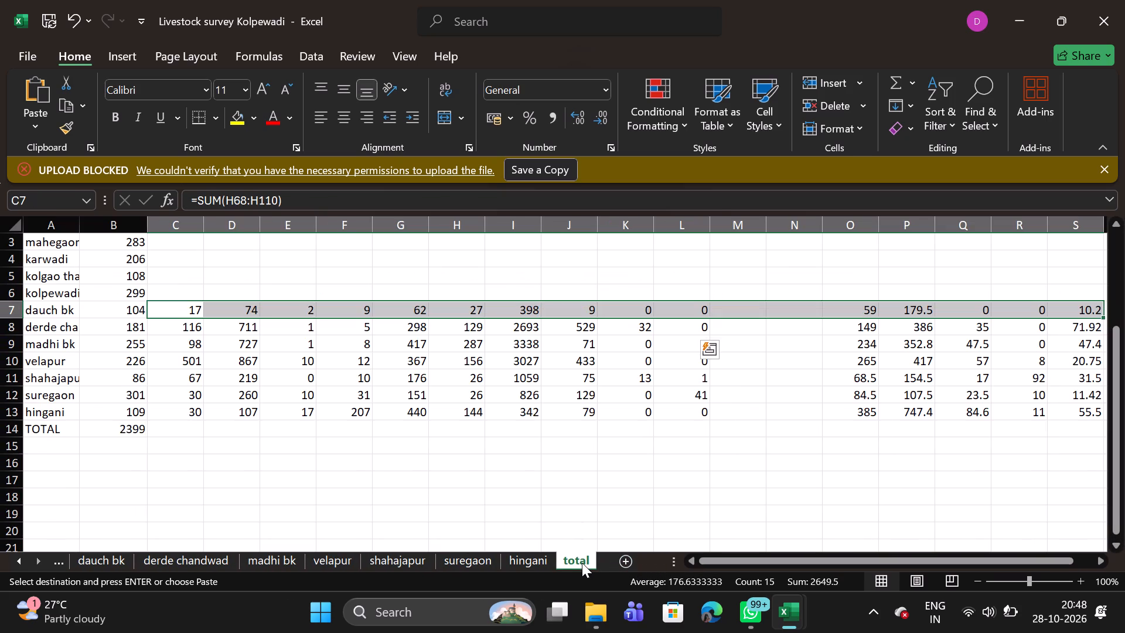
click(168, 297)
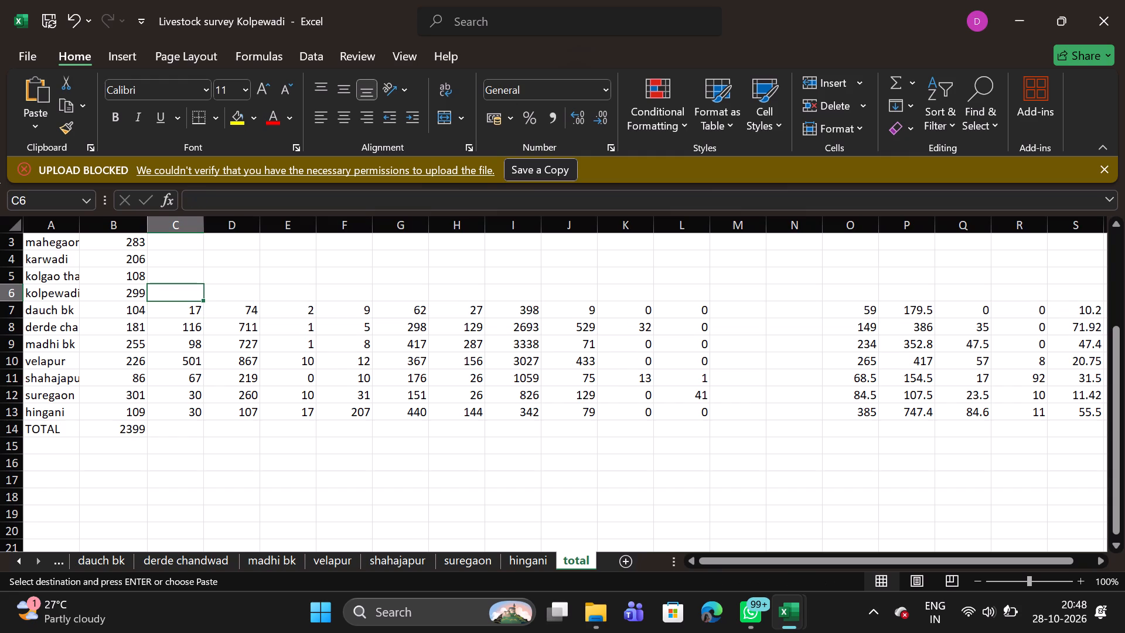
key(ctrl+v)
right_click(168, 297)
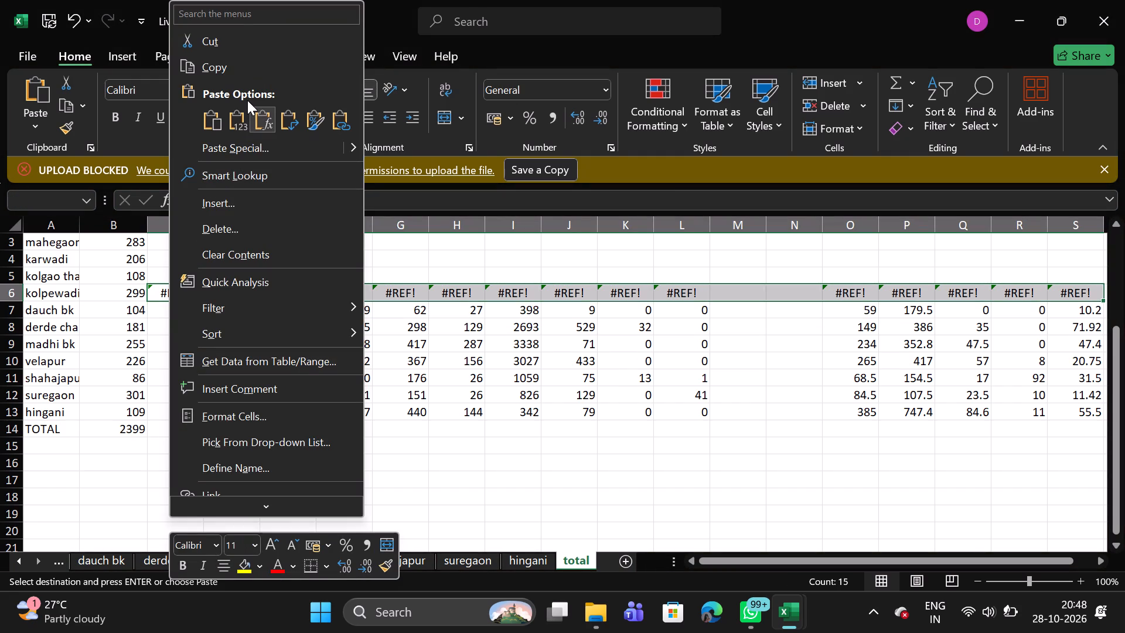
click(246, 146)
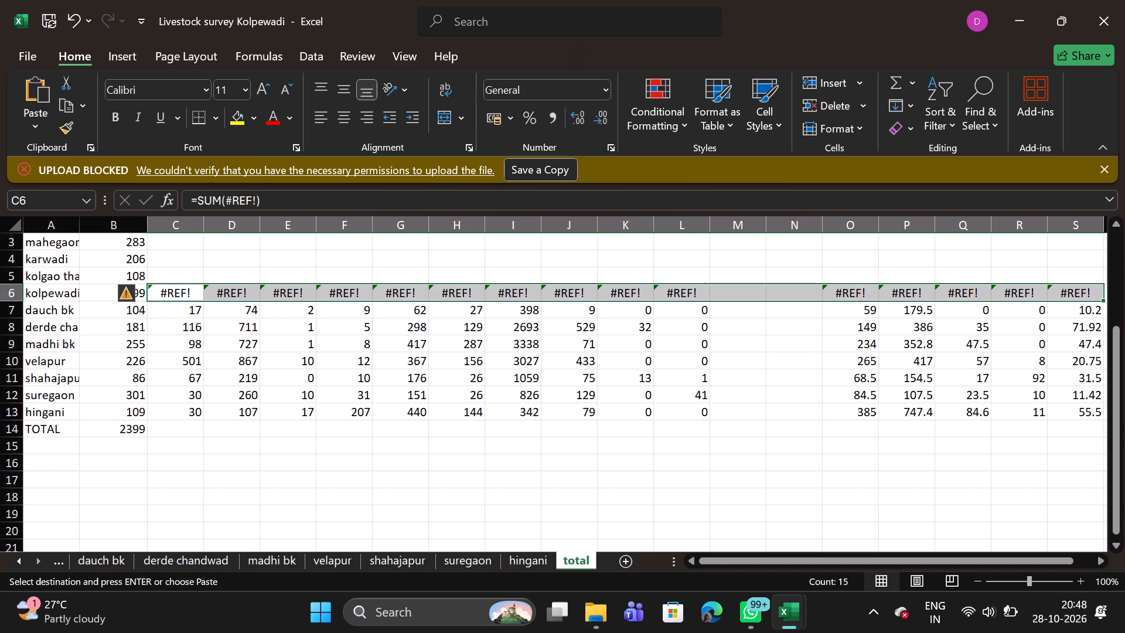
right_click(177, 294)
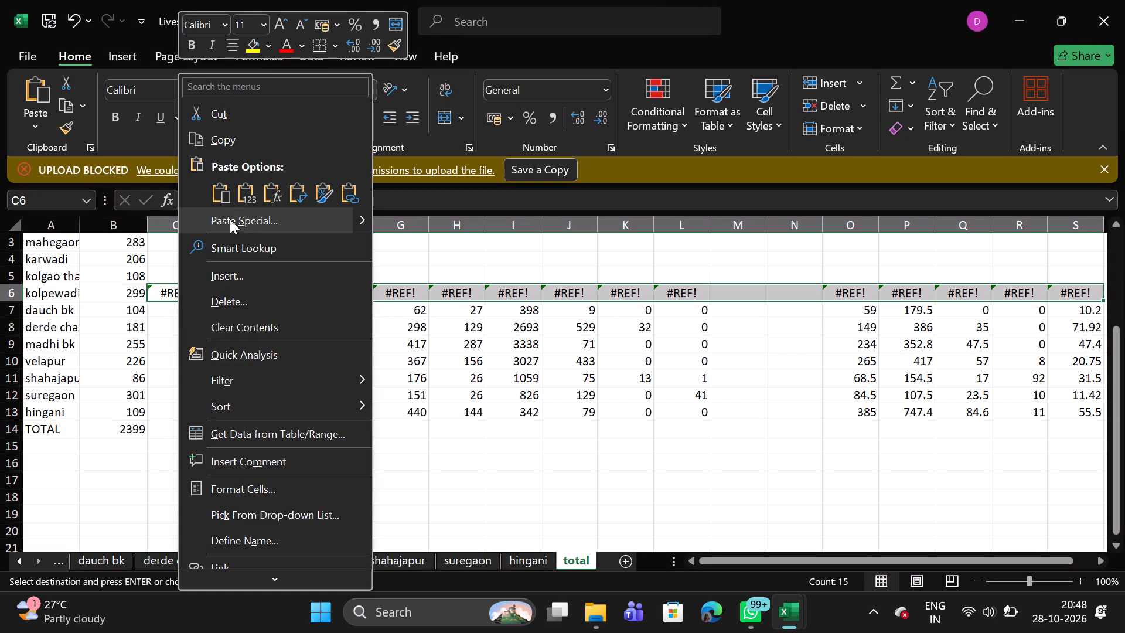
click(240, 214)
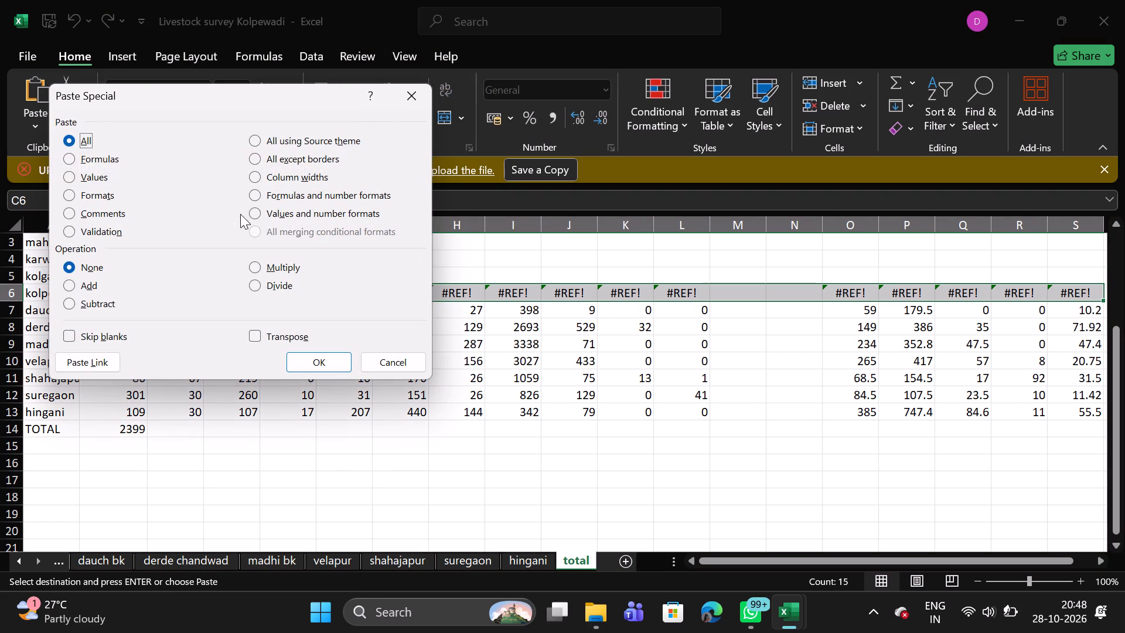
click(71, 173)
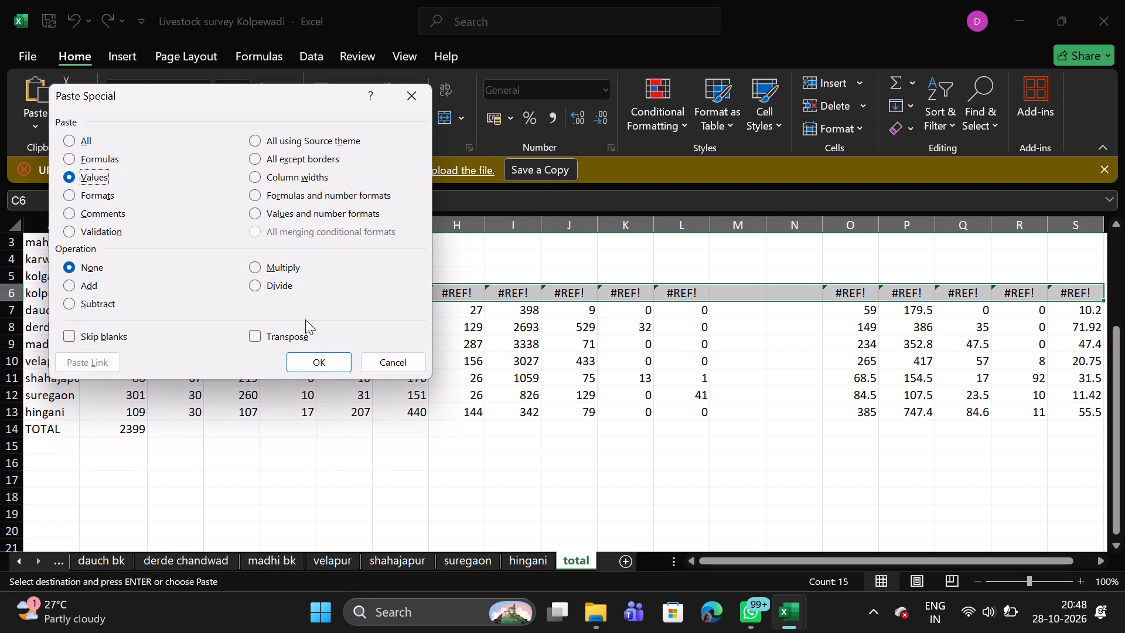
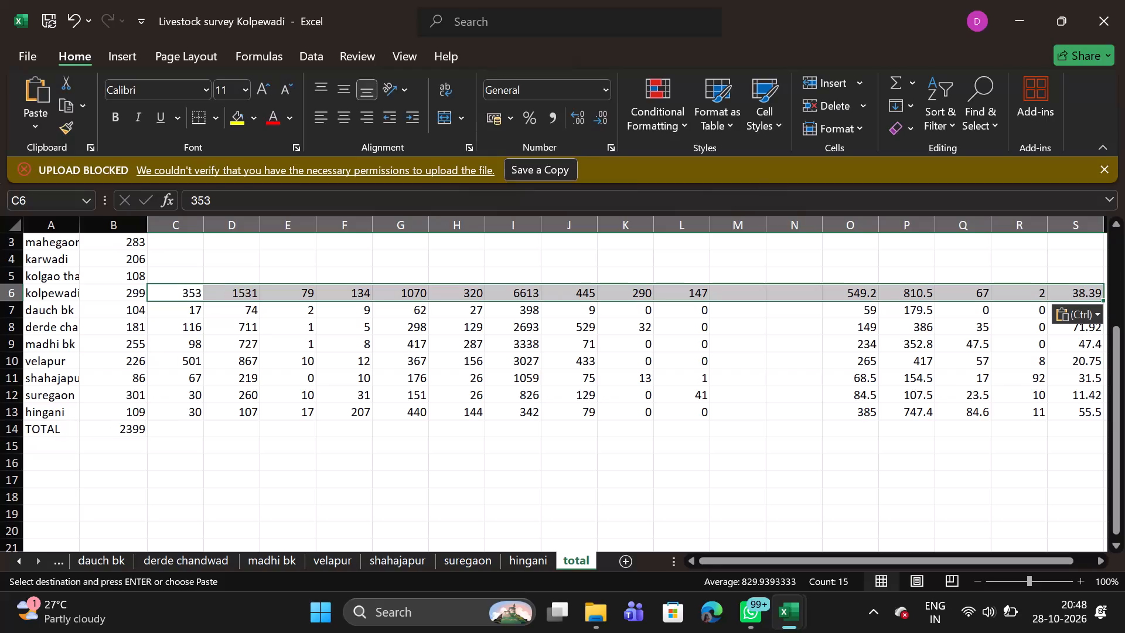
Copy the column totals H110 to X110 on the kolgaon thadi sheet.
double_click(60, 561)
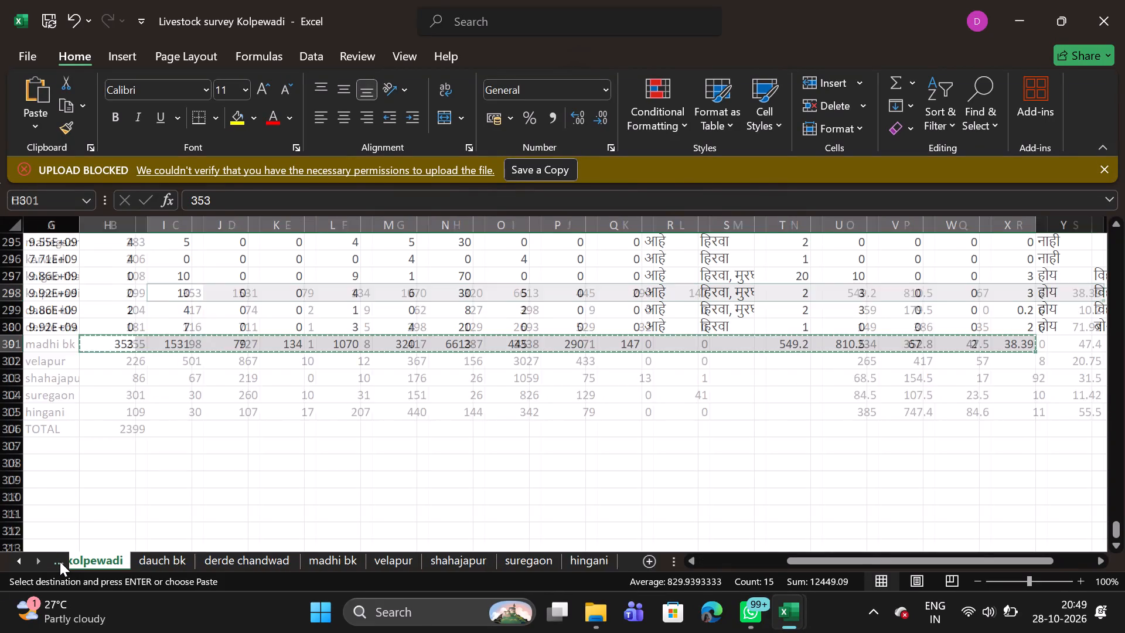
click(60, 561)
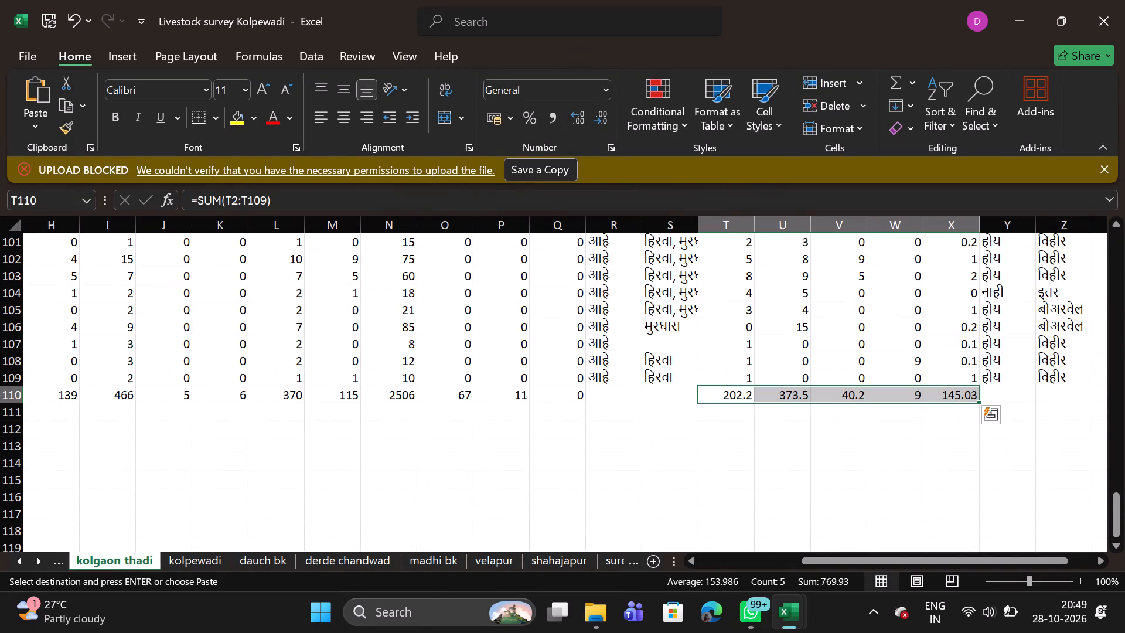
click(66, 394)
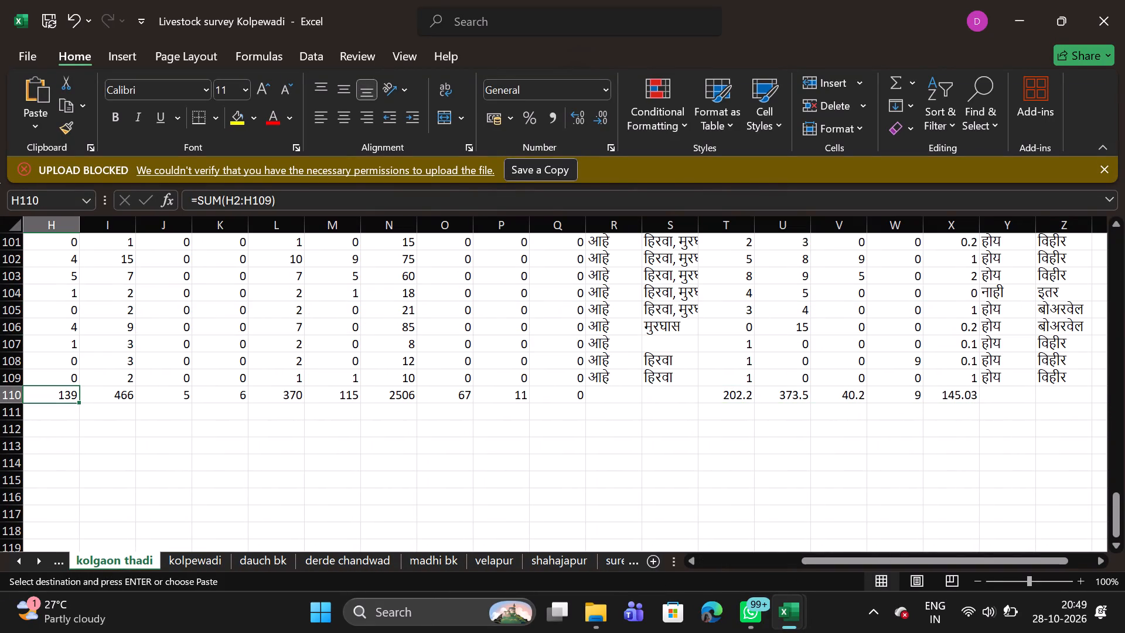
key(shift+Right)
key(shift+Right)
key(shift+Right)
key(shift+Right)
key(shift+Right)
key(shift+Right)
key(shift+Right)
key(shift+Right)
key(shift+Right)
key(shift+Right)
key(shift+Right)
key(shift+Right)
key(shift+Right)
key(shift+Right)
key(shift+Right)
key(shift+Right)
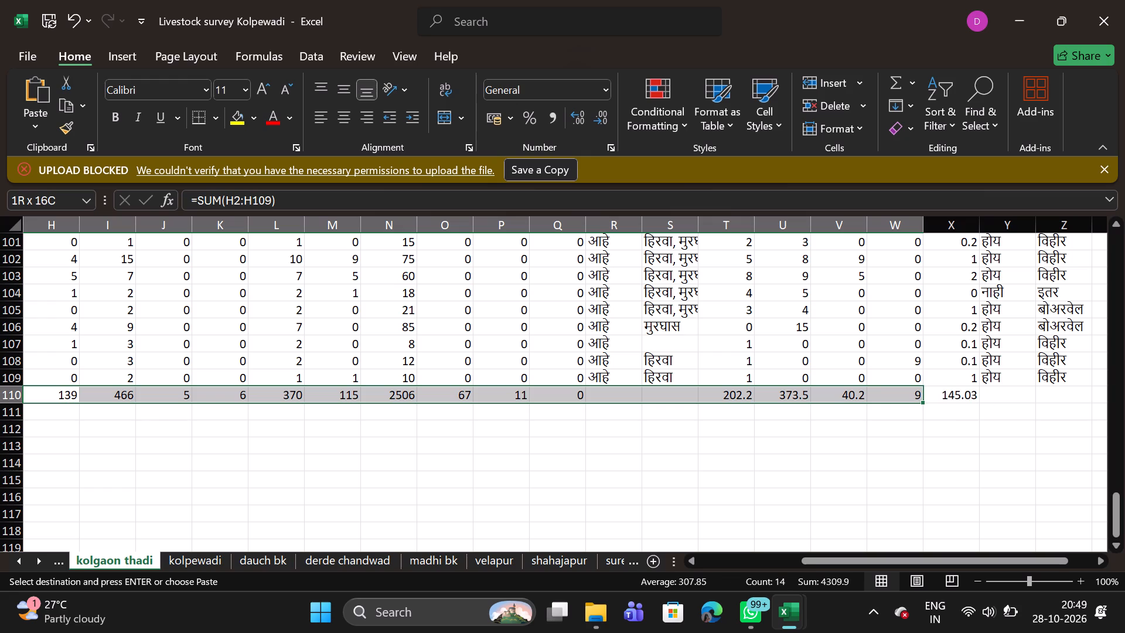
key(shift+Right)
key(ctrl+c)
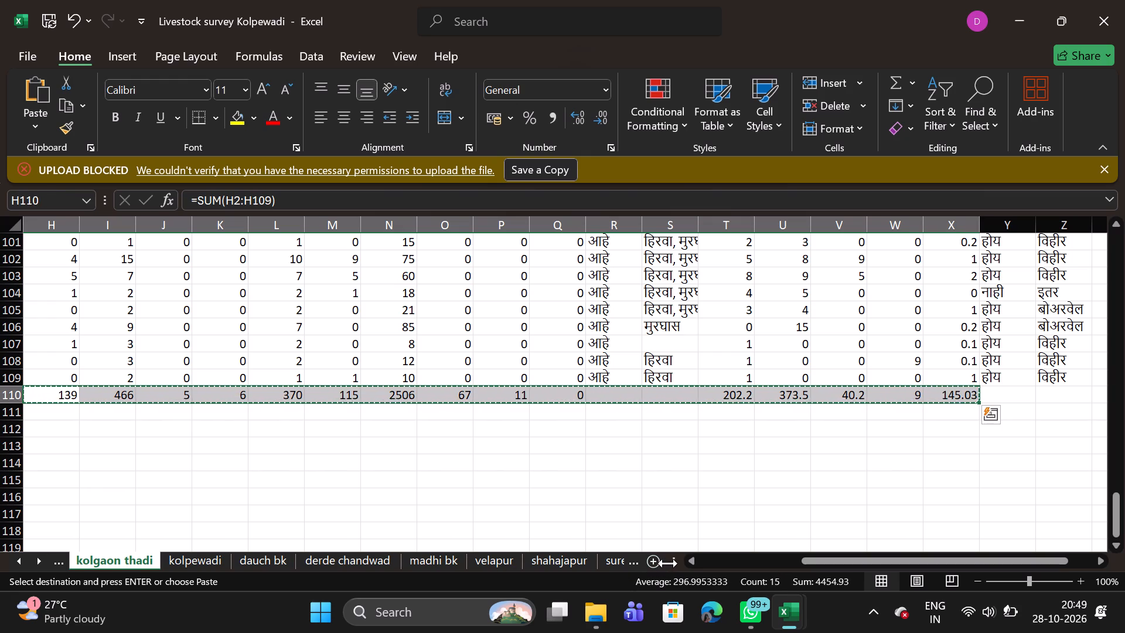
Paste the copied totals into the kolgaon thadi row of the total sheet from C5, replacing the pasted formulas with values only.
triple_click(632, 560)
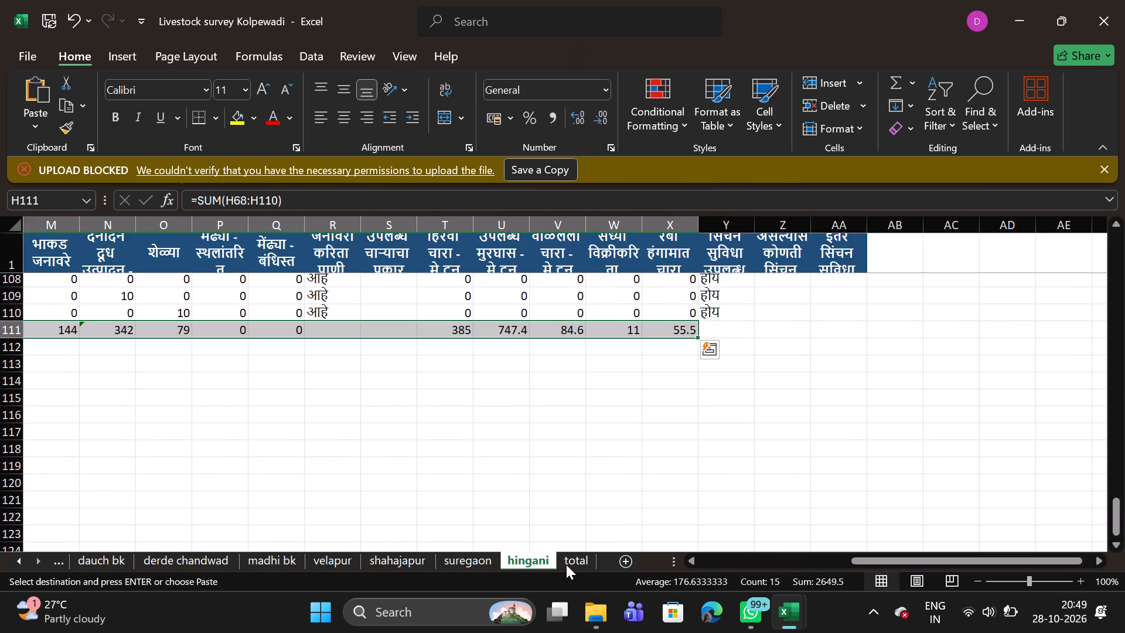
click(570, 559)
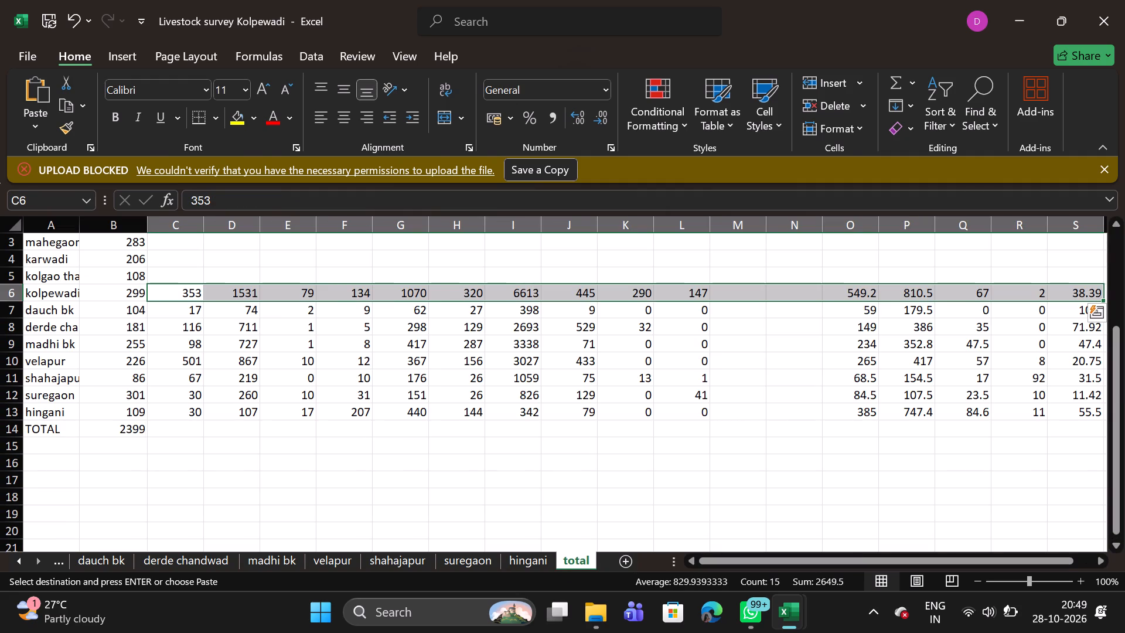
click(164, 273)
key(ctrl+v)
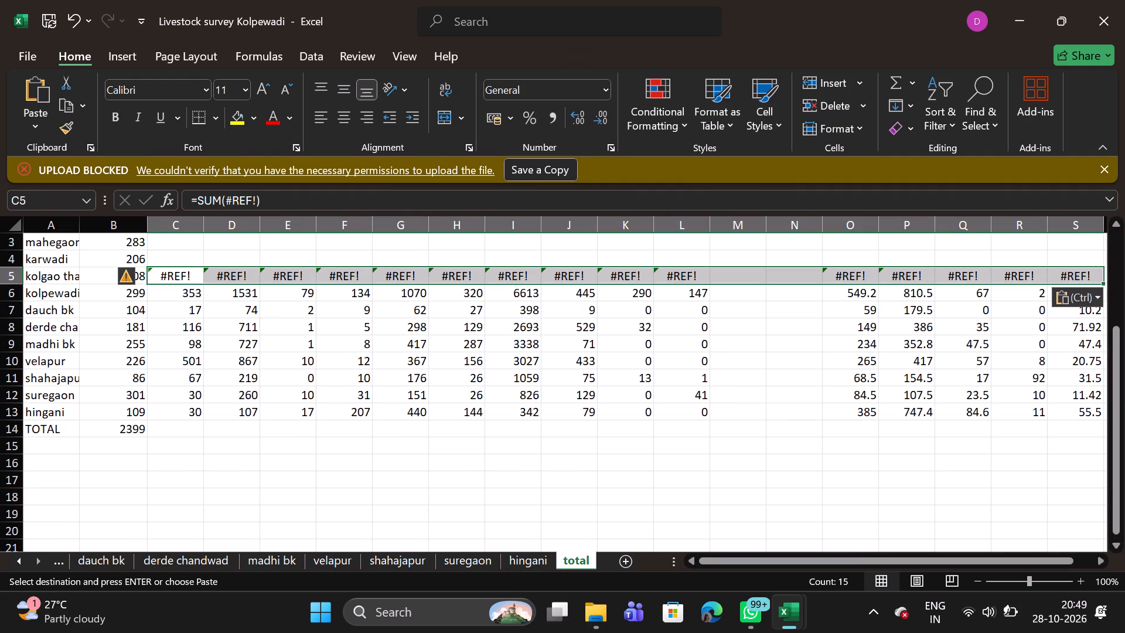
right_click(164, 273)
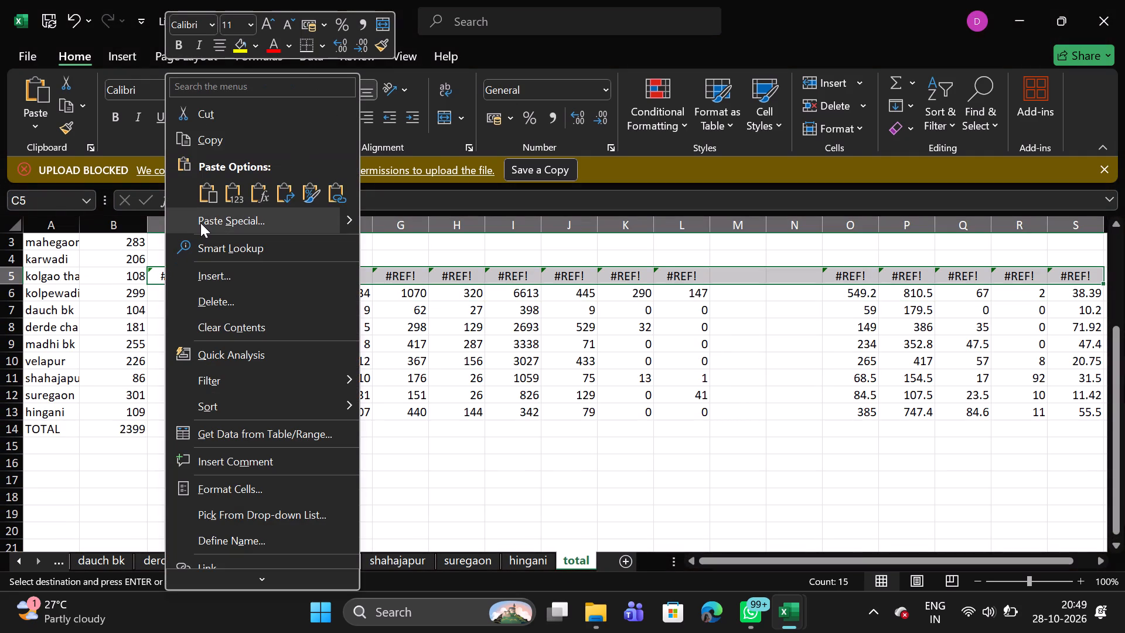
click(200, 223)
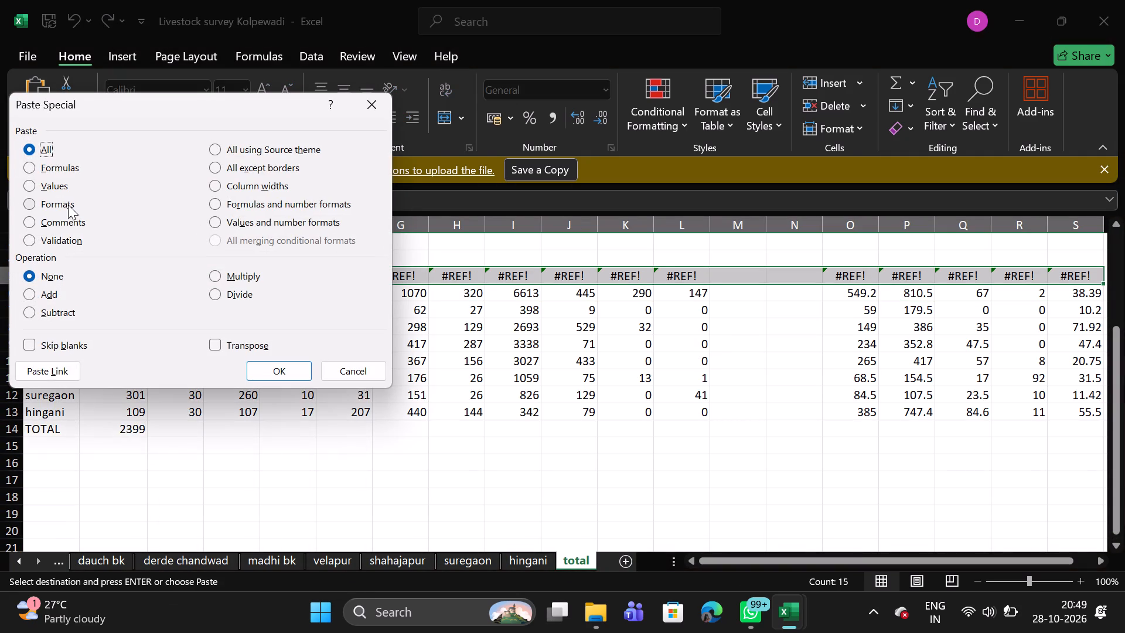
click(27, 185)
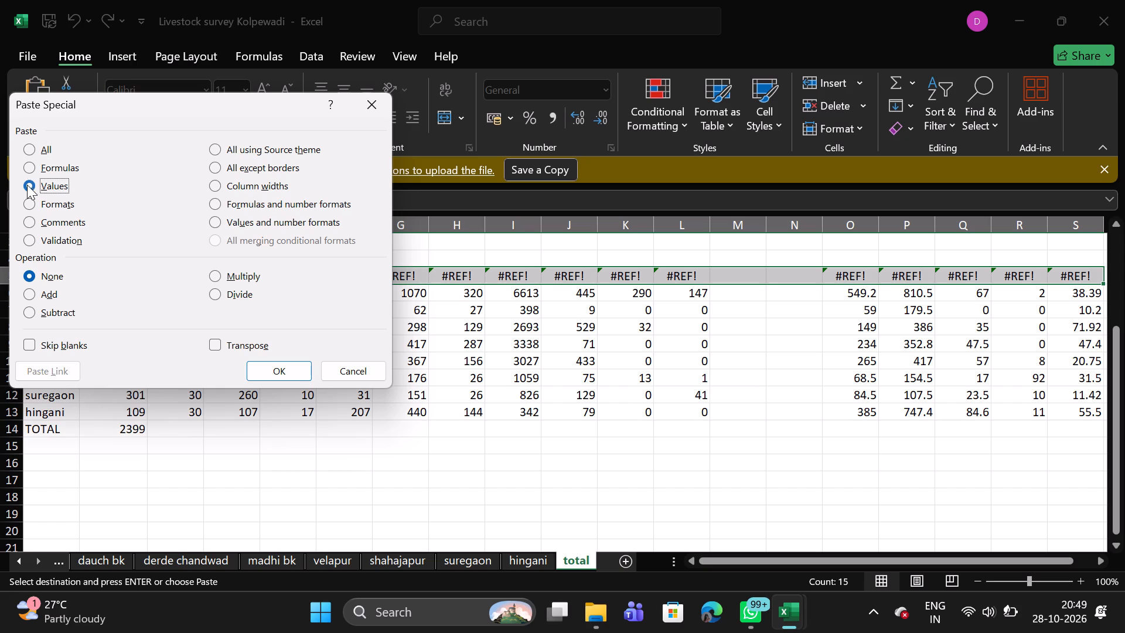
click(277, 373)
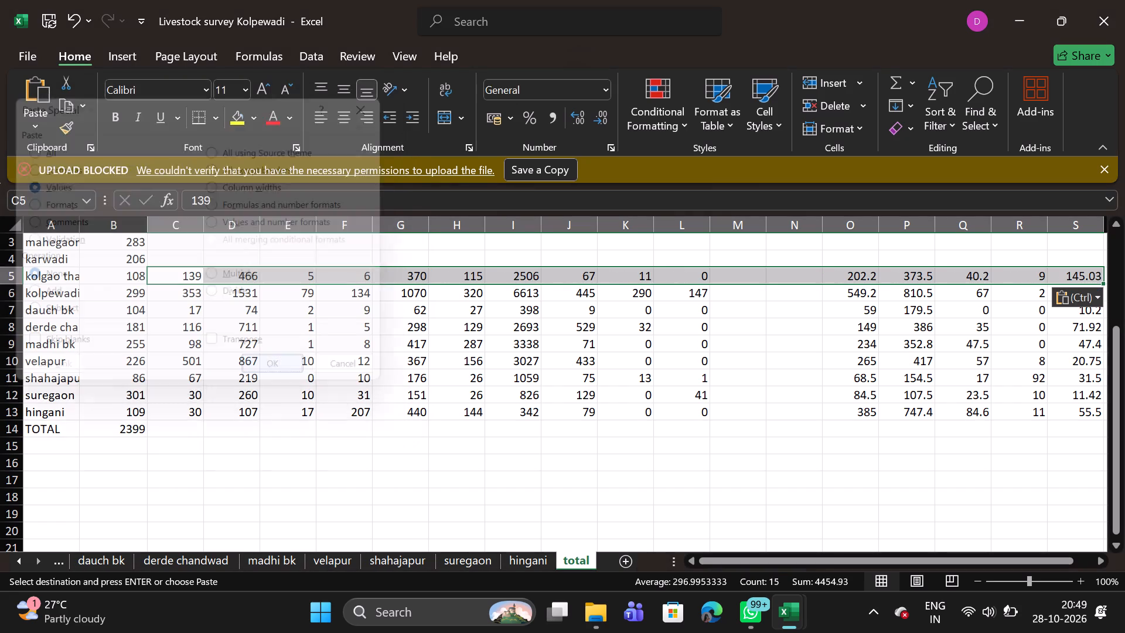
Copy the column totals H208 to X208 on the karwadi sheet.
triple_click(59, 563)
click(59, 563)
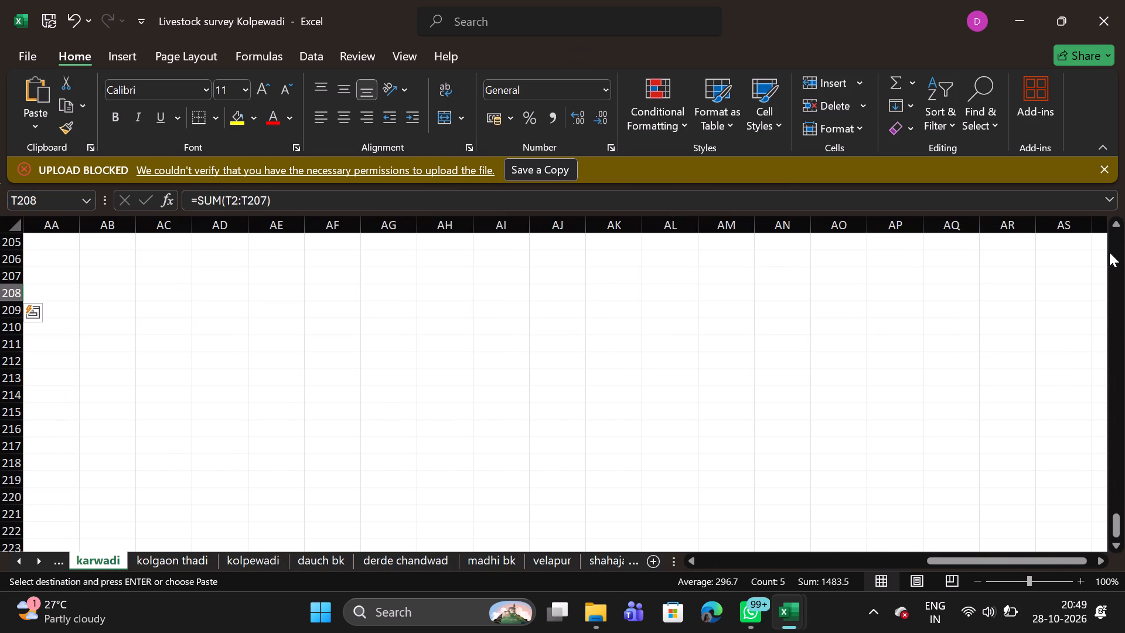
double_click(1114, 223)
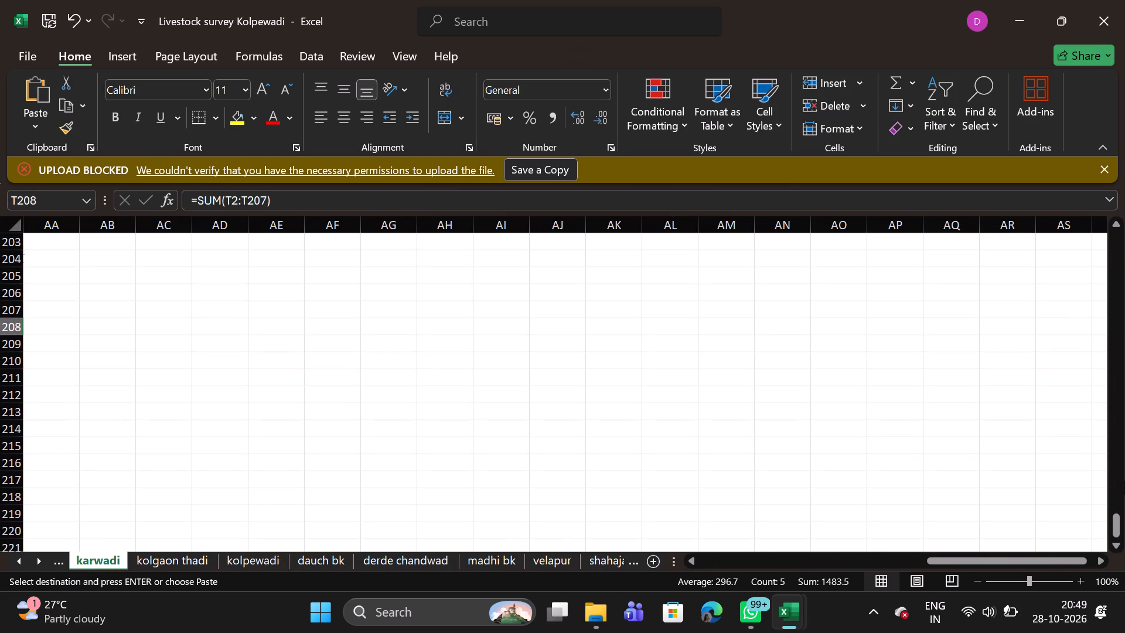
drag(1113, 531, 1107, 372)
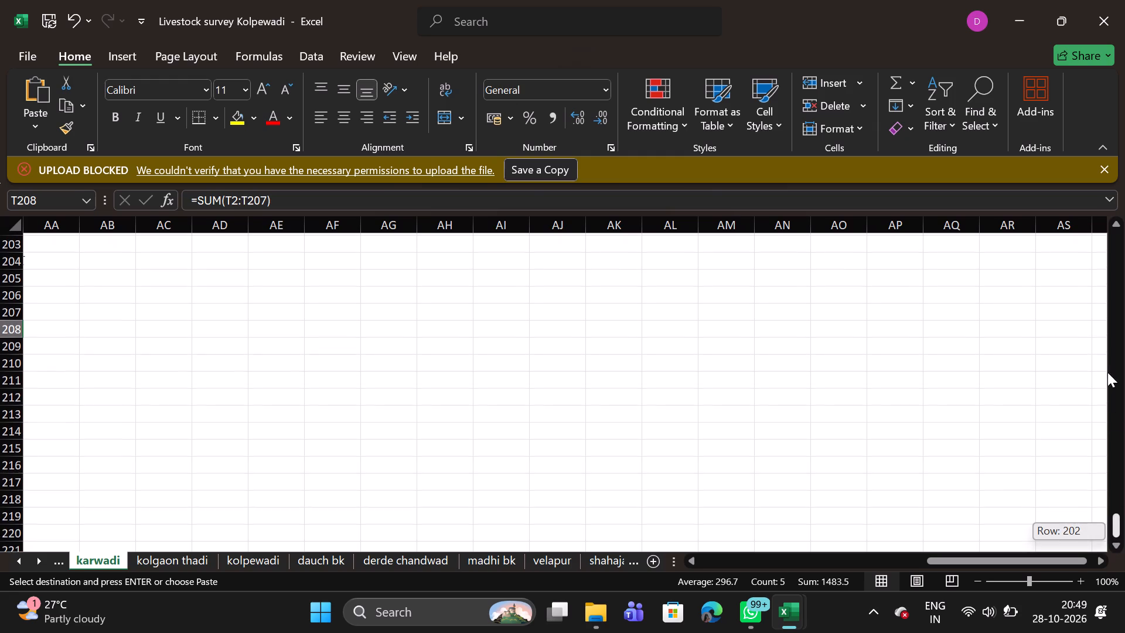
drag(1107, 372, 1095, 207)
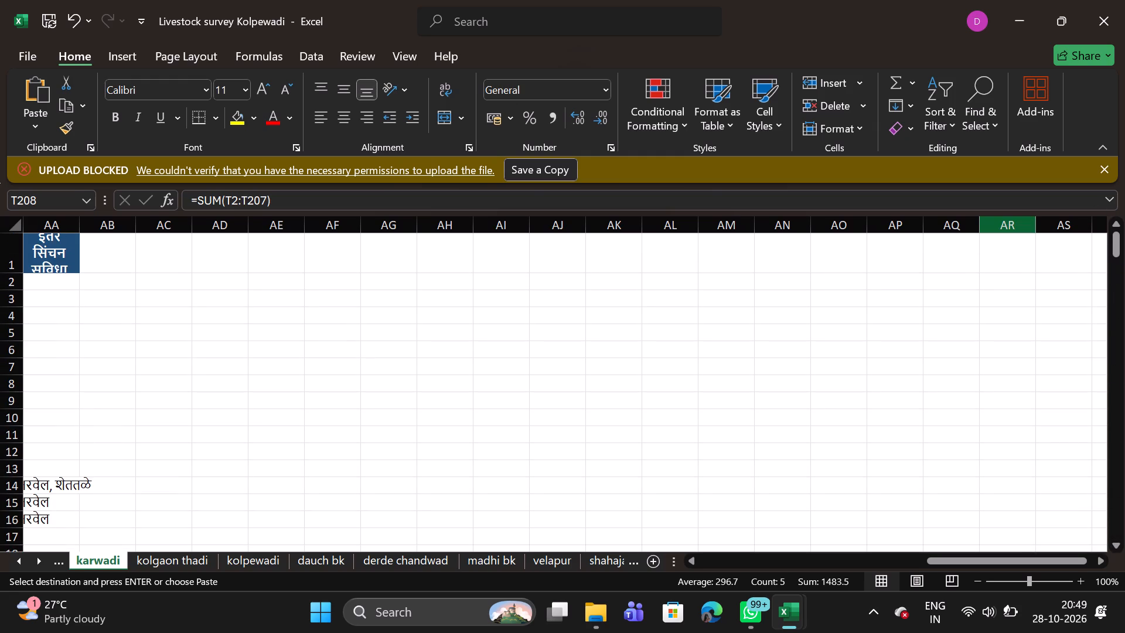
key(Left)
key(Left)
key(Left)
key(Left)
key(Left)
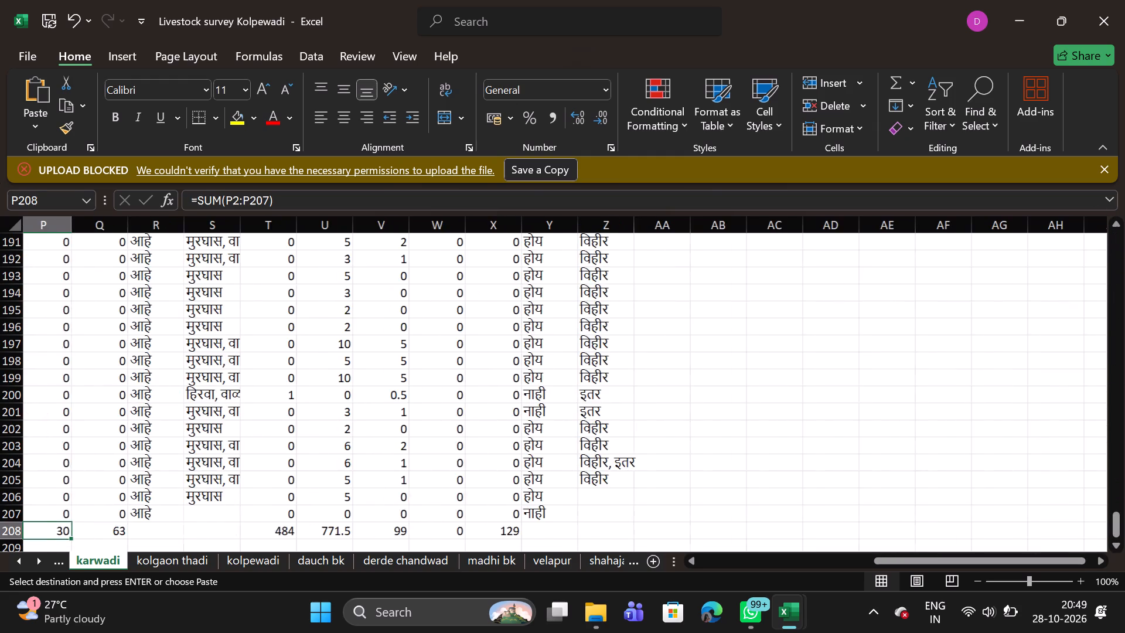
key(Left)
key(Left)
key(Left)
key(Left)
key(Left)
key(Left)
key(Left)
key(Left)
key(Left)
key(Left)
key(Left)
key(Left)
key(Left)
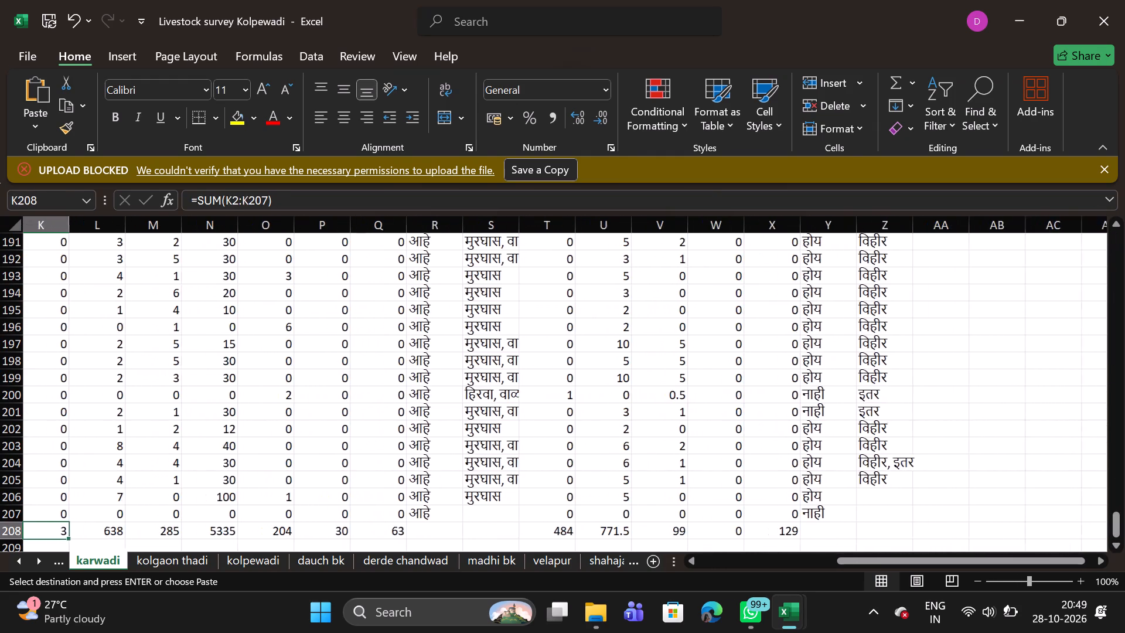
key(Left)
key(Left)
key(Left)
key(Left)
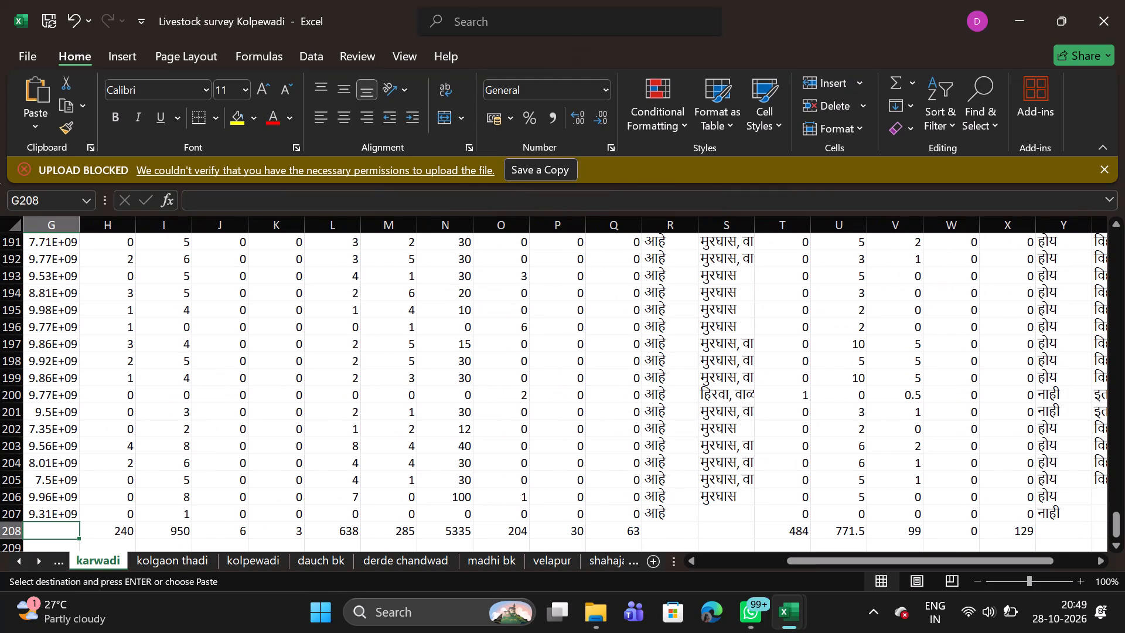
click(97, 532)
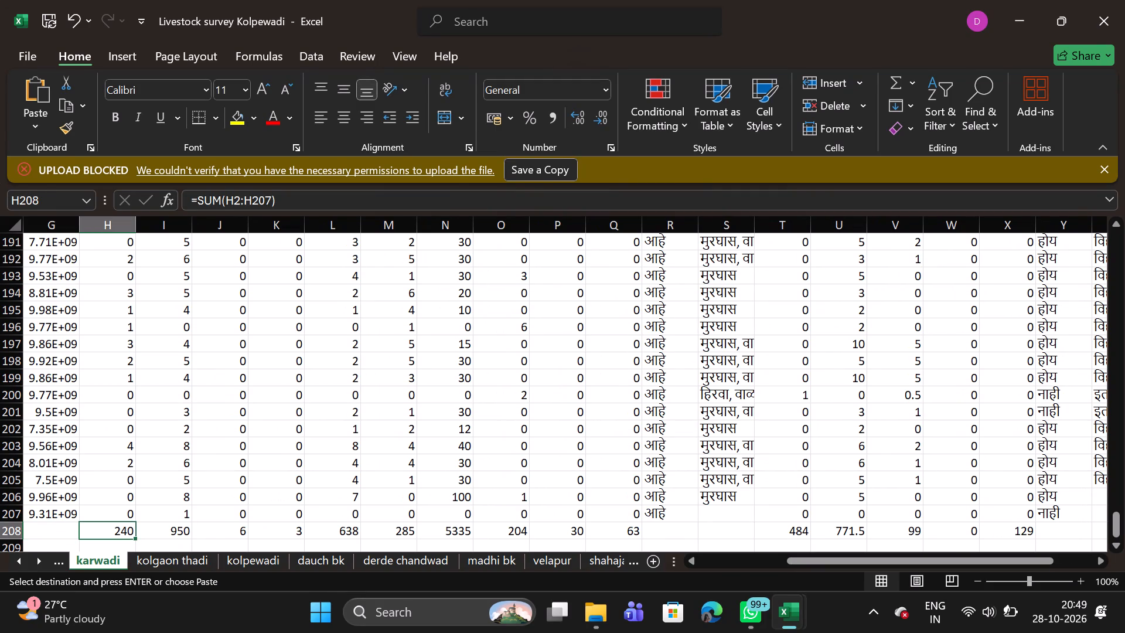
key(shift+Right)
key(shift+Right)
key(shift+Right)
key(shift+Right)
key(shift+Right)
key(shift+Right)
key(shift+Right)
key(shift+Right)
key(shift+Right)
key(shift+Right)
key(shift+Right)
key(shift+Right)
key(shift+Right)
key(shift+Right)
key(shift+Right)
key(shift+Right)
key(shift+Right)
key(shift+Right)
key(shift+Right)
key(shift+Right)
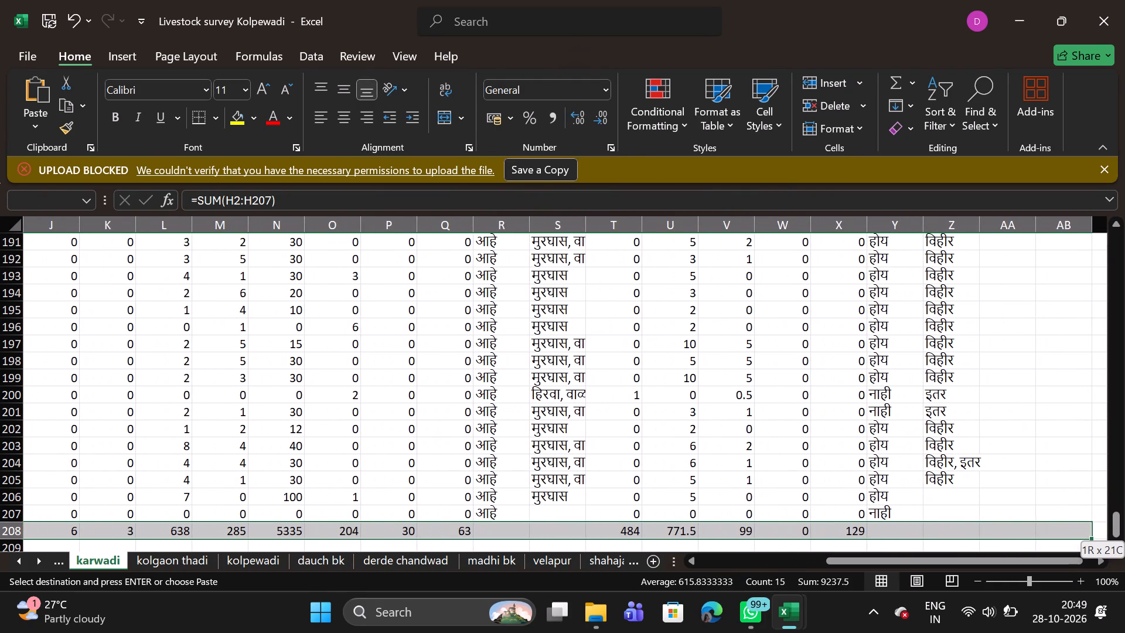
key(shift+Left)
key(shift+Left)
key(shift+Left)
key(shift+Left)
key(ctrl+c)
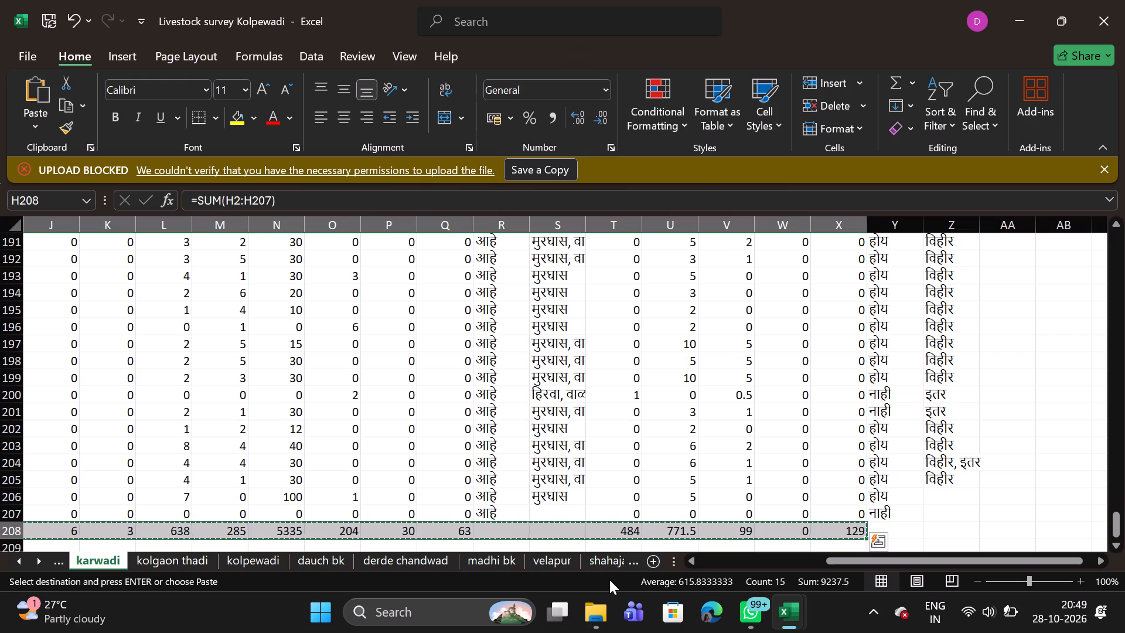
Paste the copied totals into the karwadi row of the total sheet from C4, replacing the pasted formulas with values only.
triple_click(633, 562)
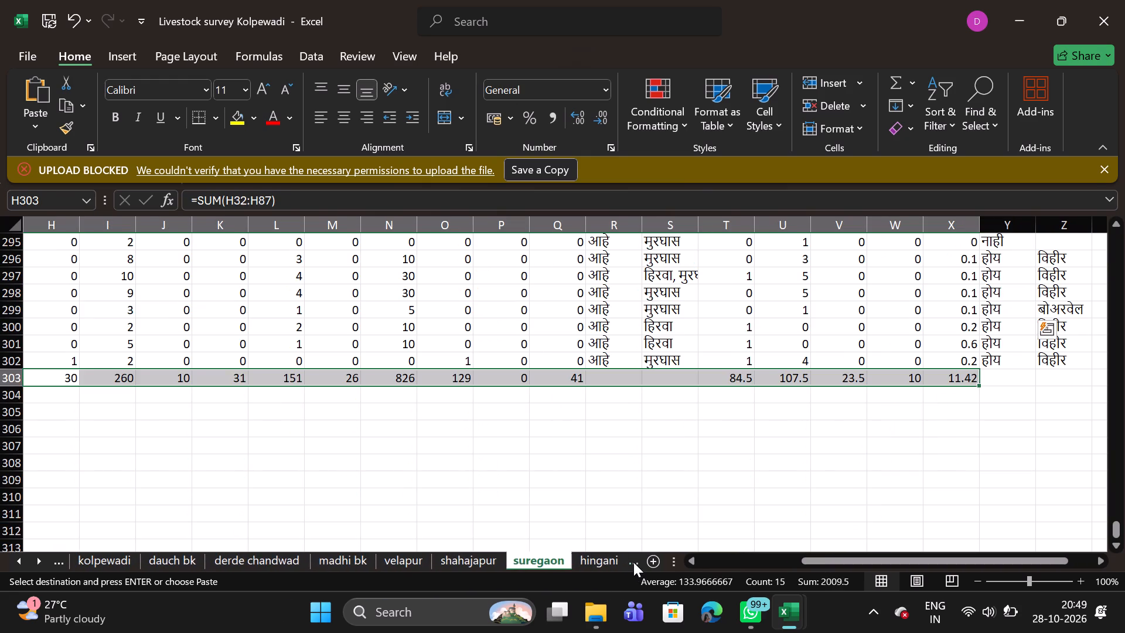
click(633, 562)
click(582, 563)
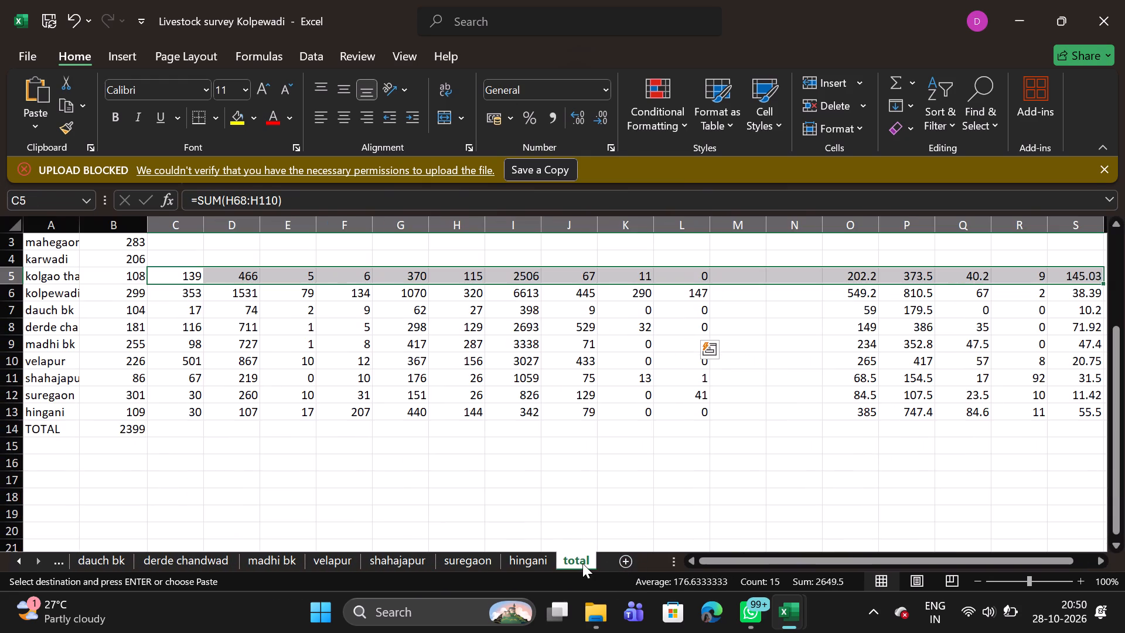
click(178, 261)
key(ctrl+v)
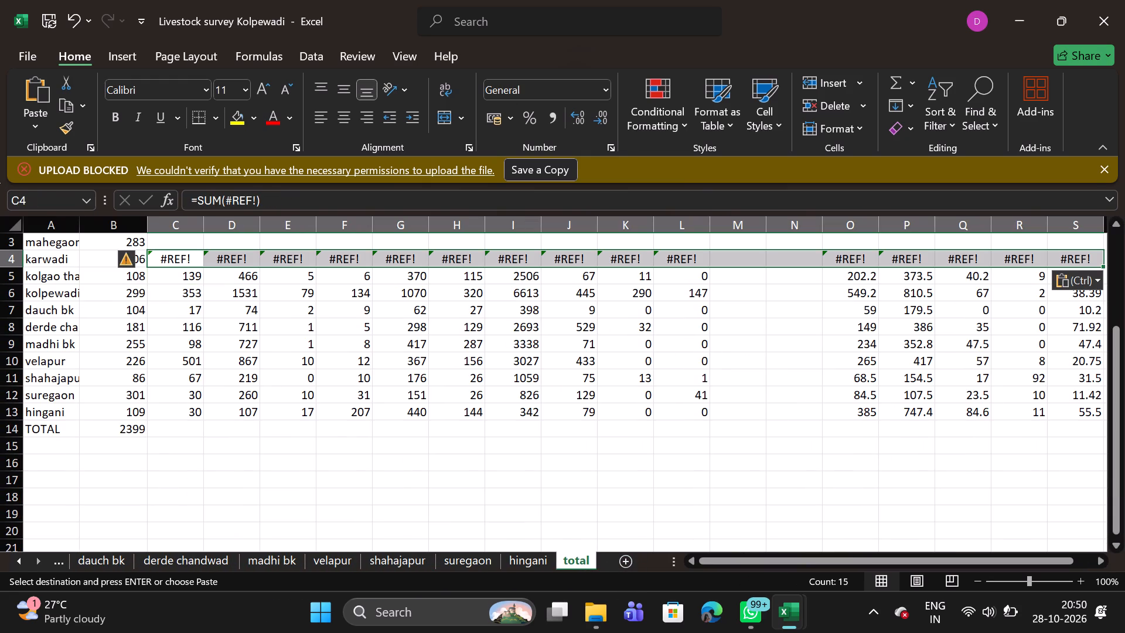
right_click(178, 261)
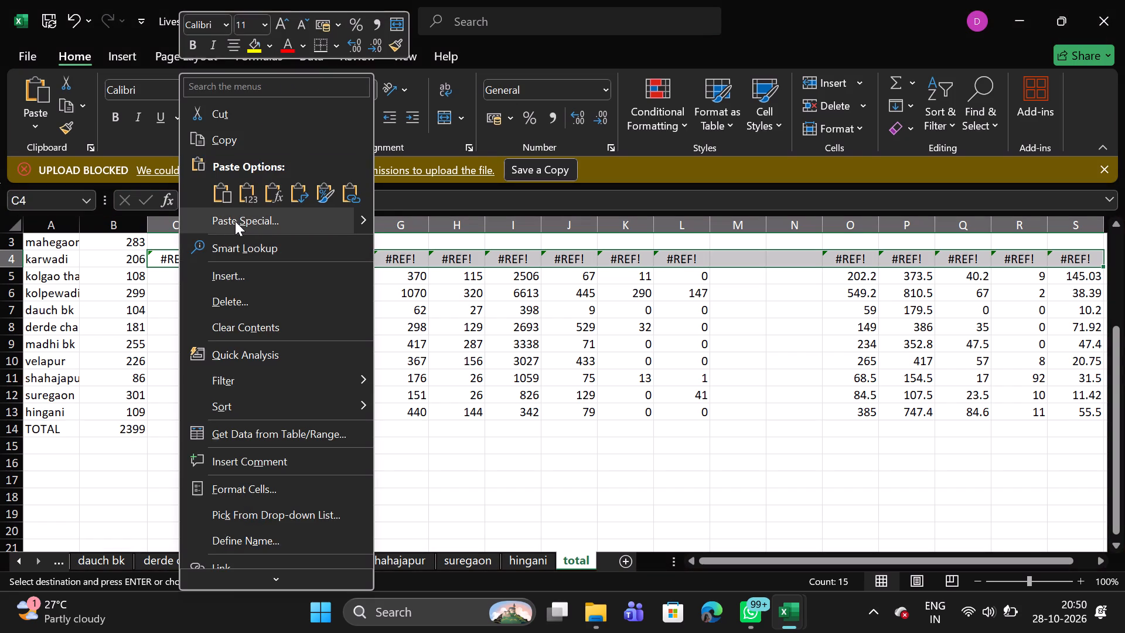
click(237, 221)
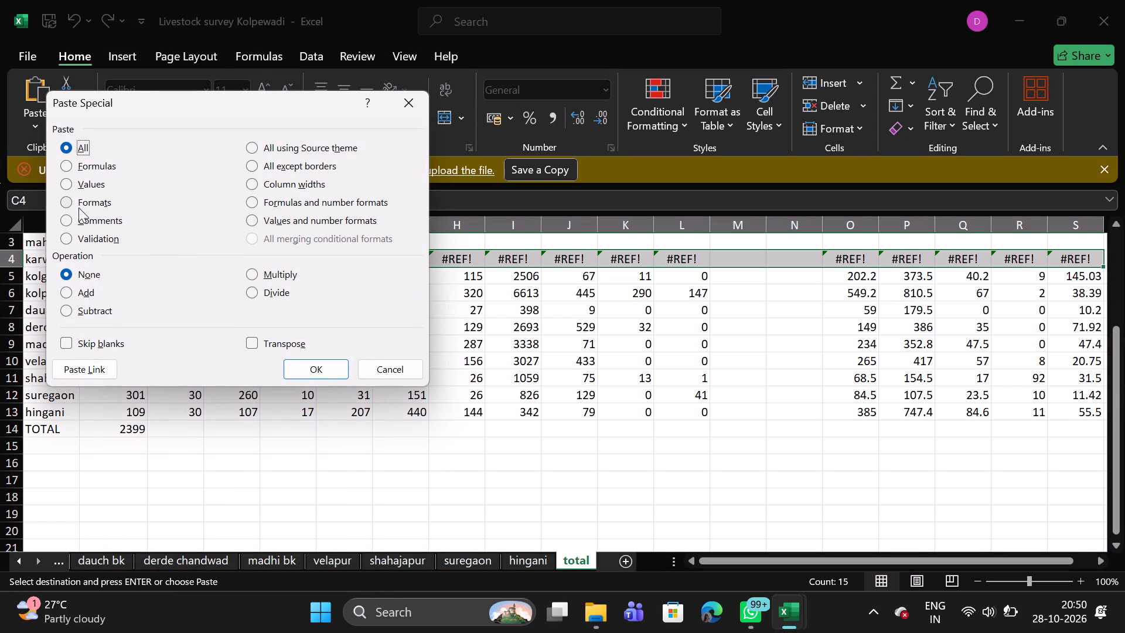
click(70, 185)
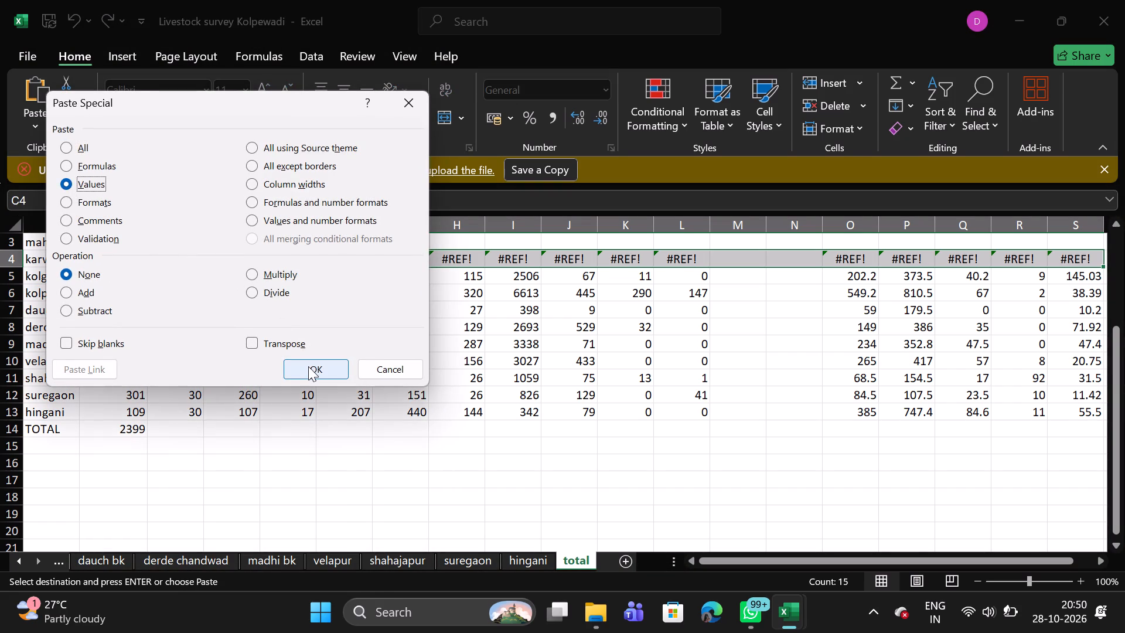
click(308, 366)
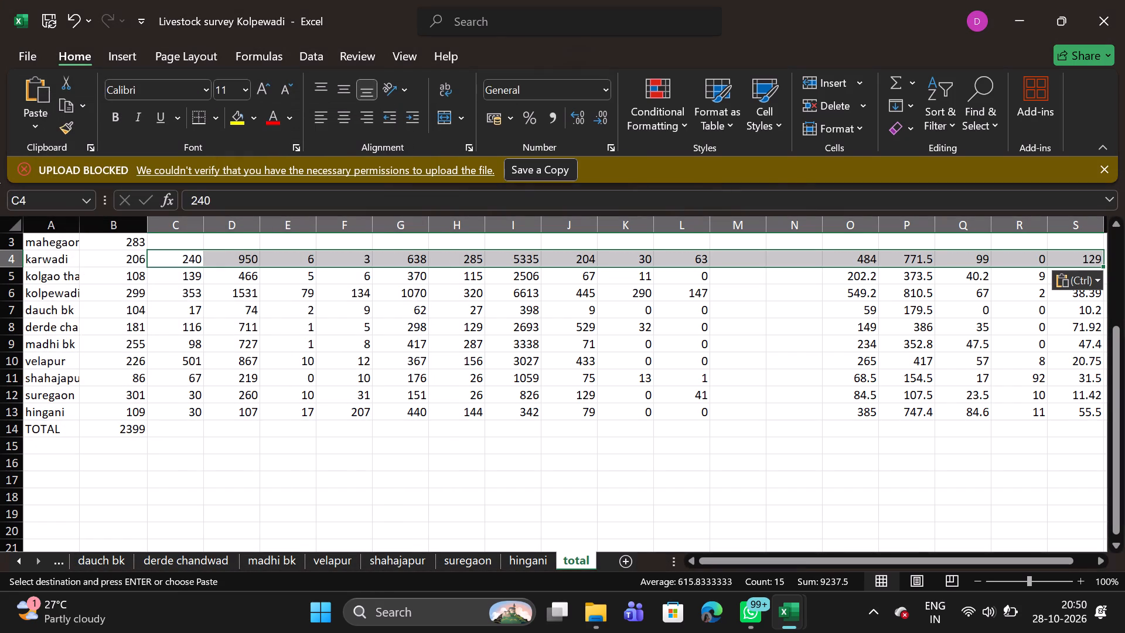
Copy the column totals H285 to X285 on the Mahegaon sheet.
triple_click(1116, 224)
double_click(1116, 224)
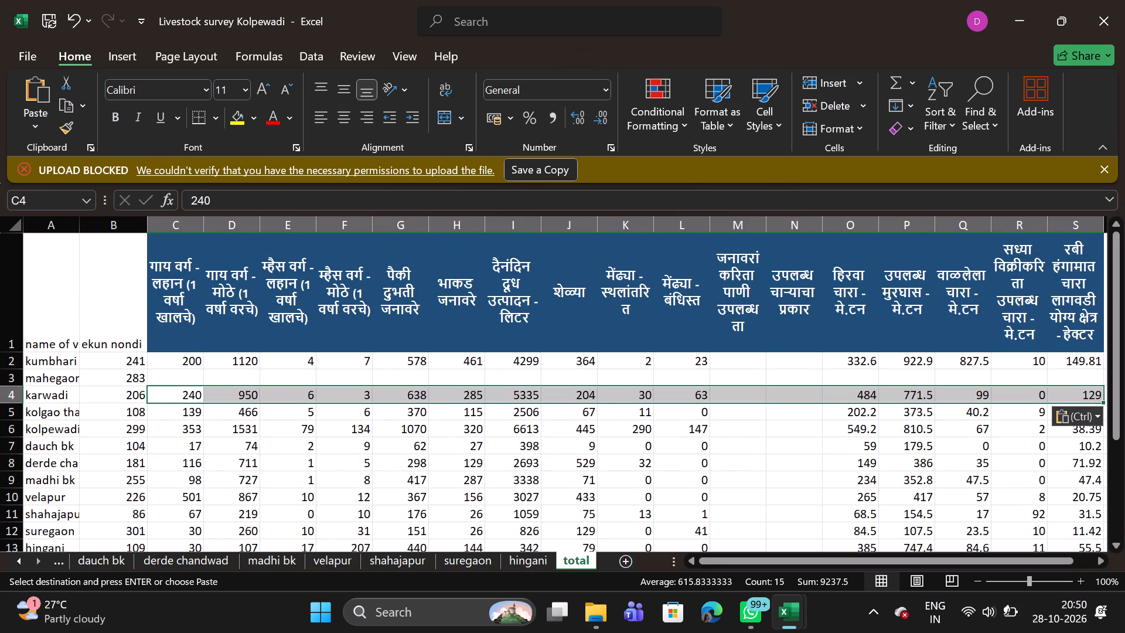
click(62, 563)
triple_click(62, 563)
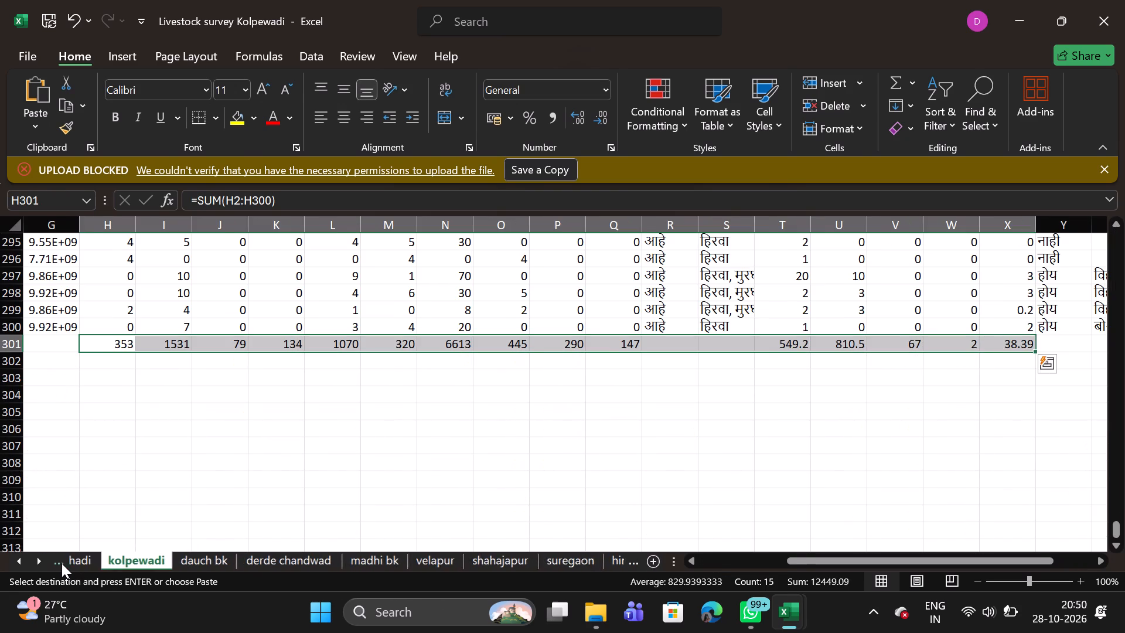
click(62, 563)
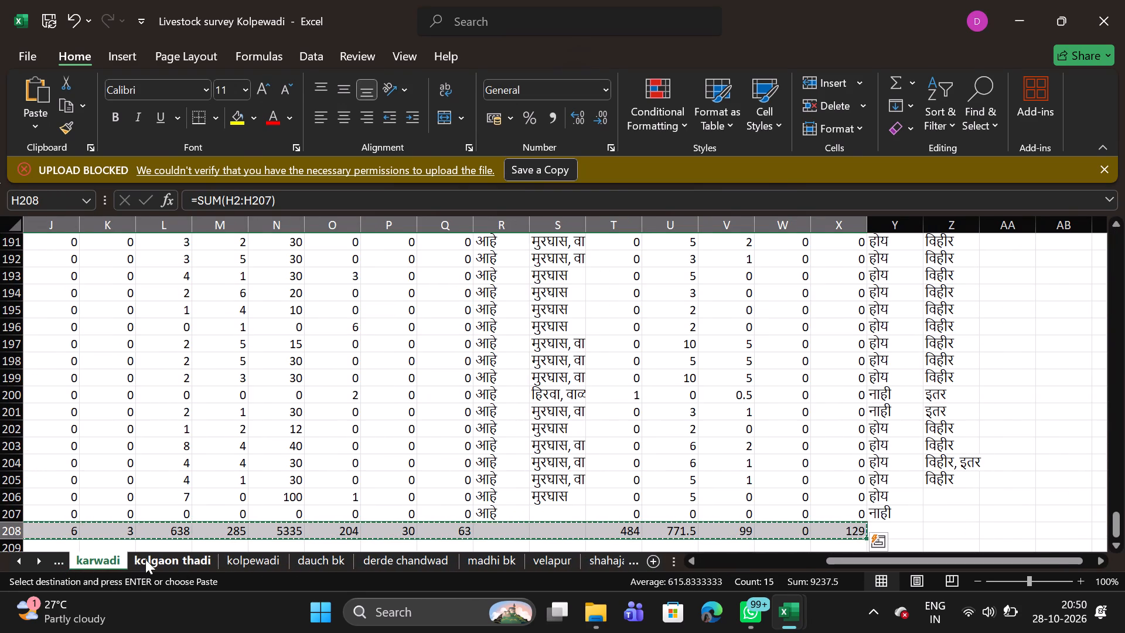
click(55, 557)
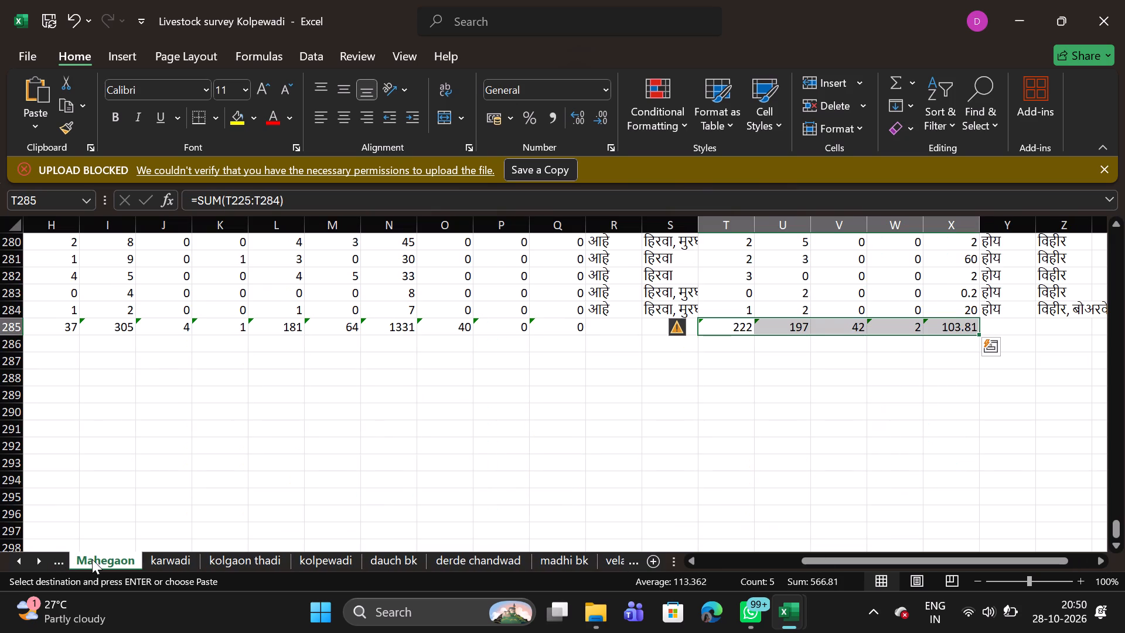
click(59, 329)
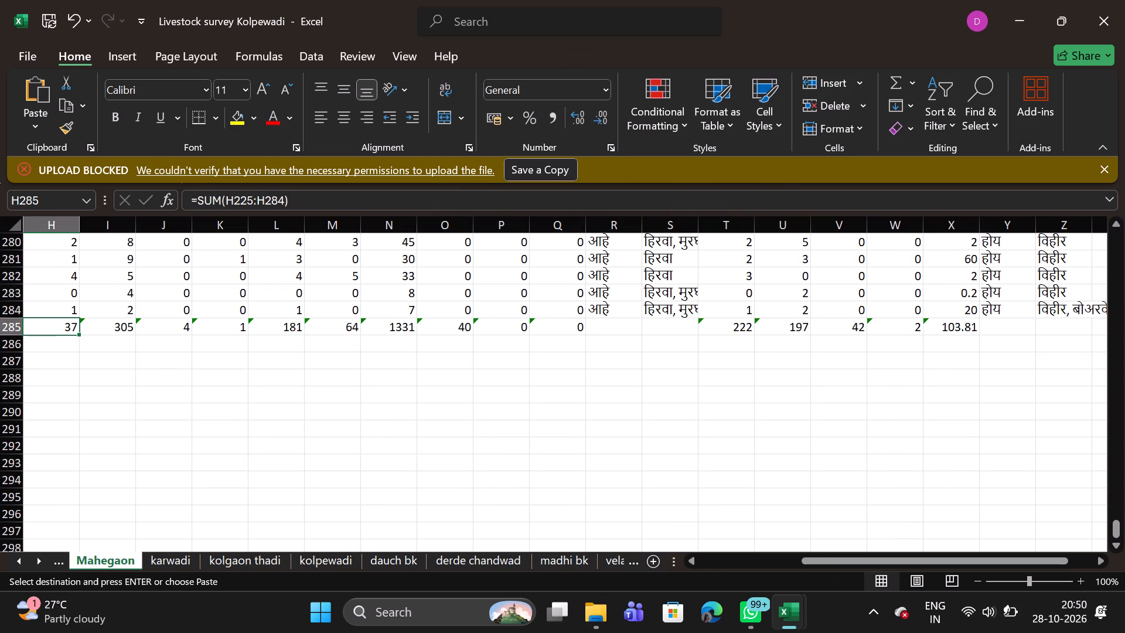
key(shift+Right)
key(shift+Right)
key(shift+Right)
key(shift+Right)
key(shift+Right)
key(shift+Right)
key(shift+Right)
key(shift+Right)
key(shift+Right)
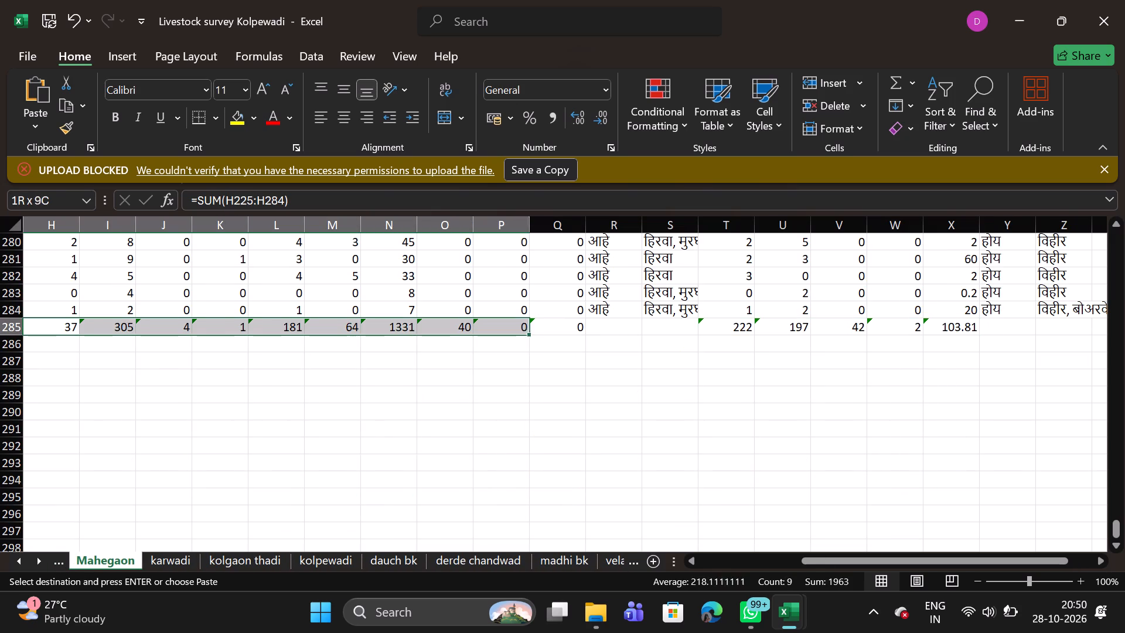
key(shift+Right)
key(shift+Right)
key(shift+Right)
key(shift+Right)
key(shift+Right)
key(shift+Right)
key(shift+Right)
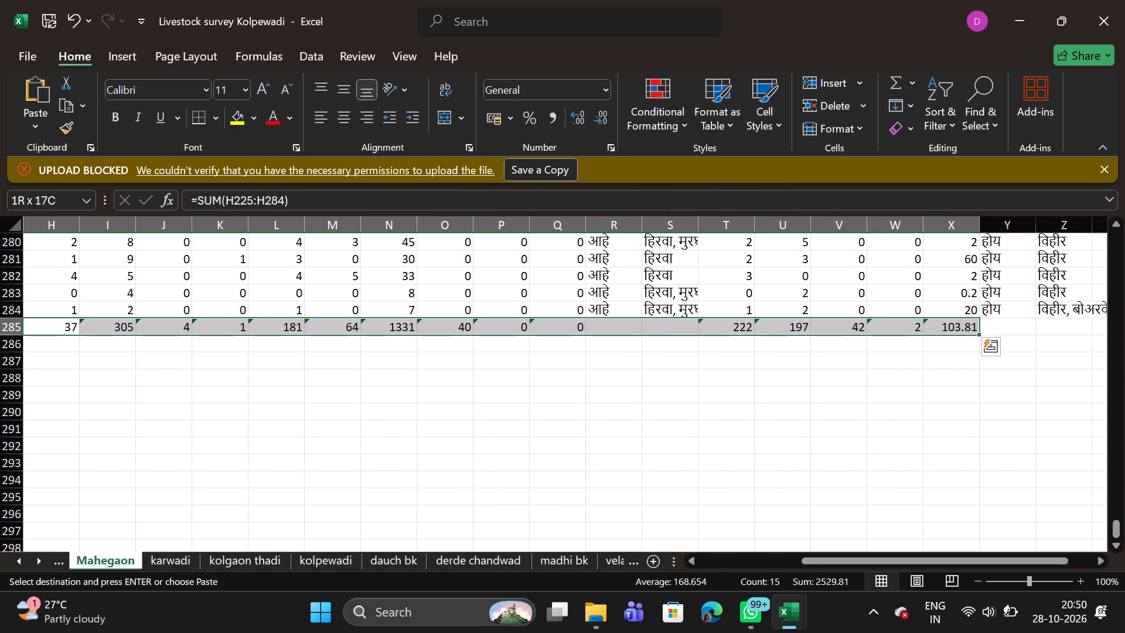
key(ctrl+c)
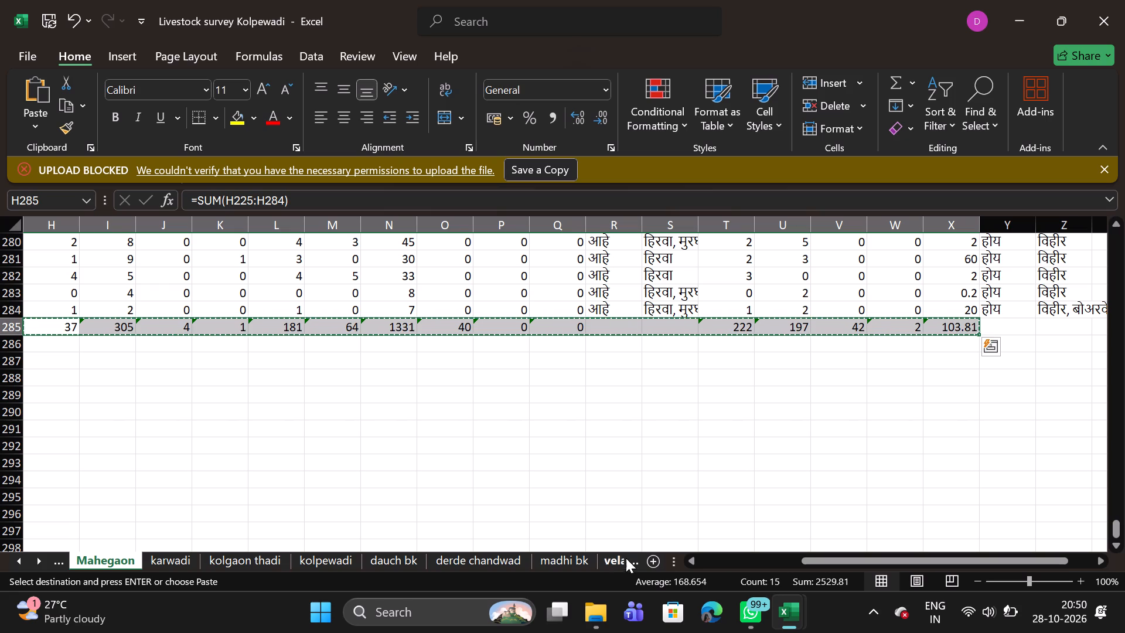
Paste the copied totals into the mahegaon row of the total sheet from C3, replacing the pasted formulas with values only.
triple_click(628, 564)
click(628, 564)
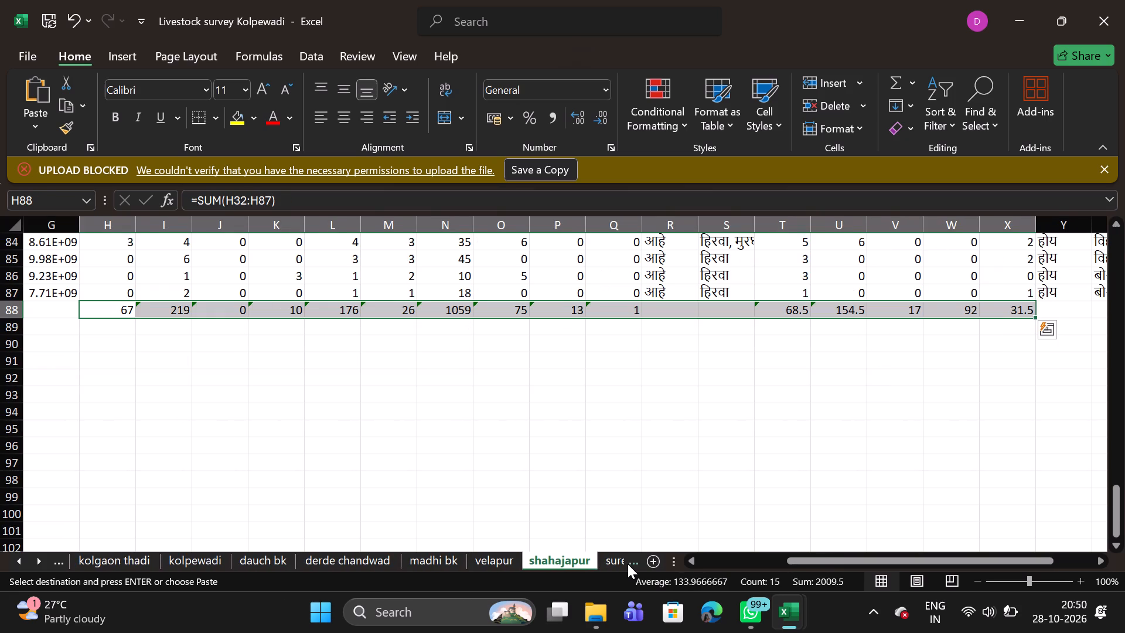
click(628, 564)
click(628, 564)
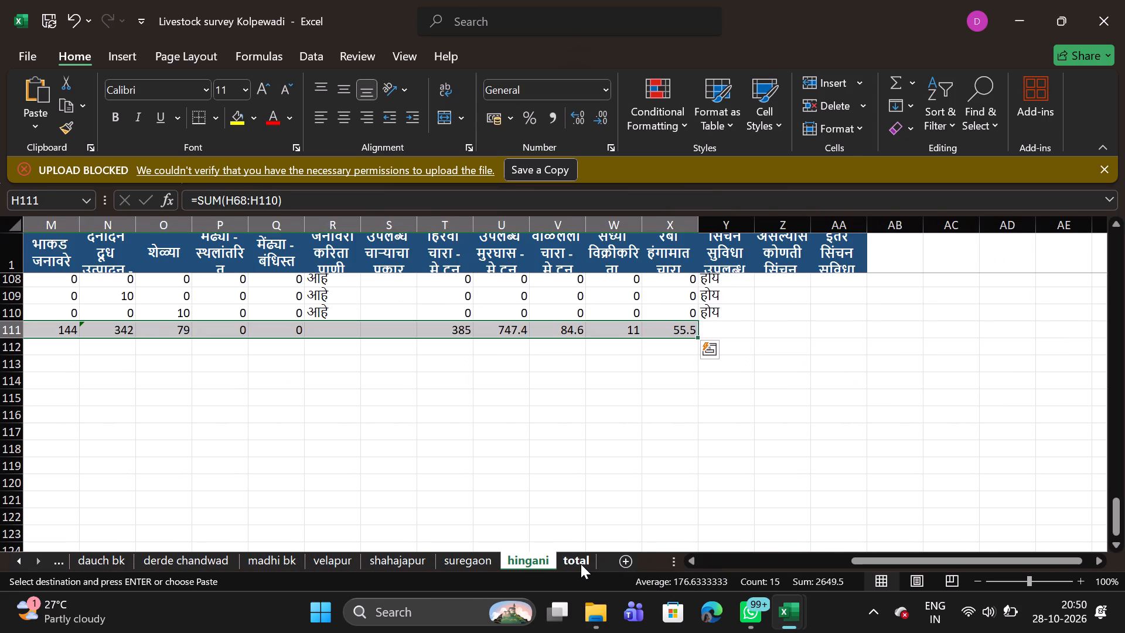
click(581, 564)
click(174, 377)
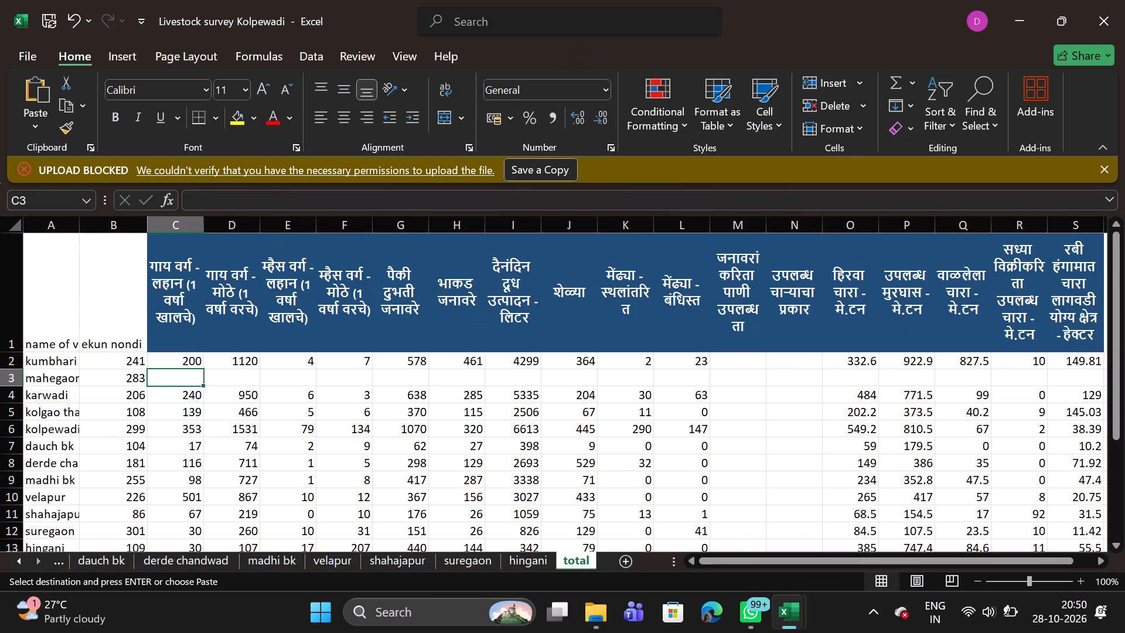
key(ctrl+v)
right_click(174, 377)
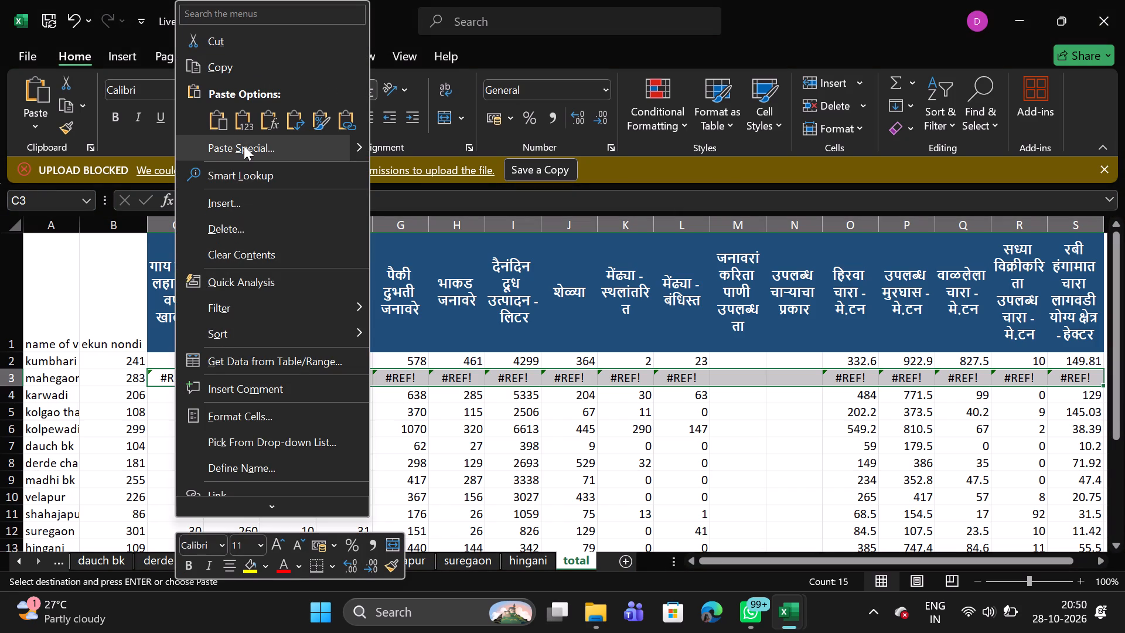
click(244, 145)
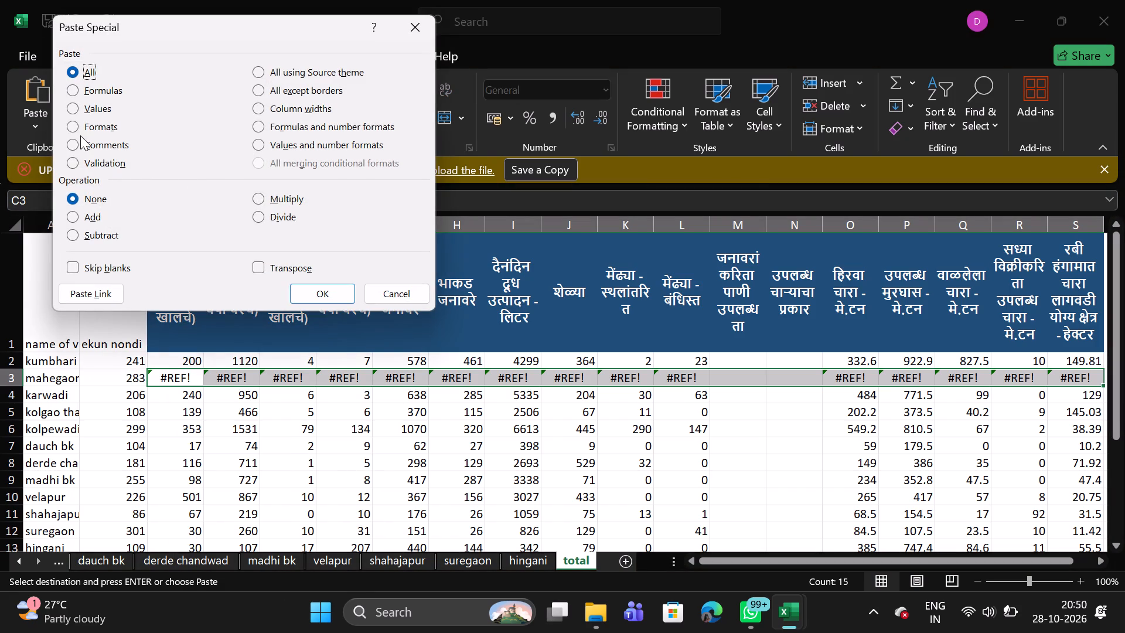
click(72, 110)
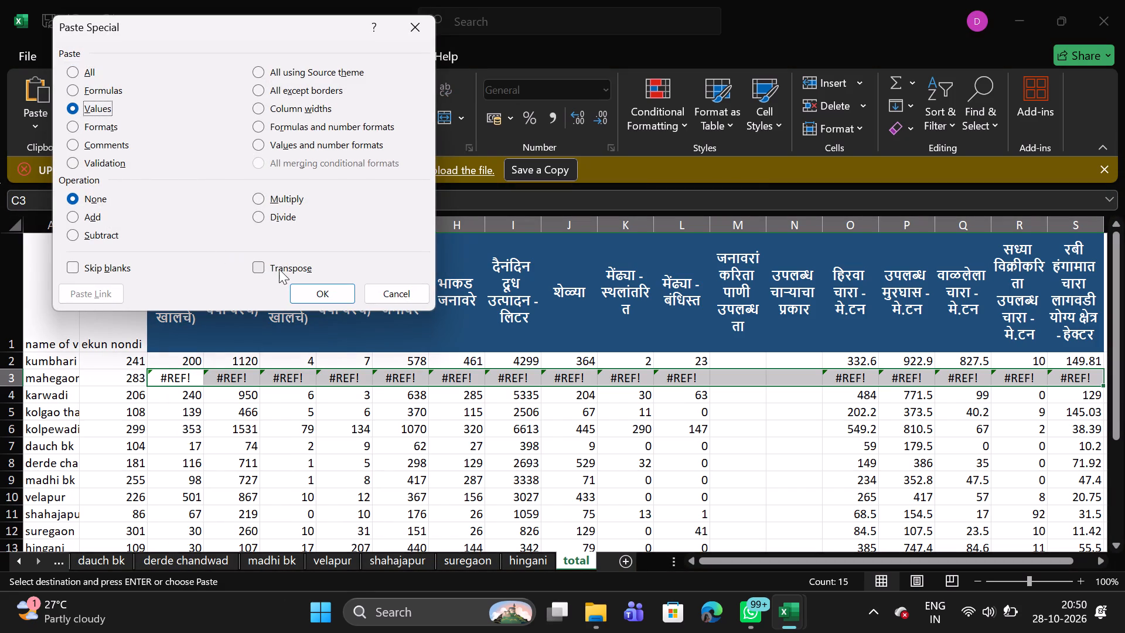
click(308, 283)
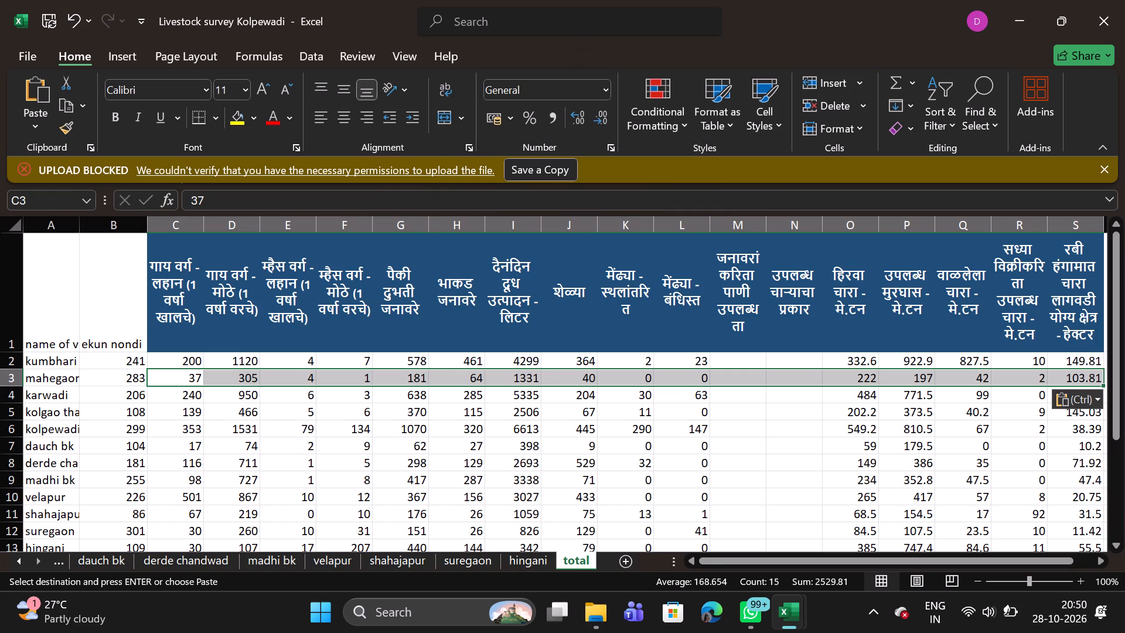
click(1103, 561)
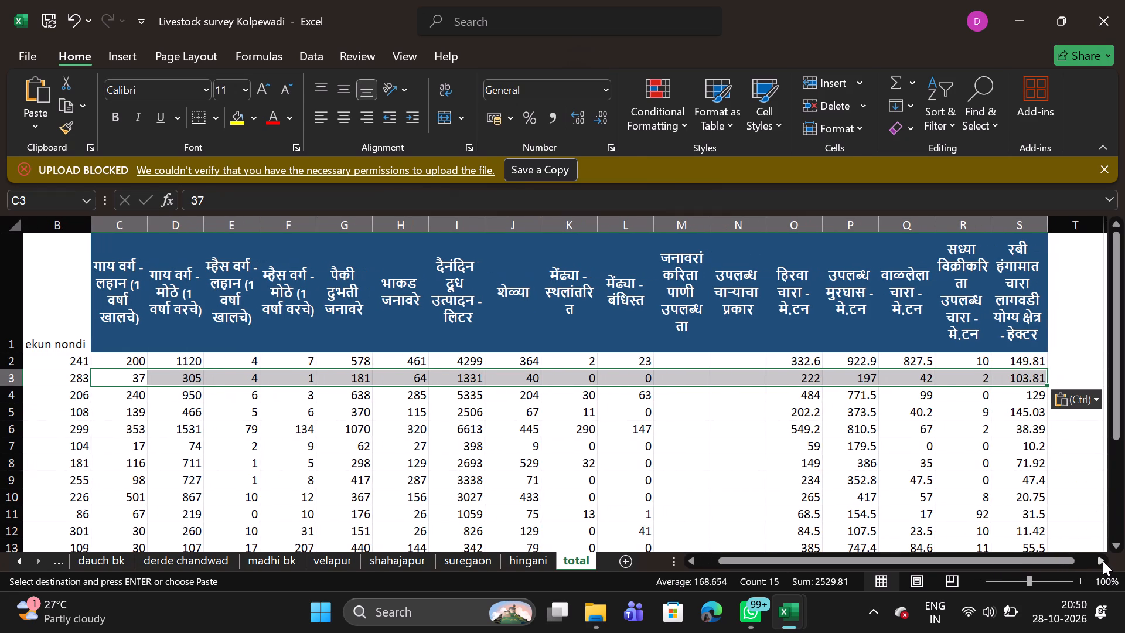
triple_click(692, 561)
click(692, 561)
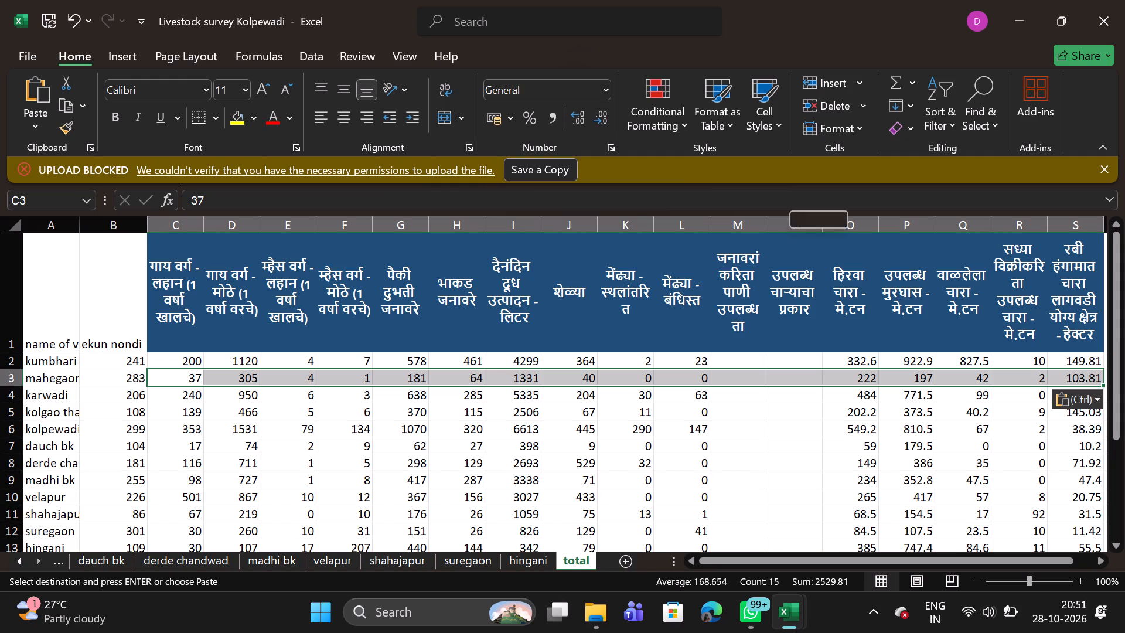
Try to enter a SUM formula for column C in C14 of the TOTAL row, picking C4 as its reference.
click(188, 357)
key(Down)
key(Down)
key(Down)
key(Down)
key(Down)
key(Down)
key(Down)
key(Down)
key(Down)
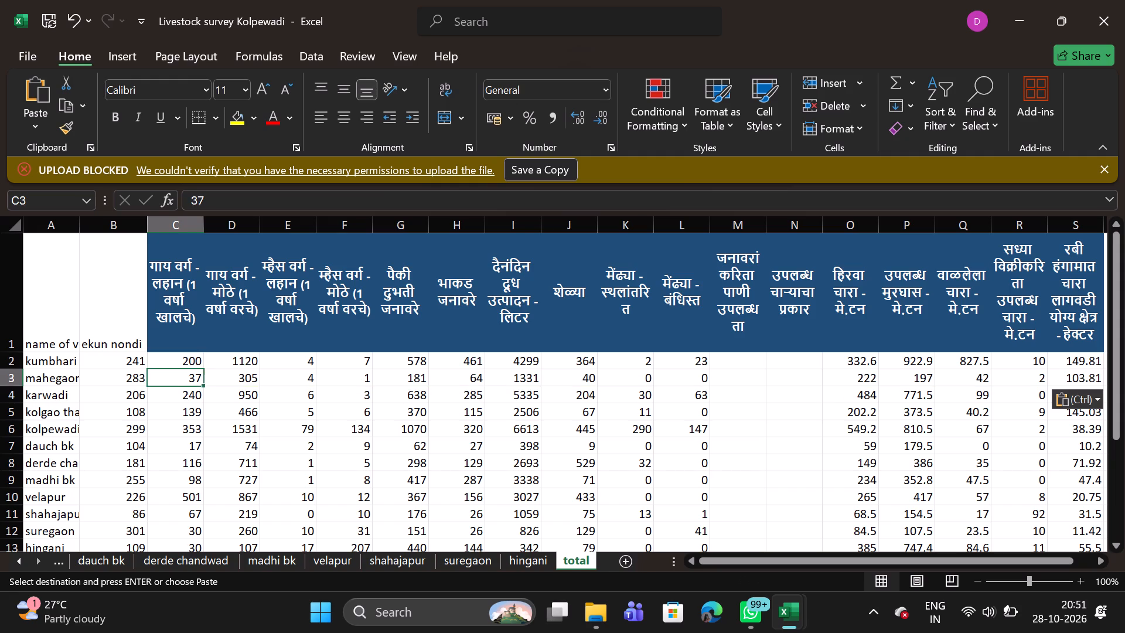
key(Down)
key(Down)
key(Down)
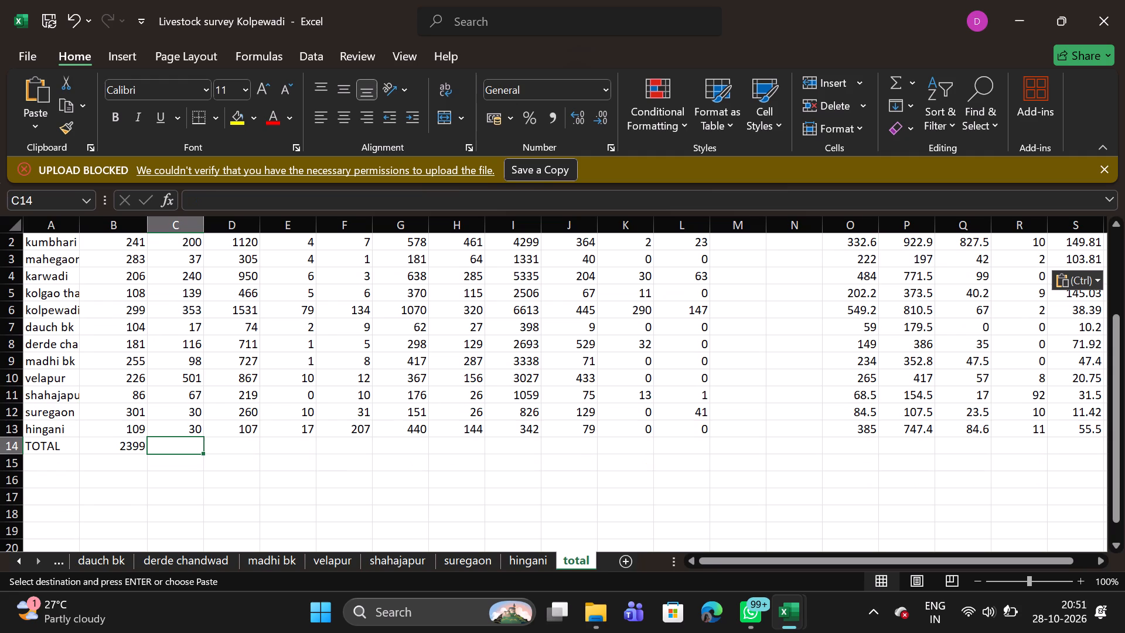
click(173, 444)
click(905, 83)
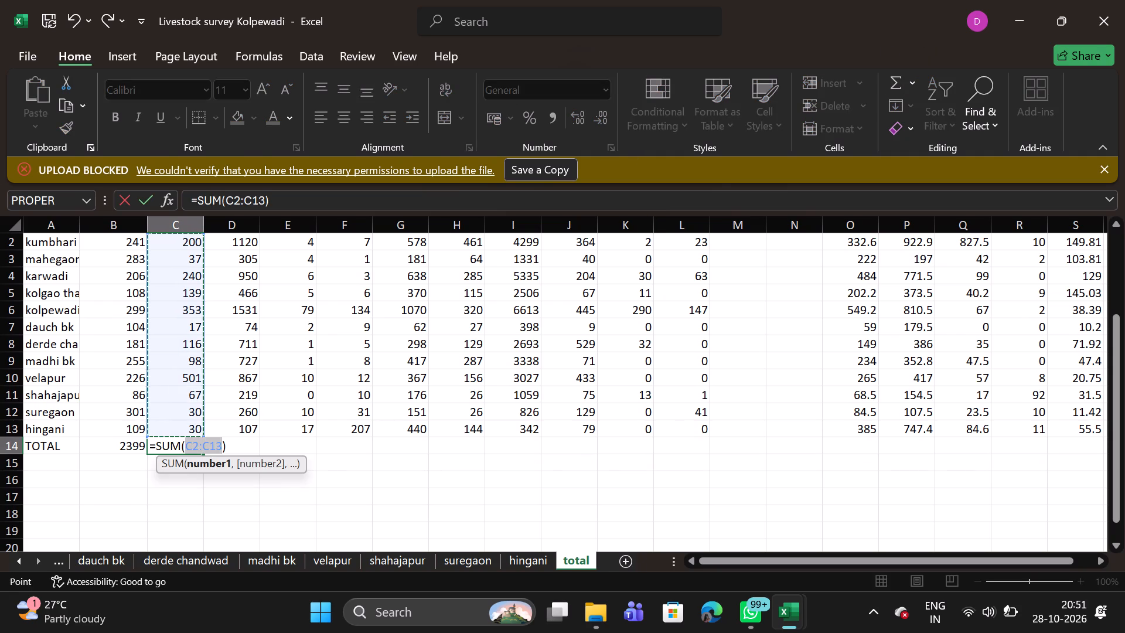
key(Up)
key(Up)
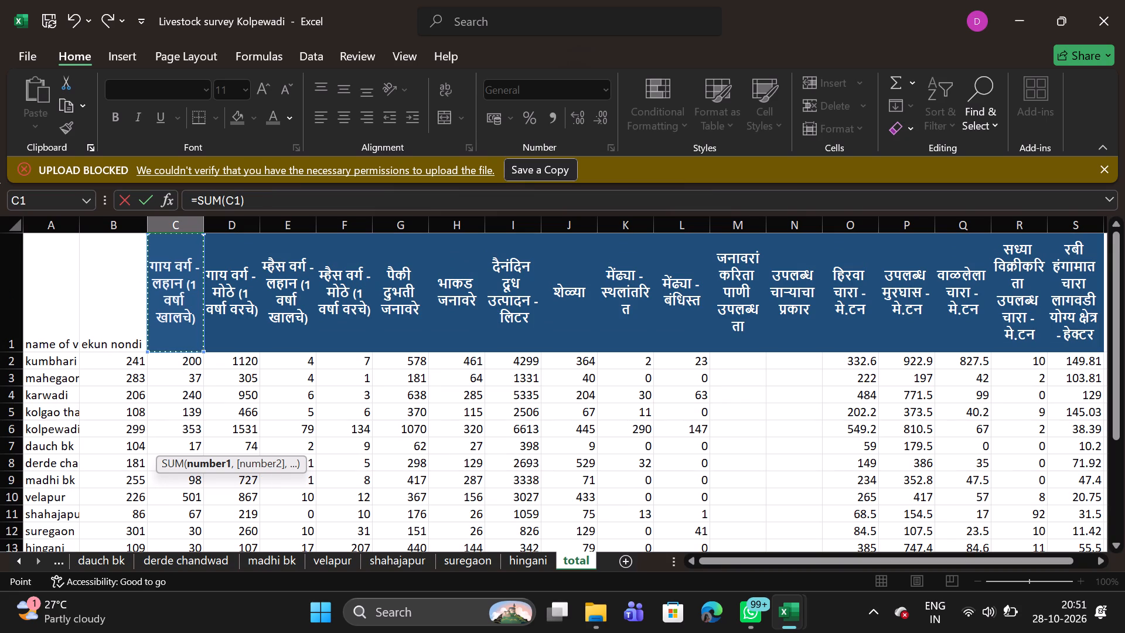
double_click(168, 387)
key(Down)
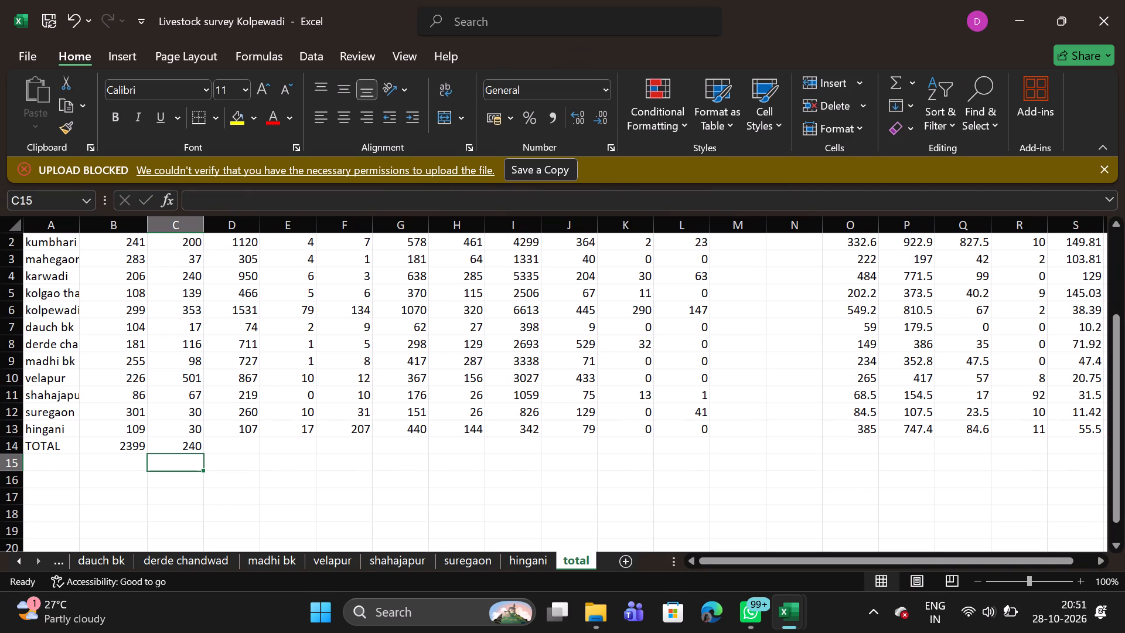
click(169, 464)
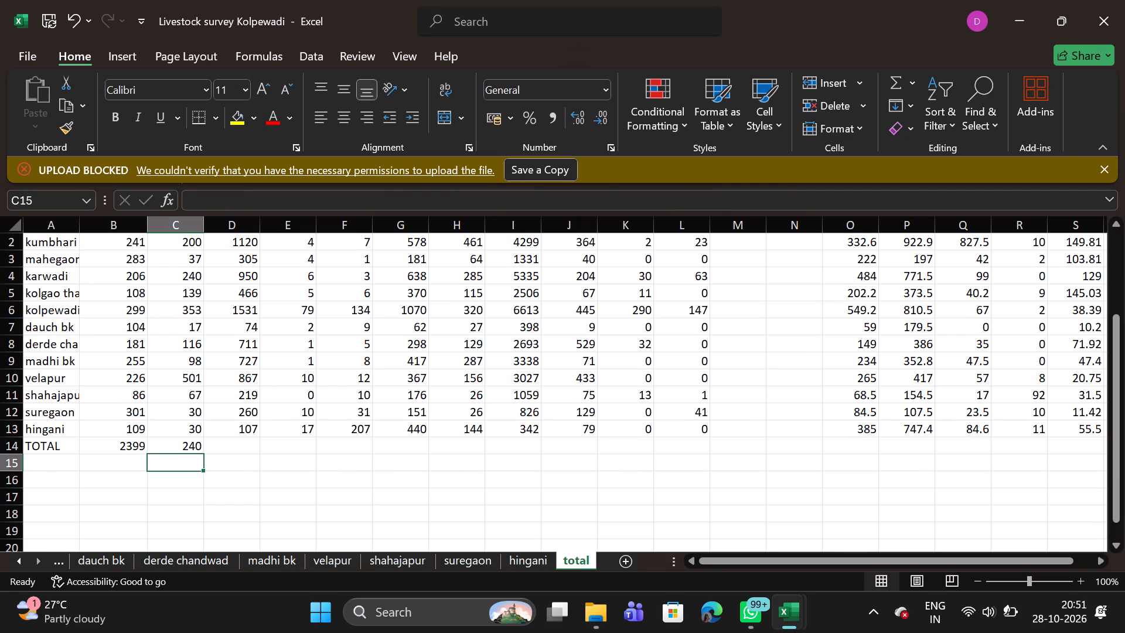
Replace the formula in C14 with an AutoSum of C2:C13 and fill it across the TOTAL row through L14.
click(178, 444)
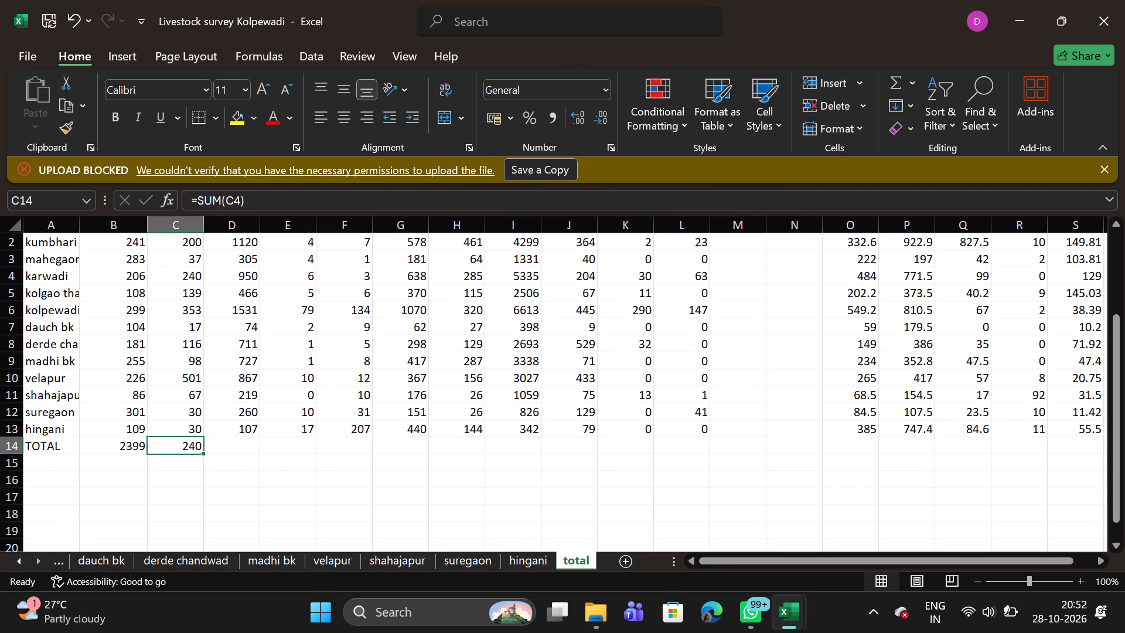
click(889, 82)
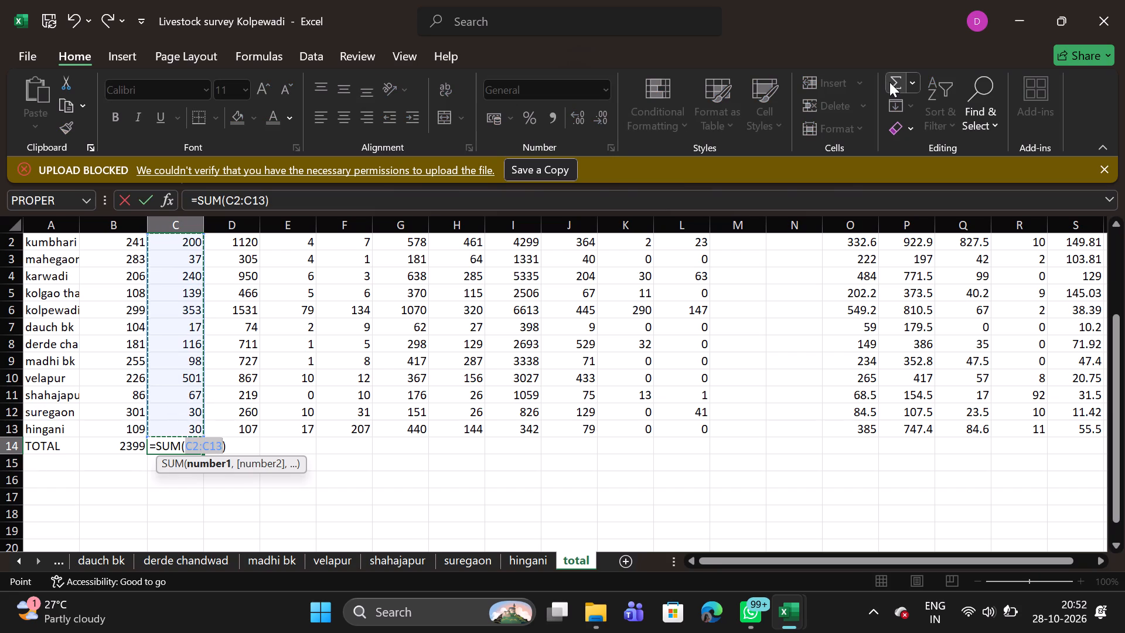
key(Return)
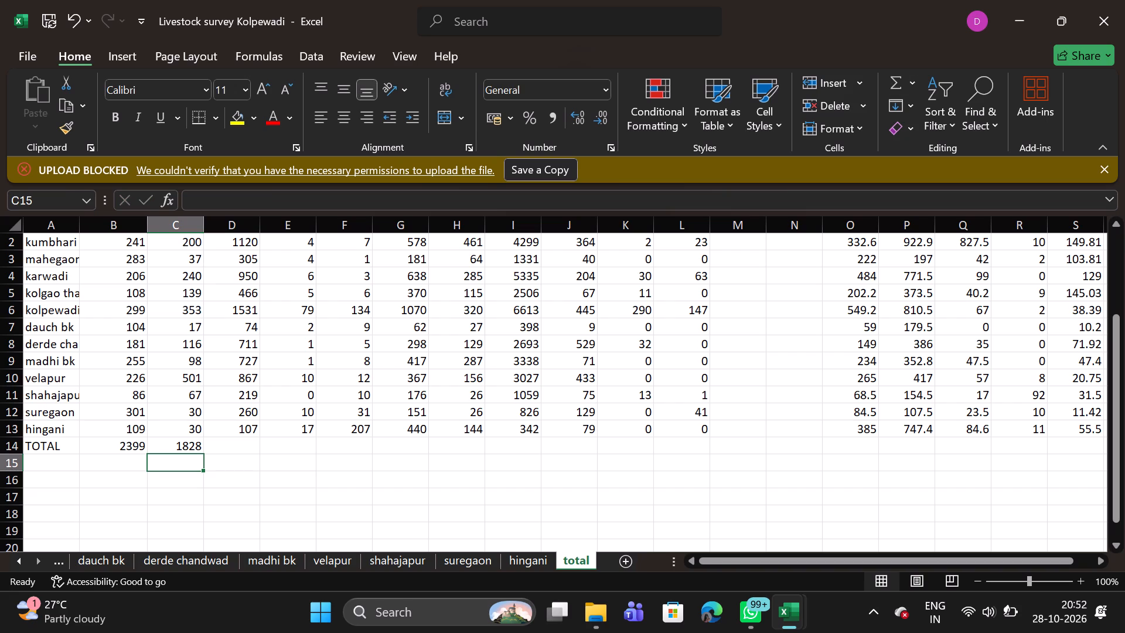
click(182, 447)
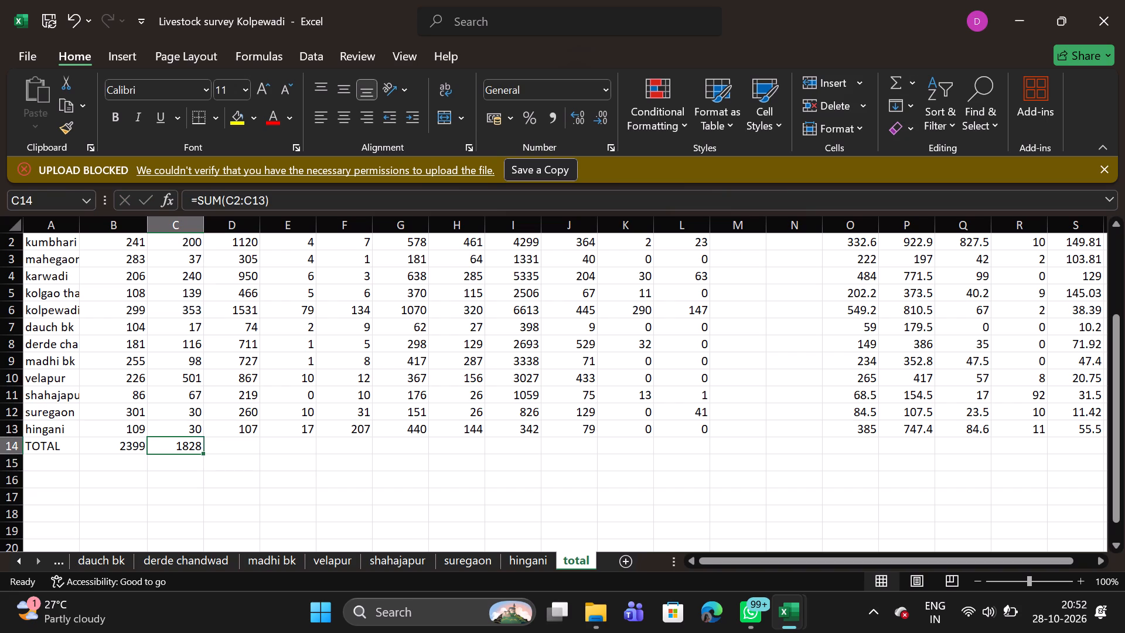
drag(203, 453, 644, 444)
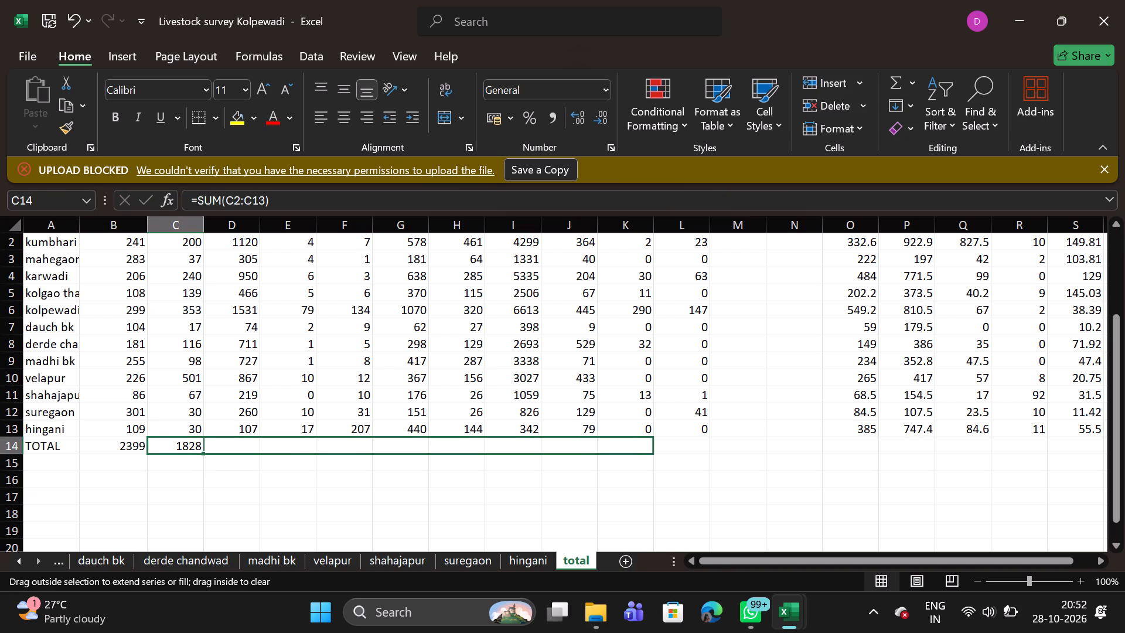
drag(644, 444, 686, 439)
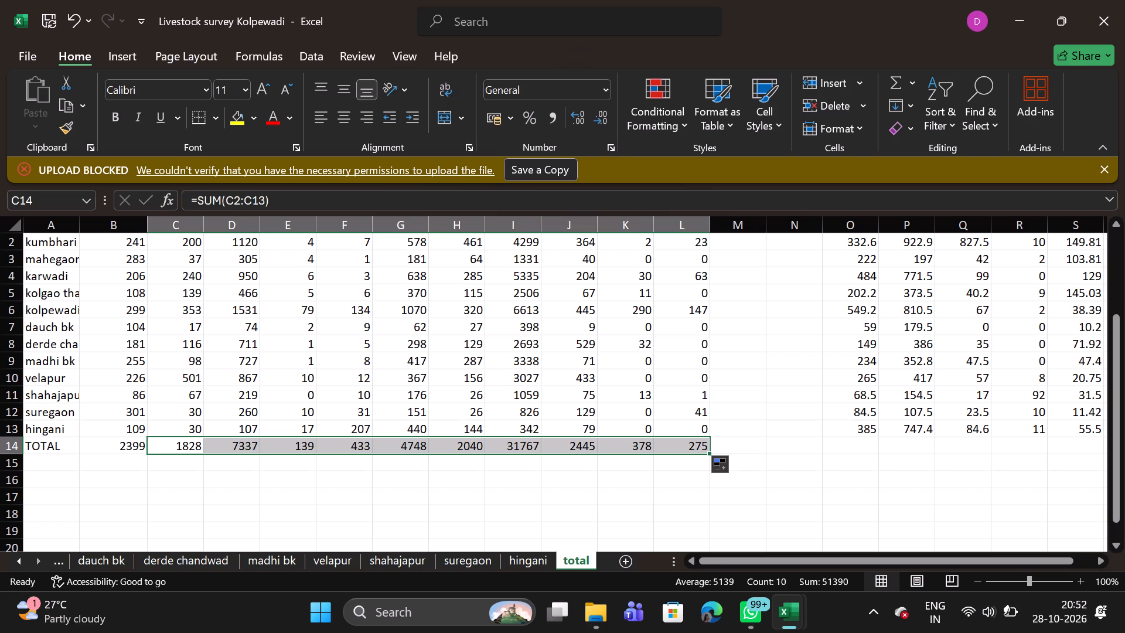
Copy the SUM formula from L14 into O14 and fill it across the TOTAL row through S14.
click(685, 445)
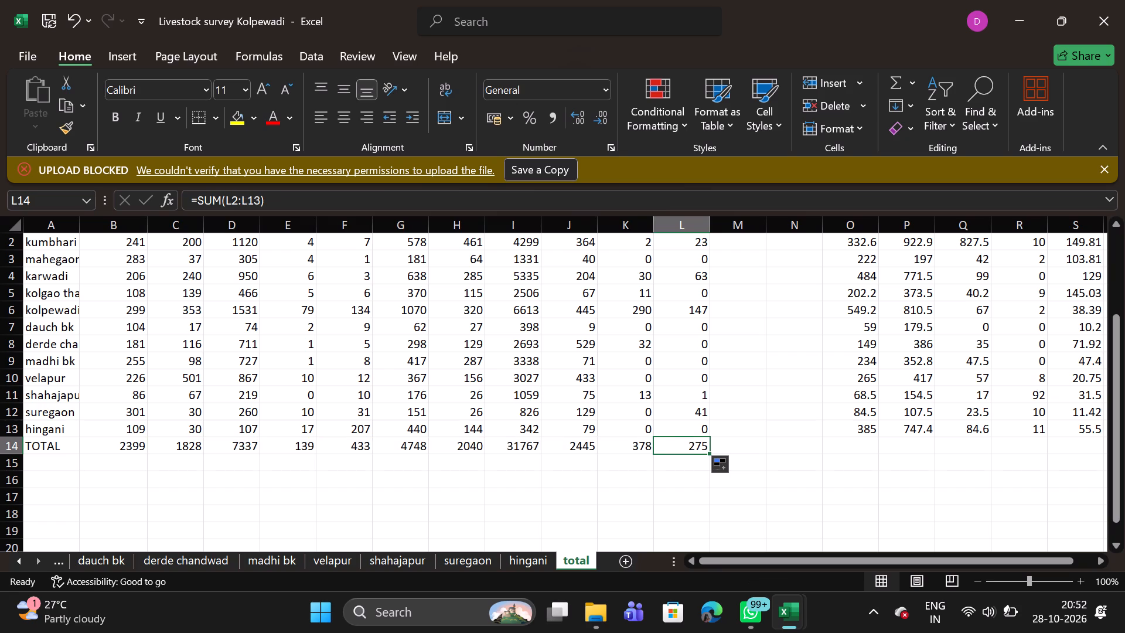
key(ctrl+c)
click(842, 441)
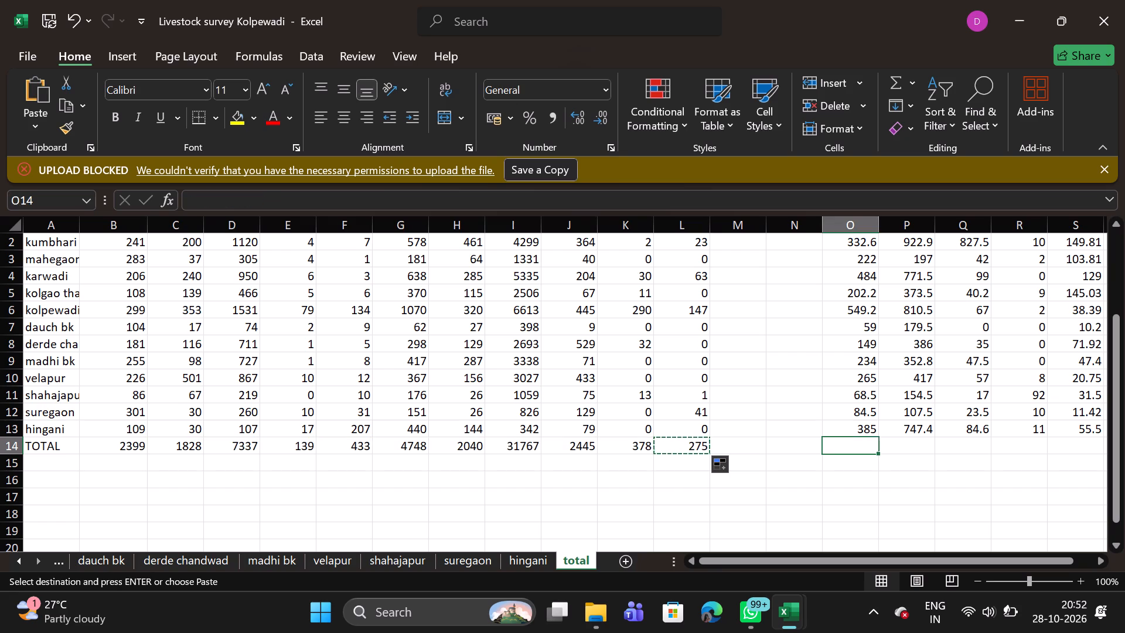
key(ctrl+v)
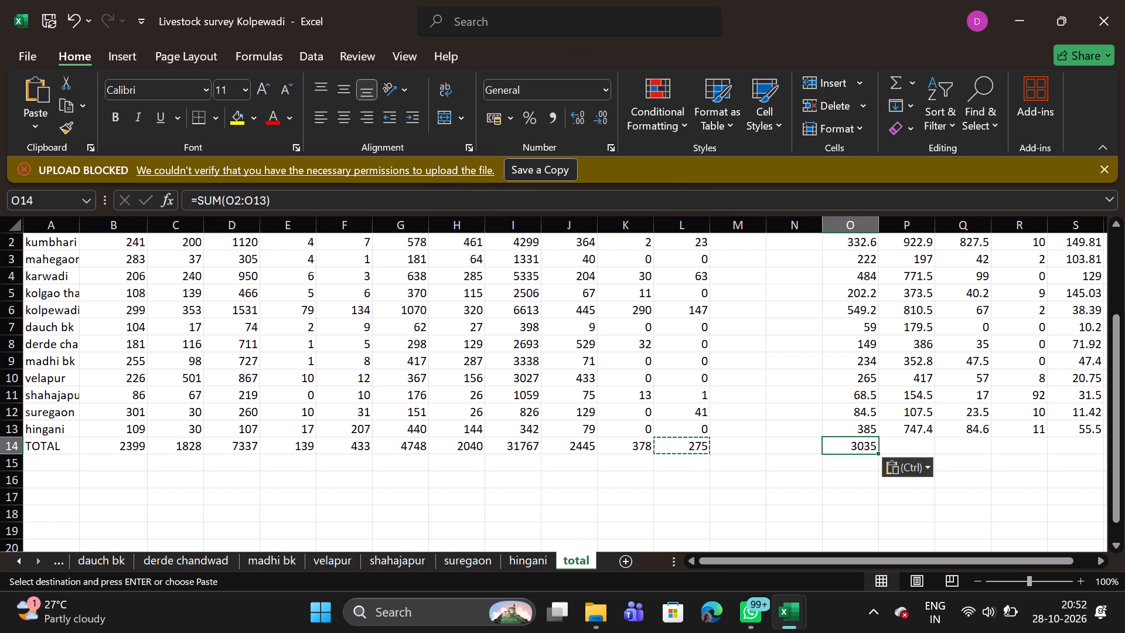
drag(877, 453, 1076, 449)
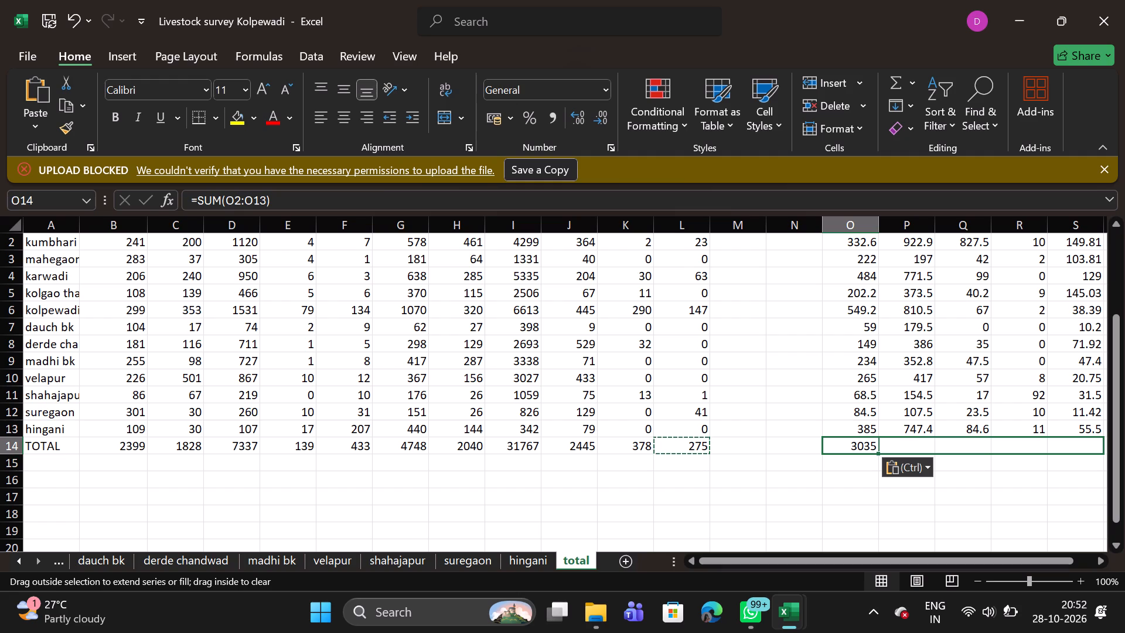
drag(1076, 449, 1104, 443)
drag(1104, 443, 973, 459)
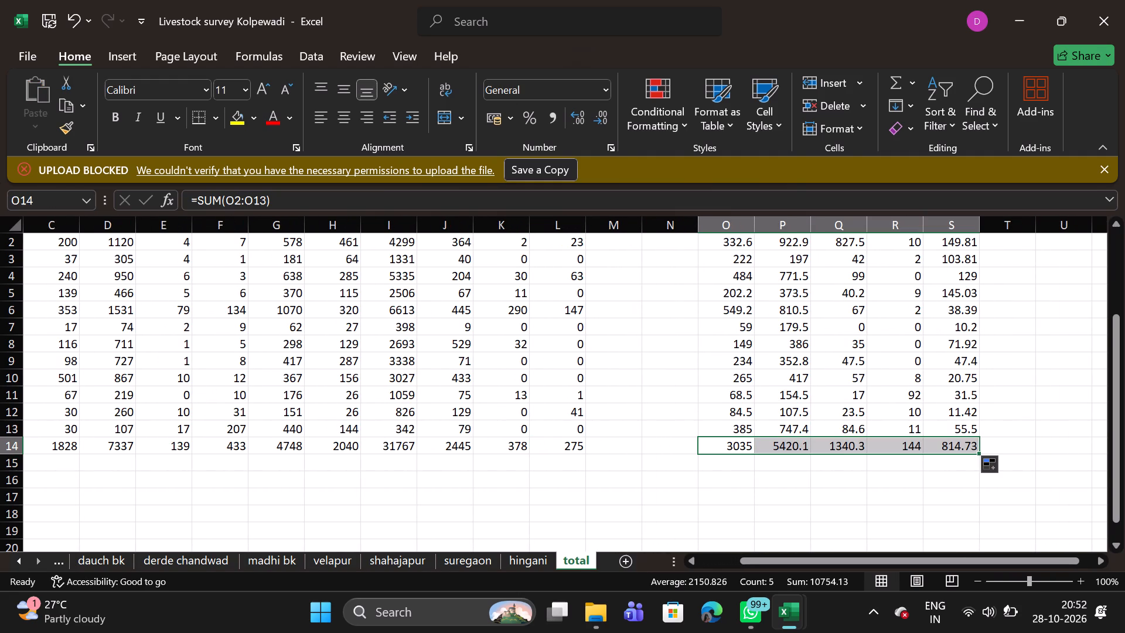
click(447, 503)
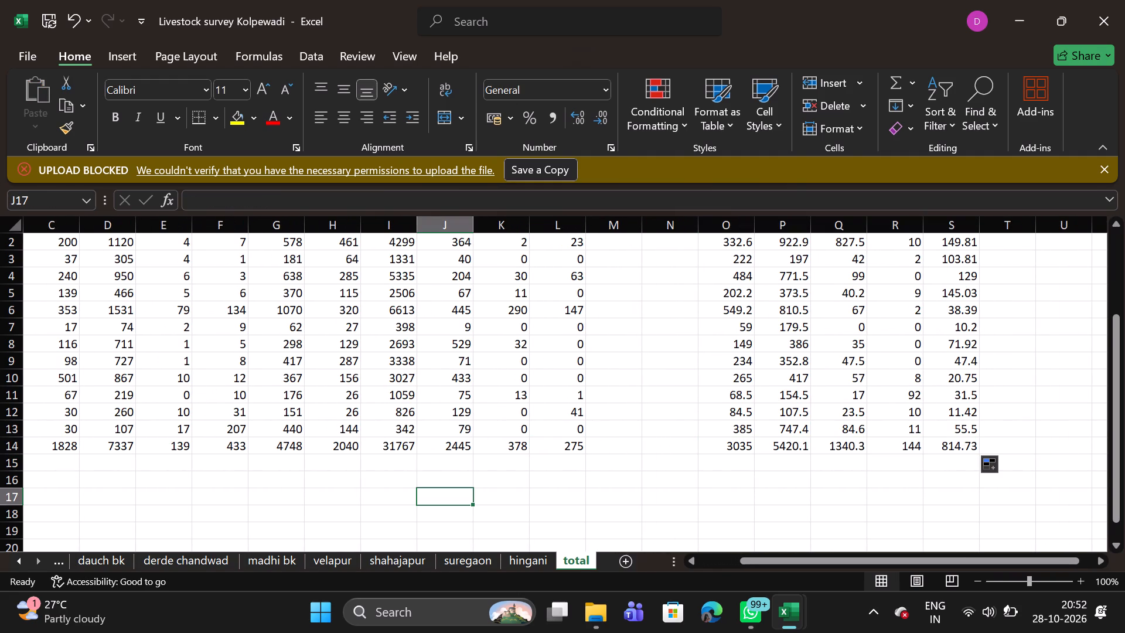
Save the workbook with the completed TOTAL row.
click(175, 497)
key(Left)
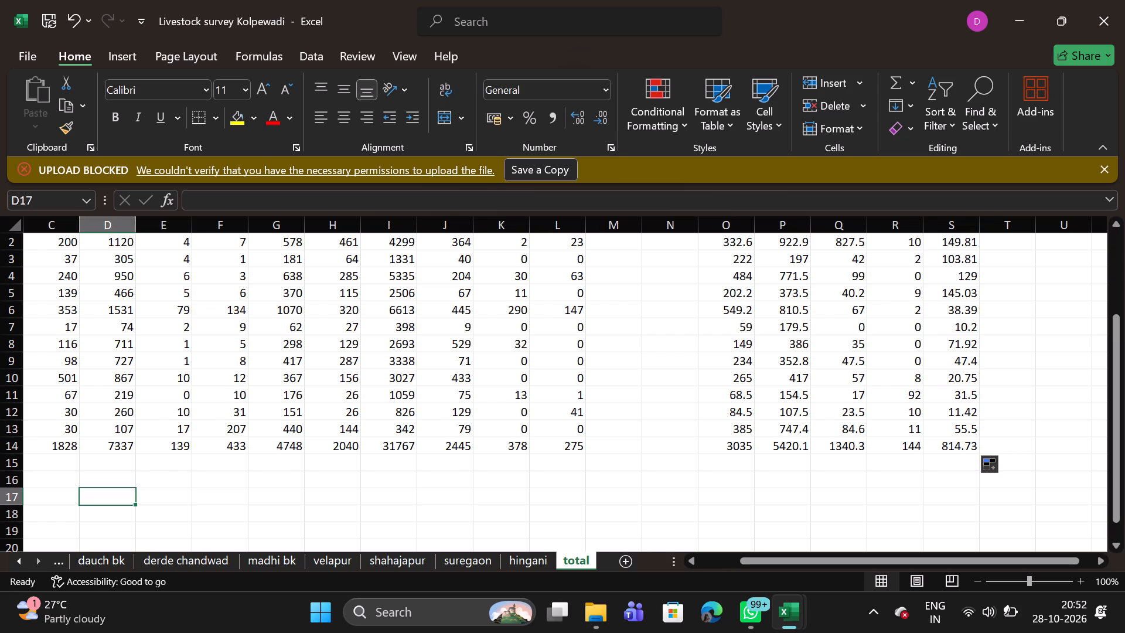
key(Left)
key(Left)
key(Left)
key(Left)
key(Left)
key(Left)
key(Left)
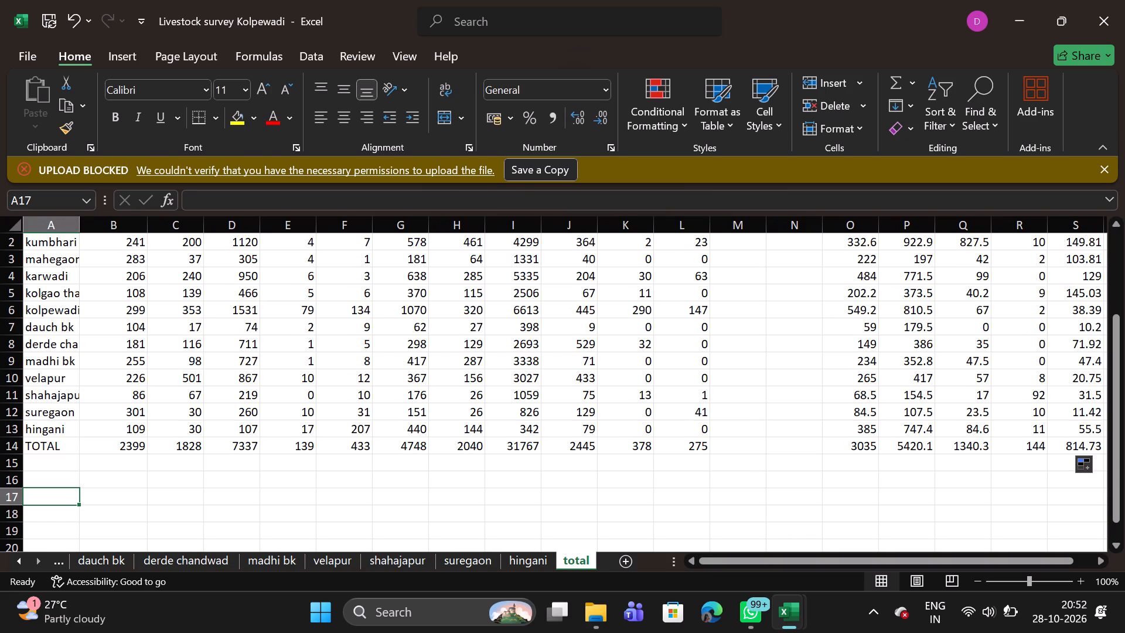
key(ctrl+s)
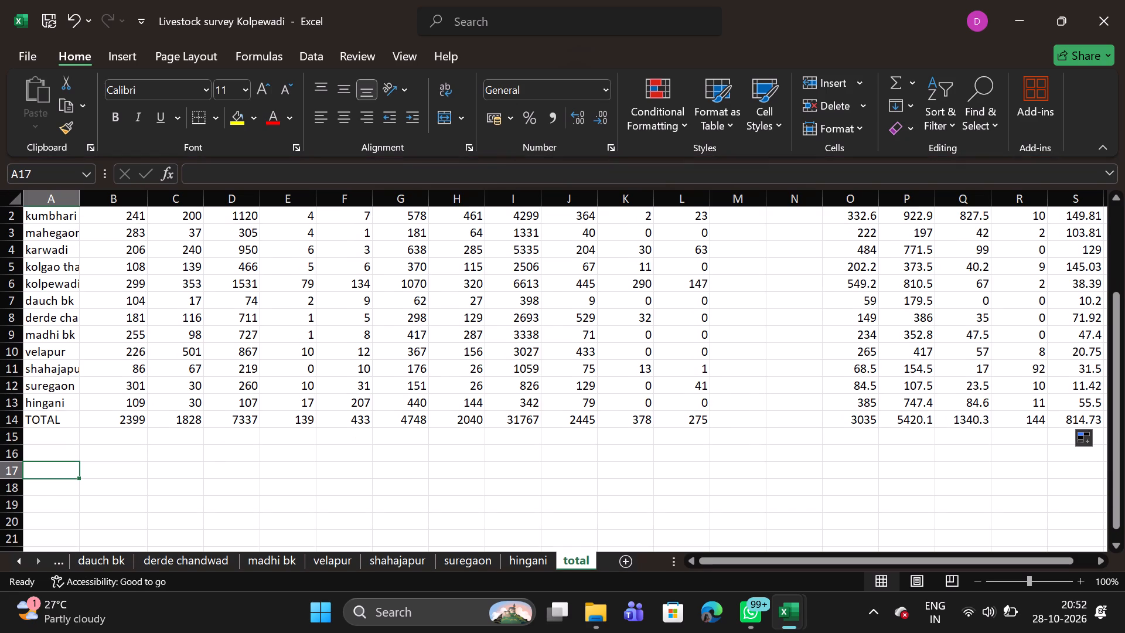
Delete the empty water availability and fodder type columns, M and N, from the total sheet.
key(Up)
key(Up)
key(Up)
key(Up)
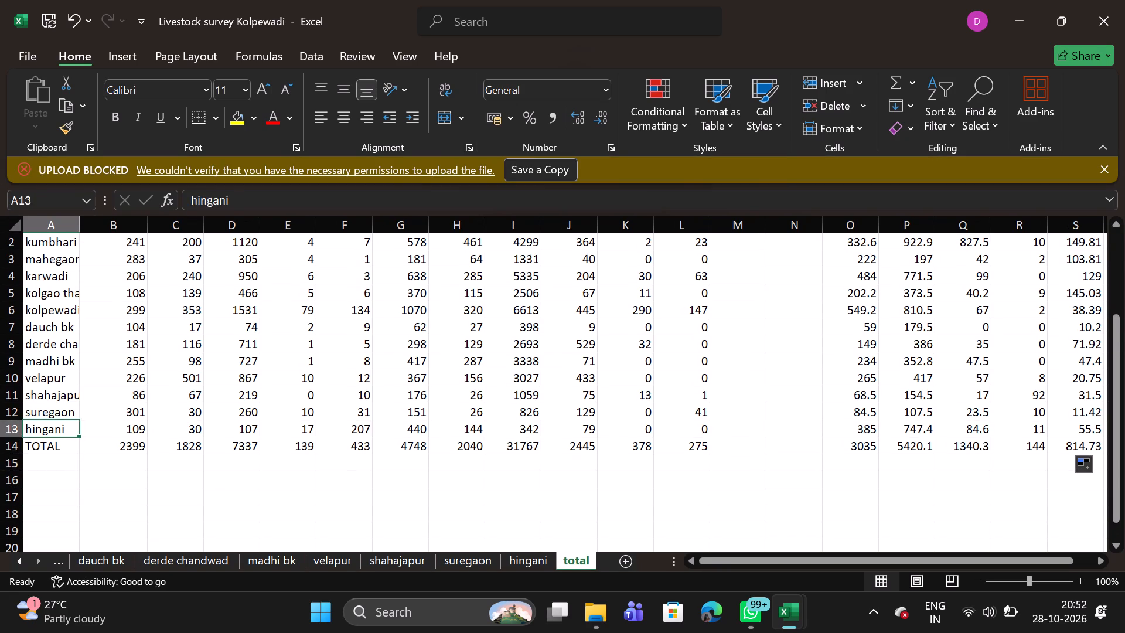
key(Up)
key(Up)
key(Up)
key(Up)
key(Up)
key(Up)
key(Up)
key(Up)
key(Up)
key(Up)
key(Up)
key(Up)
key(Up)
key(Up)
key(Up)
key(Up)
key(Up)
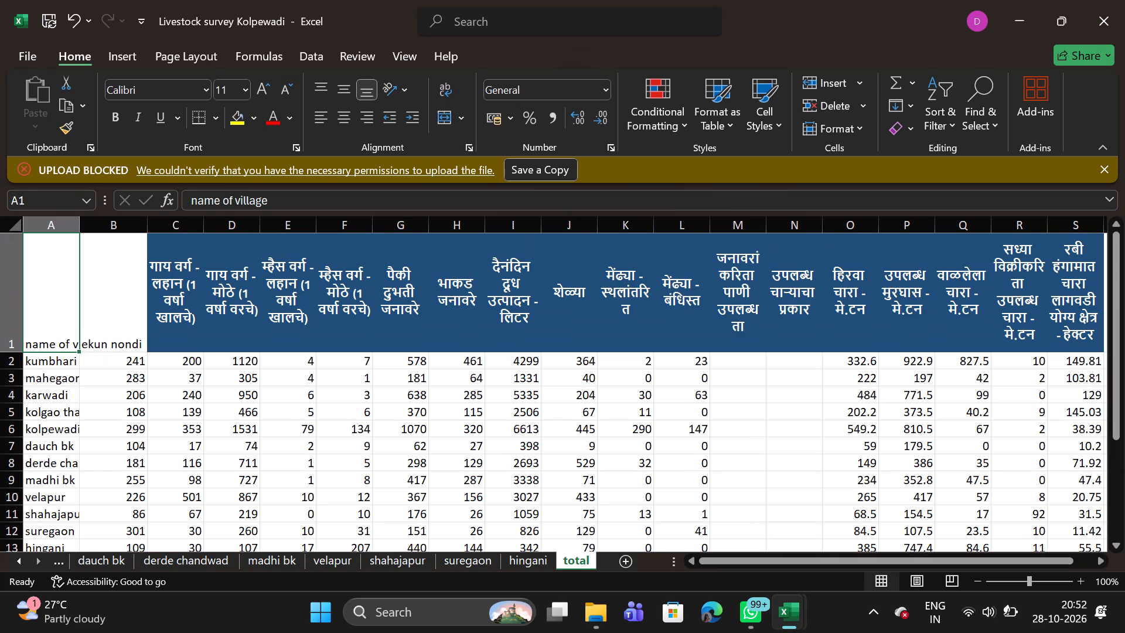
click(749, 451)
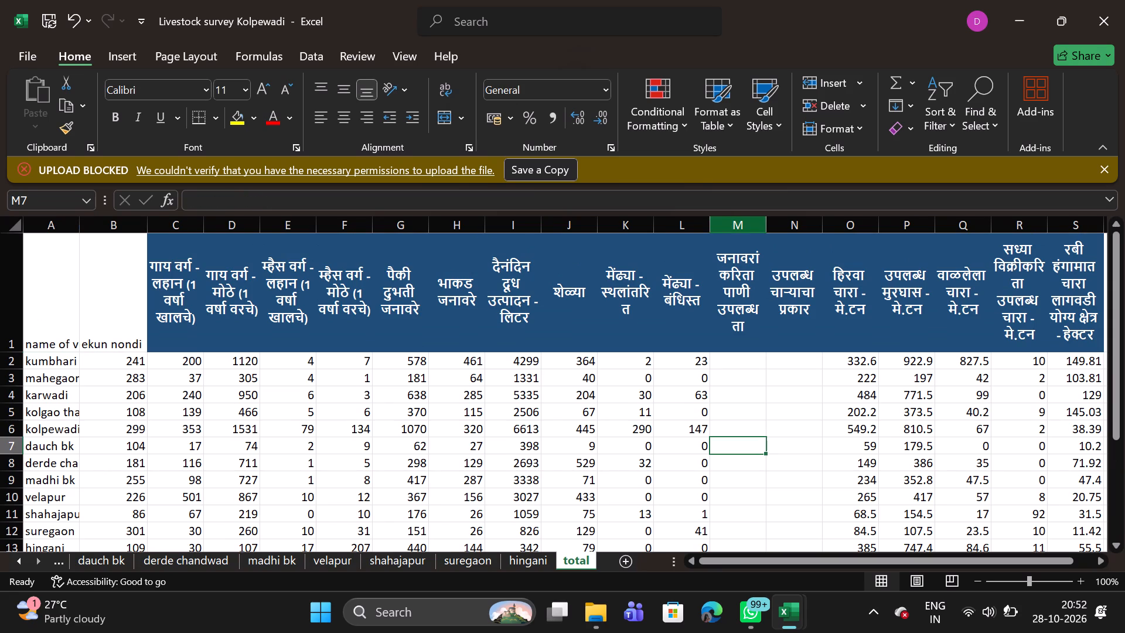
click(734, 223)
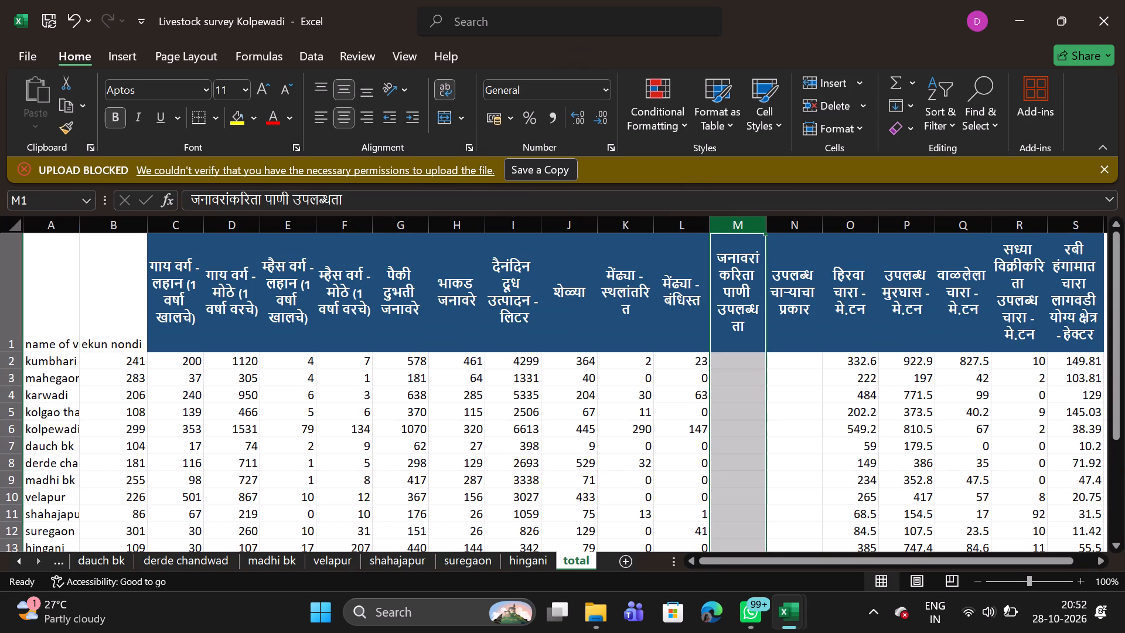
key(shift+Right)
key(shift+Right)
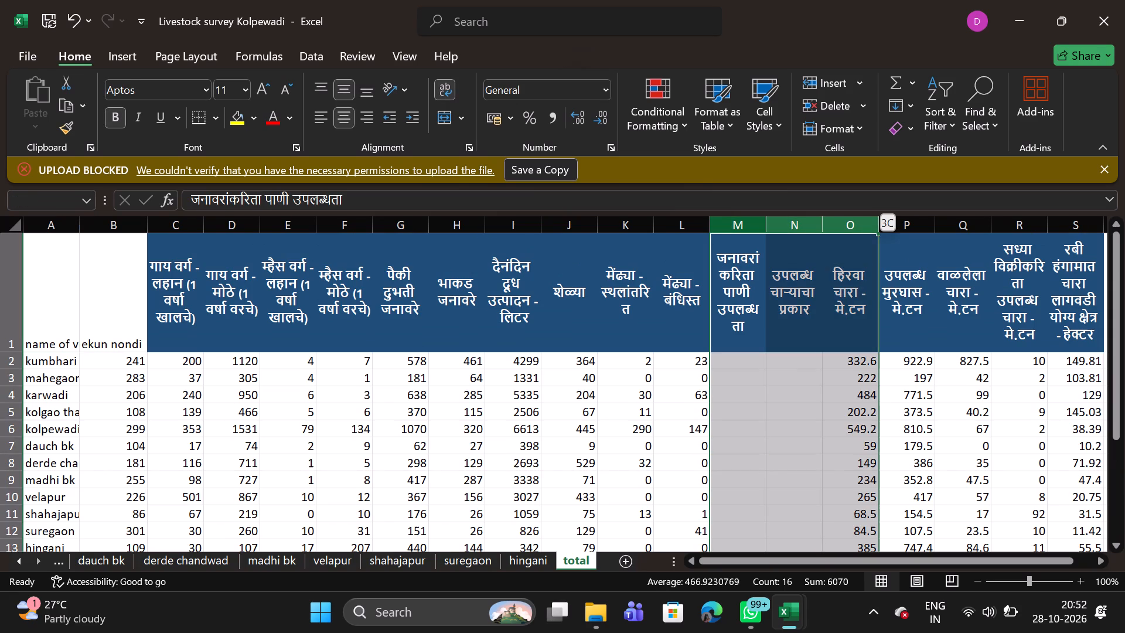
key(shift+Left)
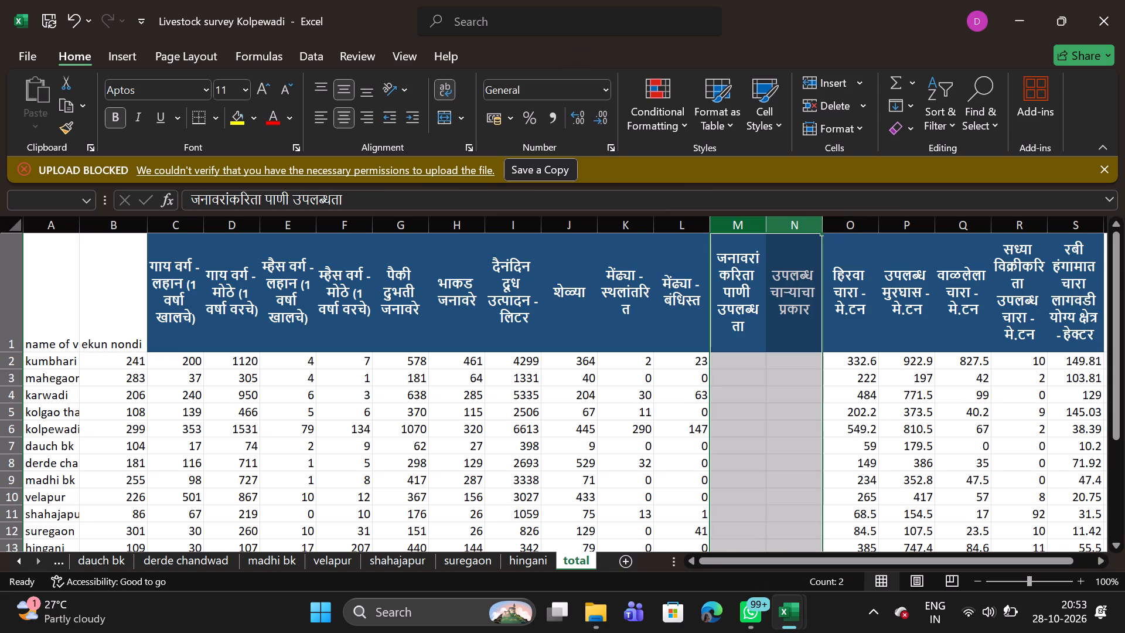
right_click(734, 223)
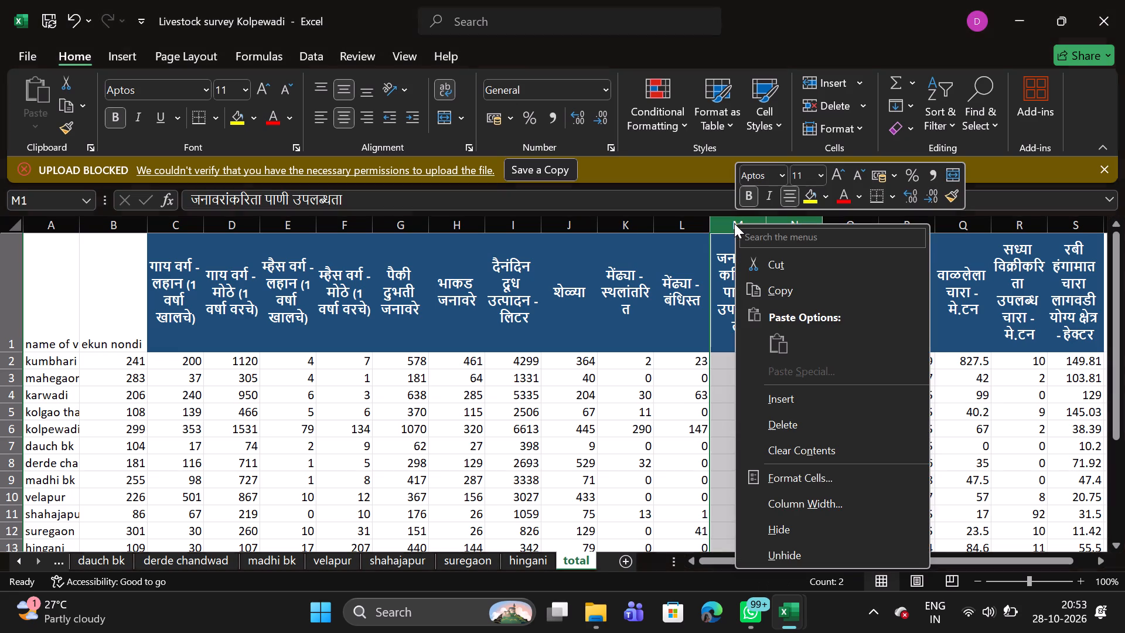
click(772, 417)
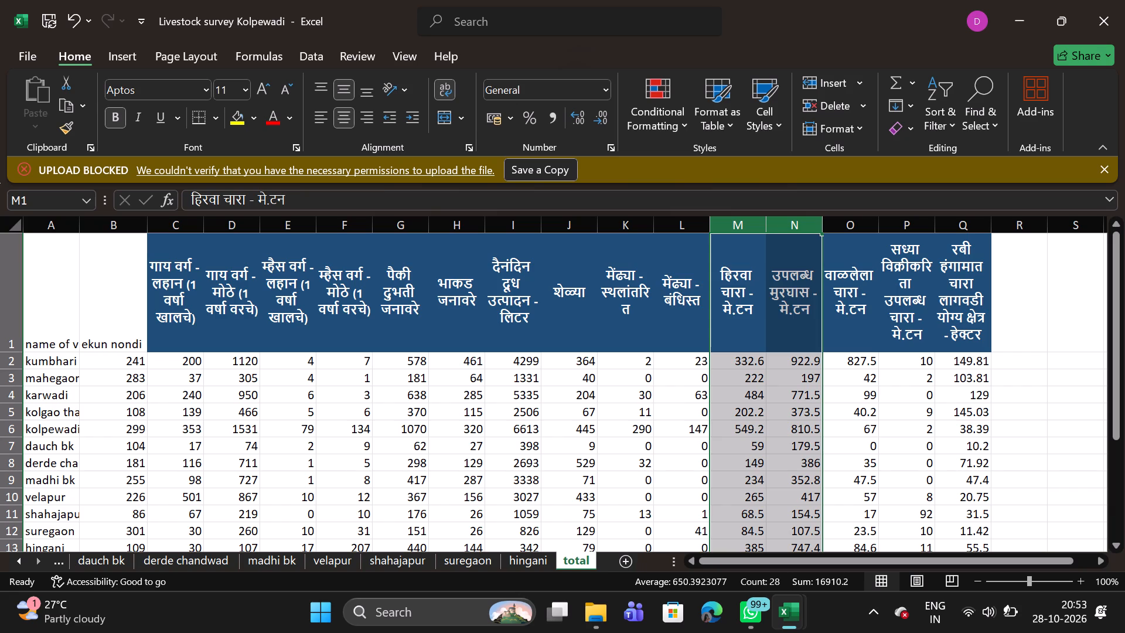
Select the "ekun nondi" header cell, B1, on the total sheet.
click(124, 335)
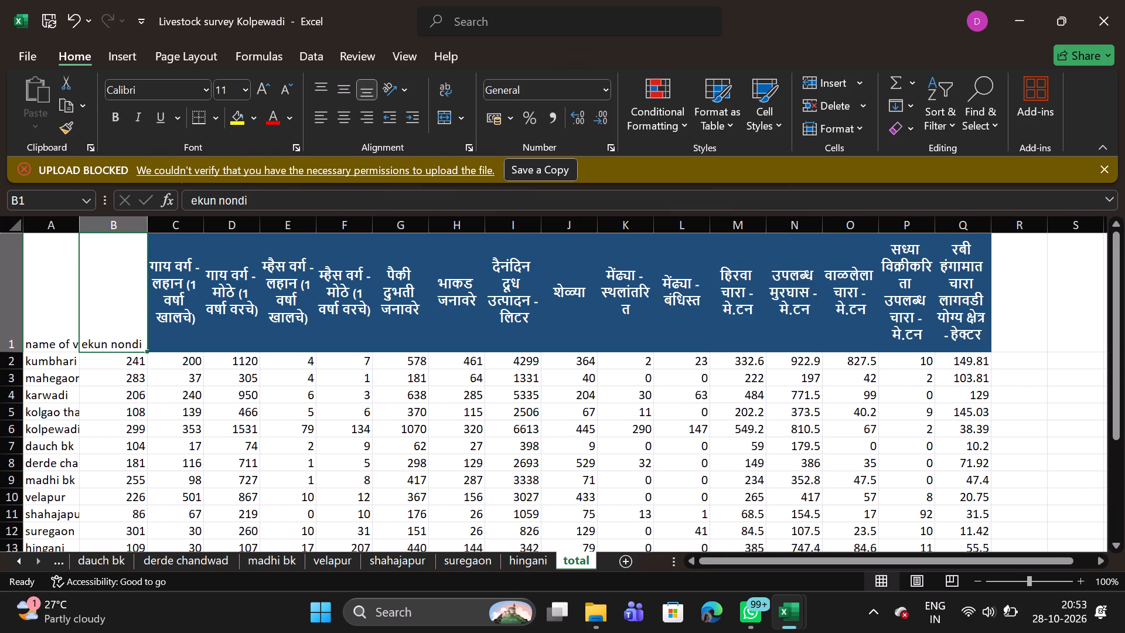
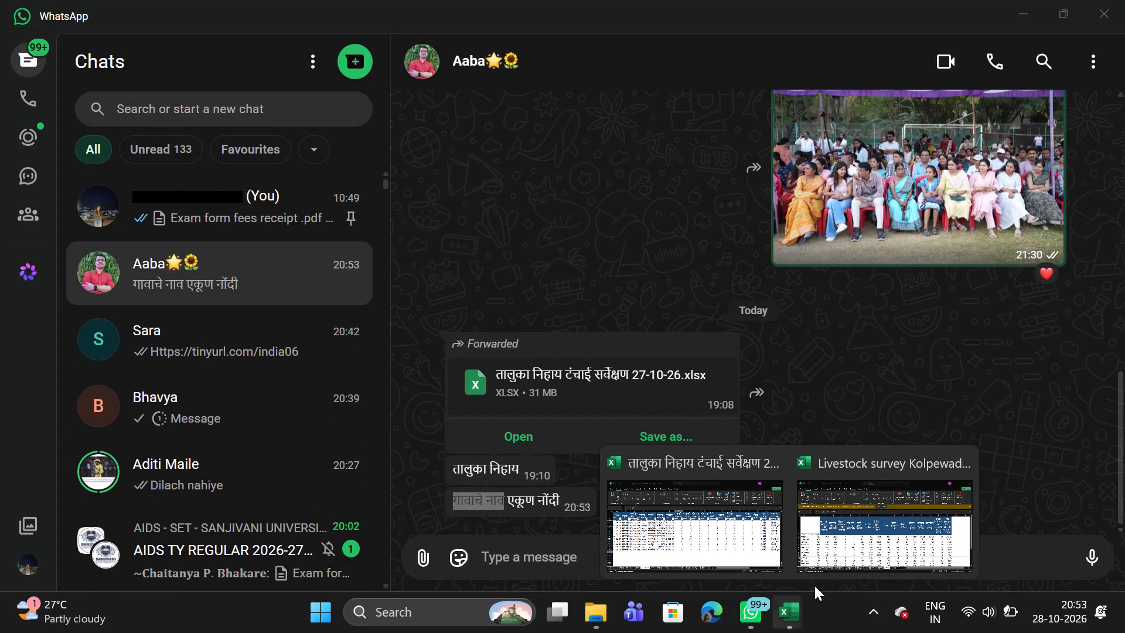
In the Livestock survey Kolpewadi workbook, replace the header in A1 of the total sheet with the copied Marathi text "गावाचे नाव".
click(844, 532)
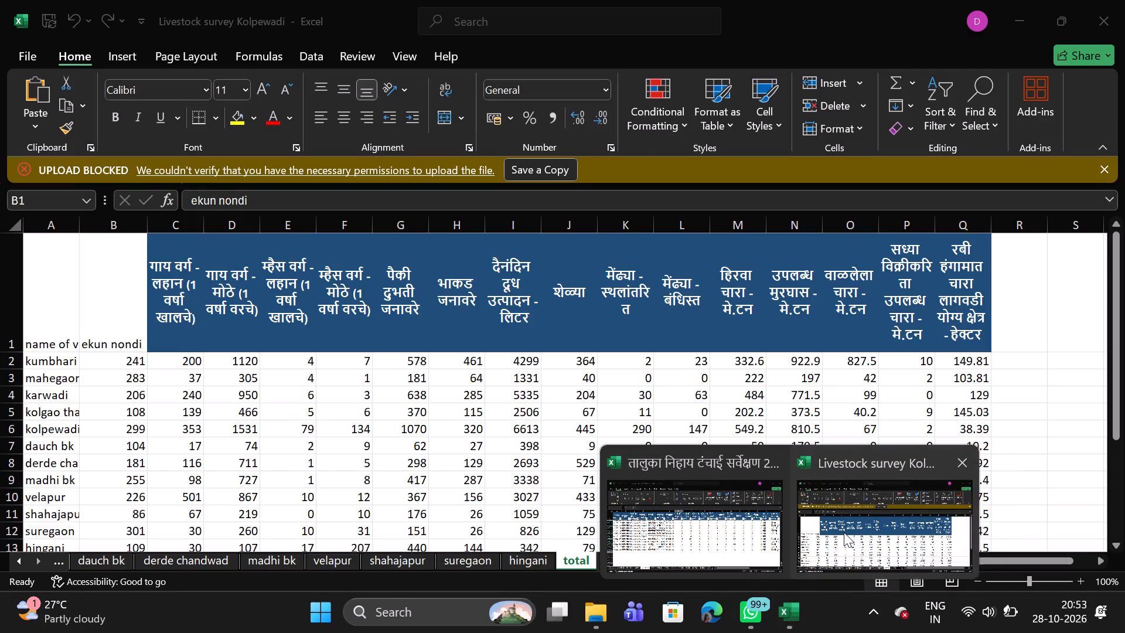
click(39, 315)
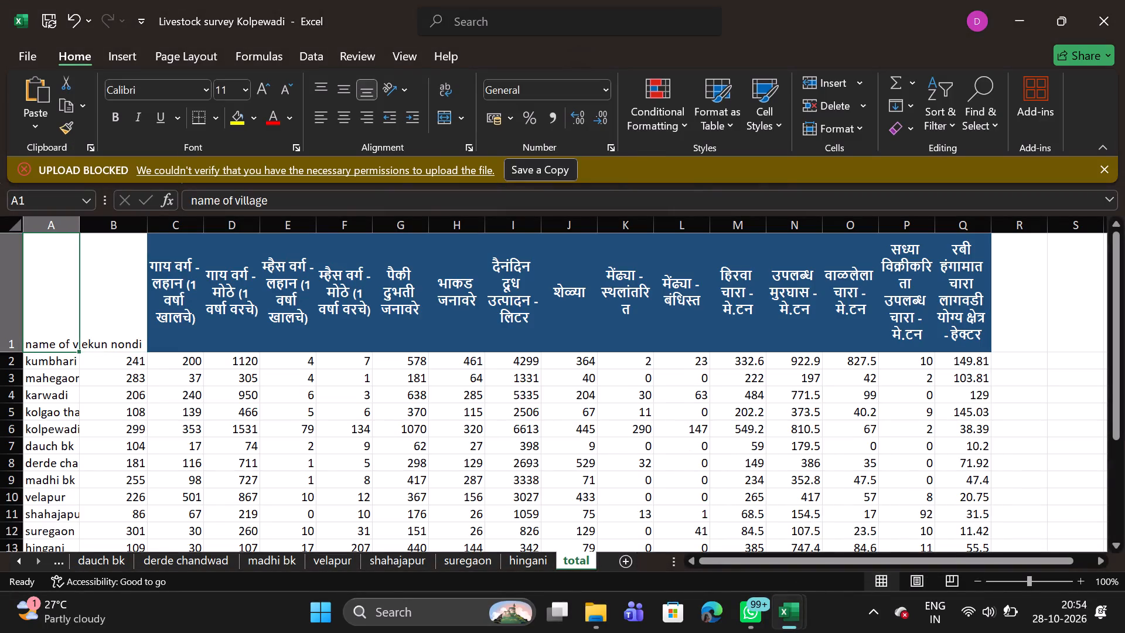
drag(269, 195, 195, 202)
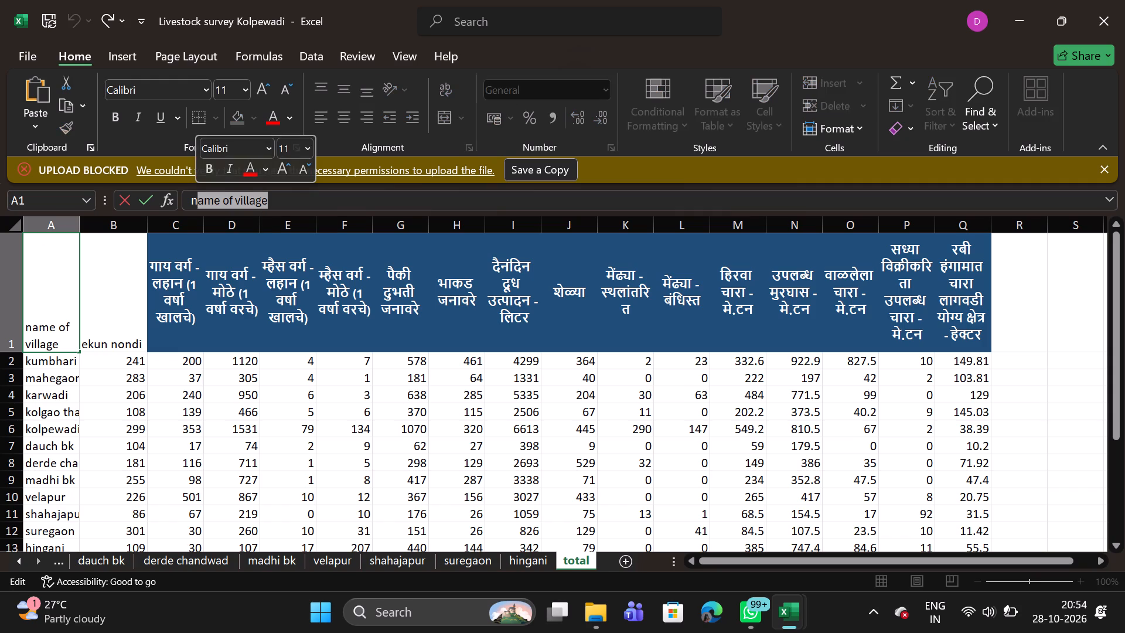
click(290, 206)
drag(283, 202, 200, 201)
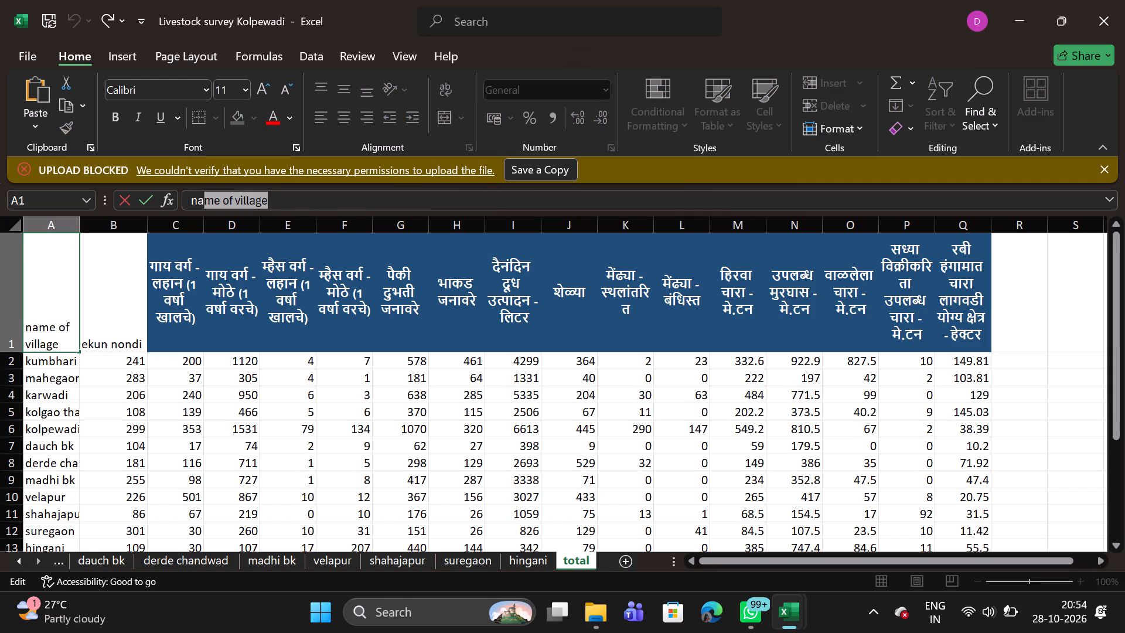
drag(200, 201, 193, 202)
key(ctrl+v)
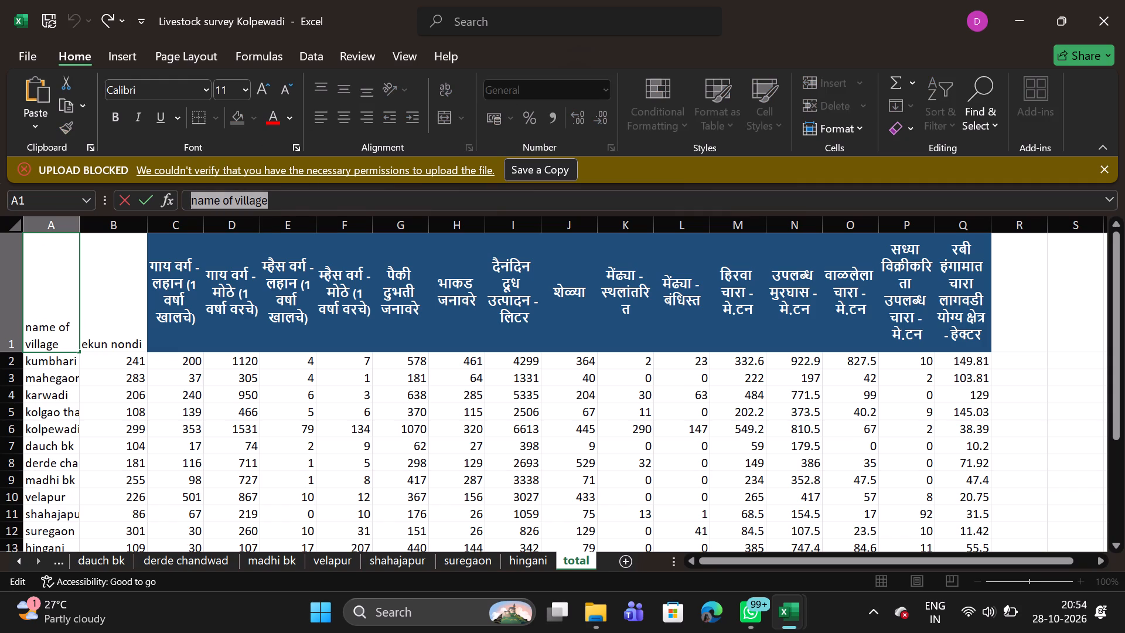
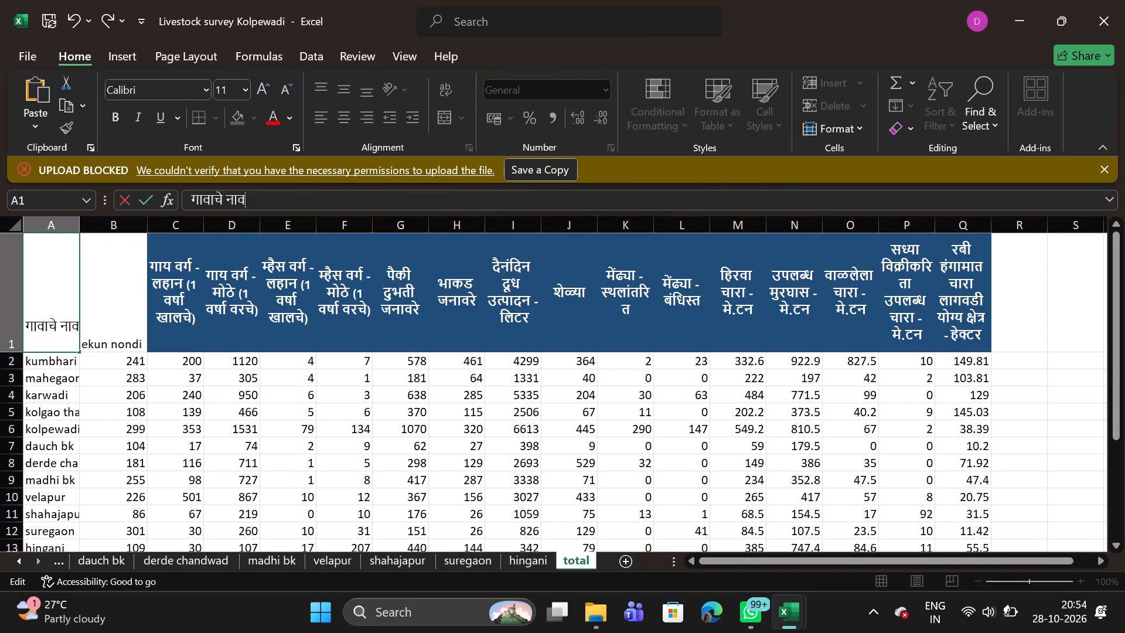
Replace the "ekun nondi" header in B1 of the total sheet with the Marathi text "एकूण नोंदी".
click(116, 302)
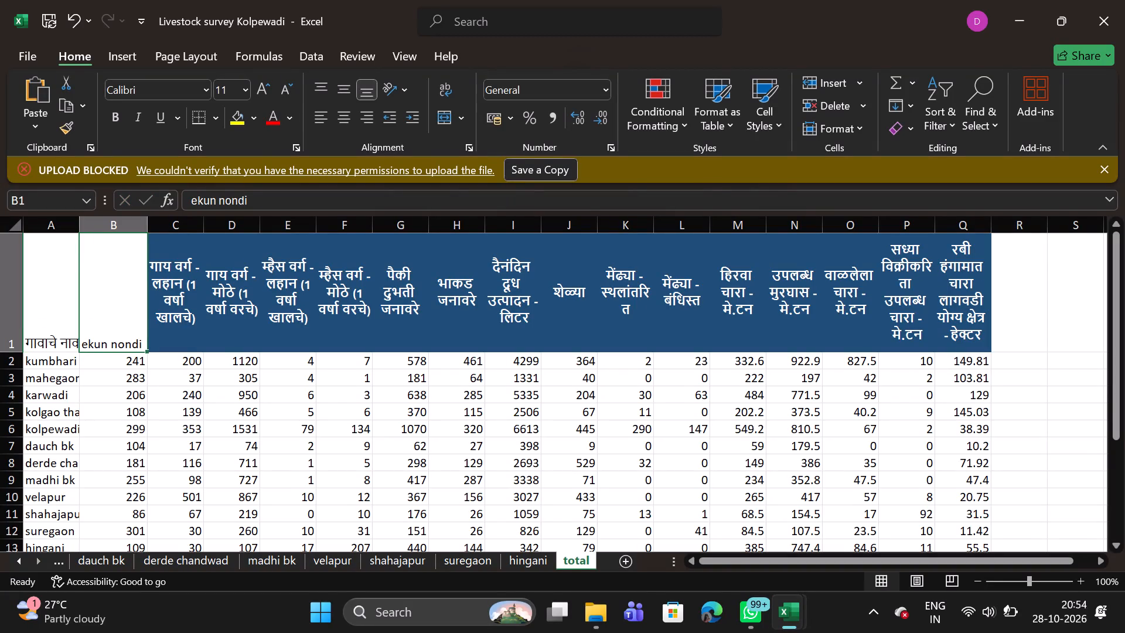
drag(252, 196, 191, 199)
key(ctrl+v)
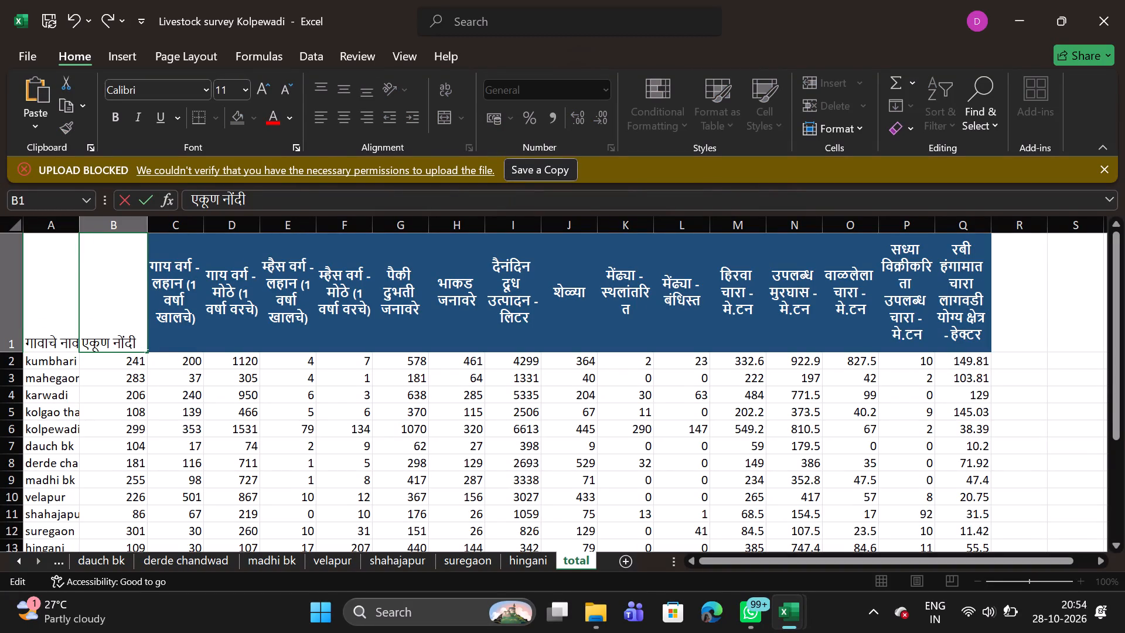
click(1029, 369)
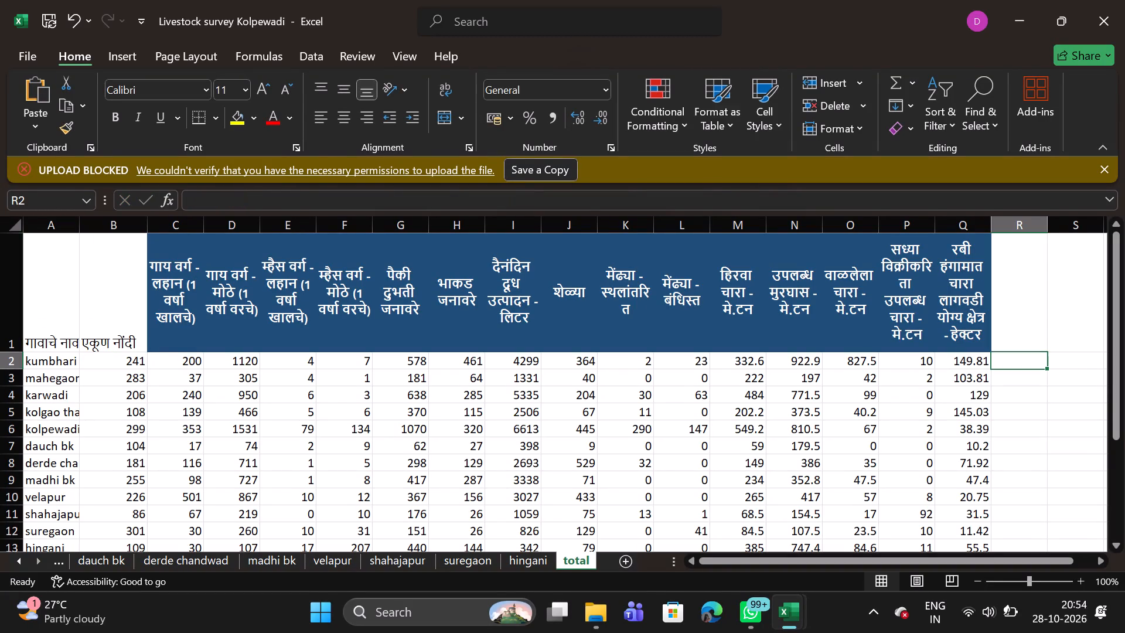
click(831, 335)
click(1080, 348)
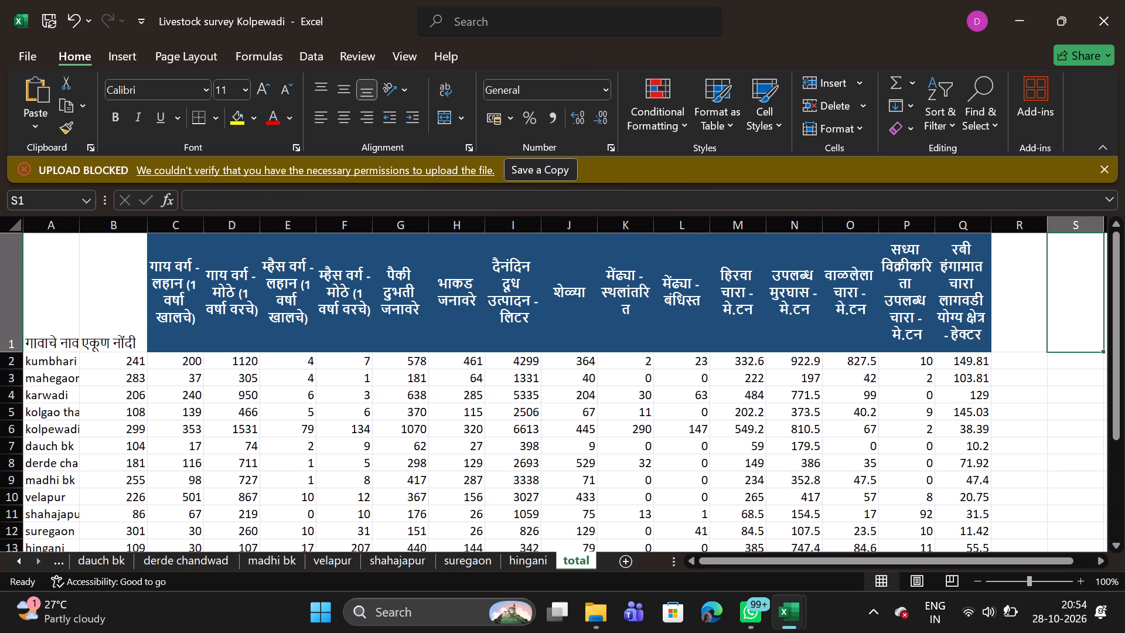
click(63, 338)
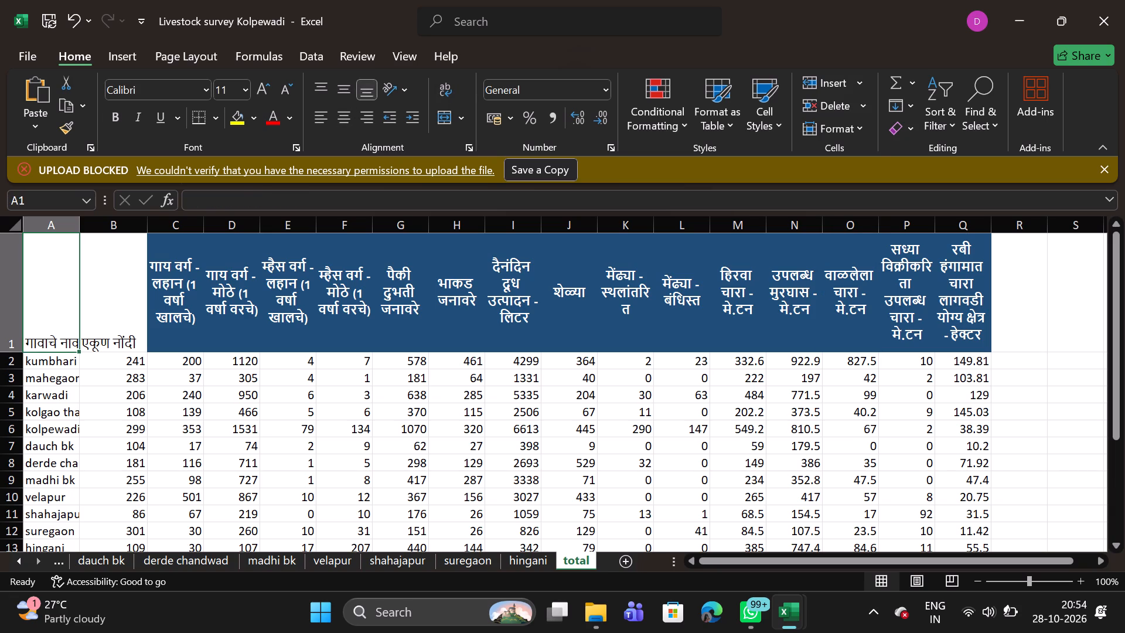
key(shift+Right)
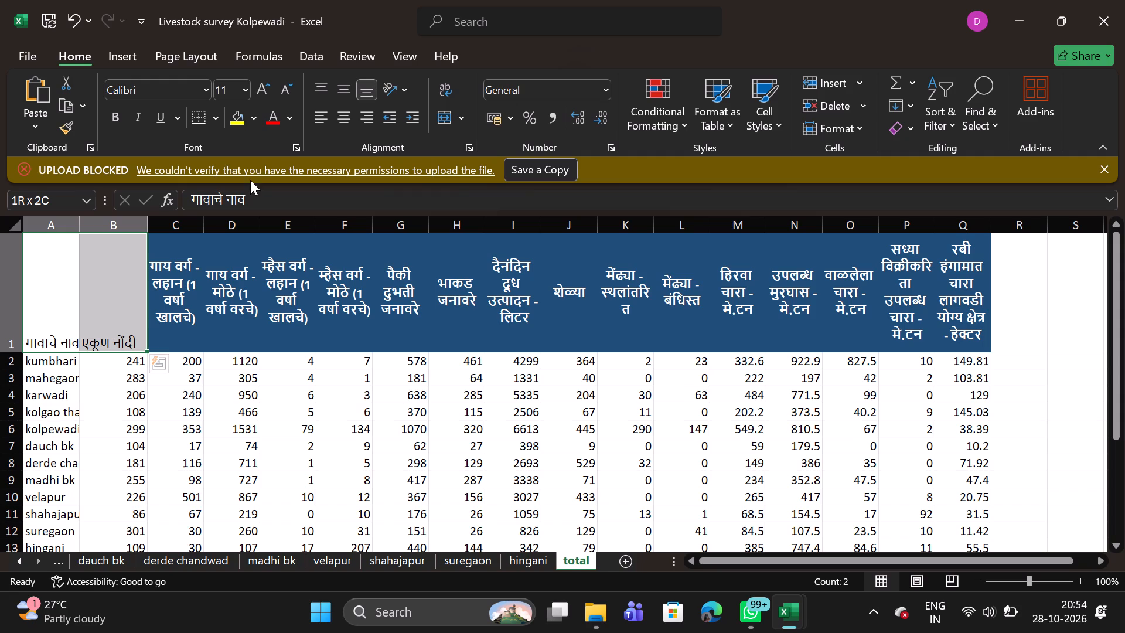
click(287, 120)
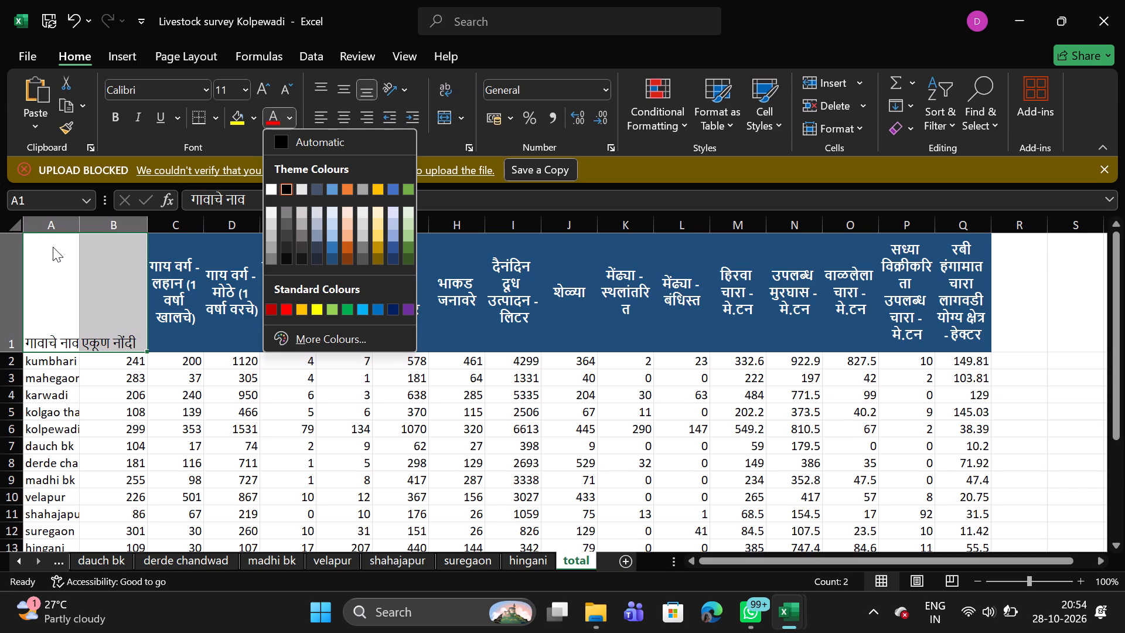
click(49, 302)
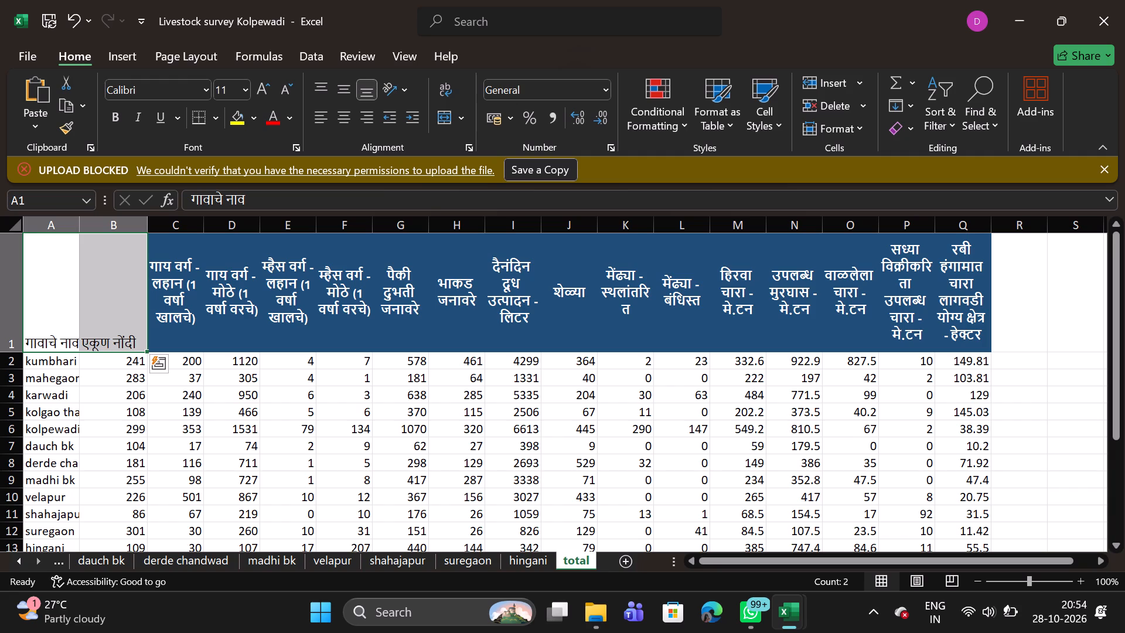
Copy the blue header cell C1 and paste it over the unformatted headers in A1 and B1.
click(179, 311)
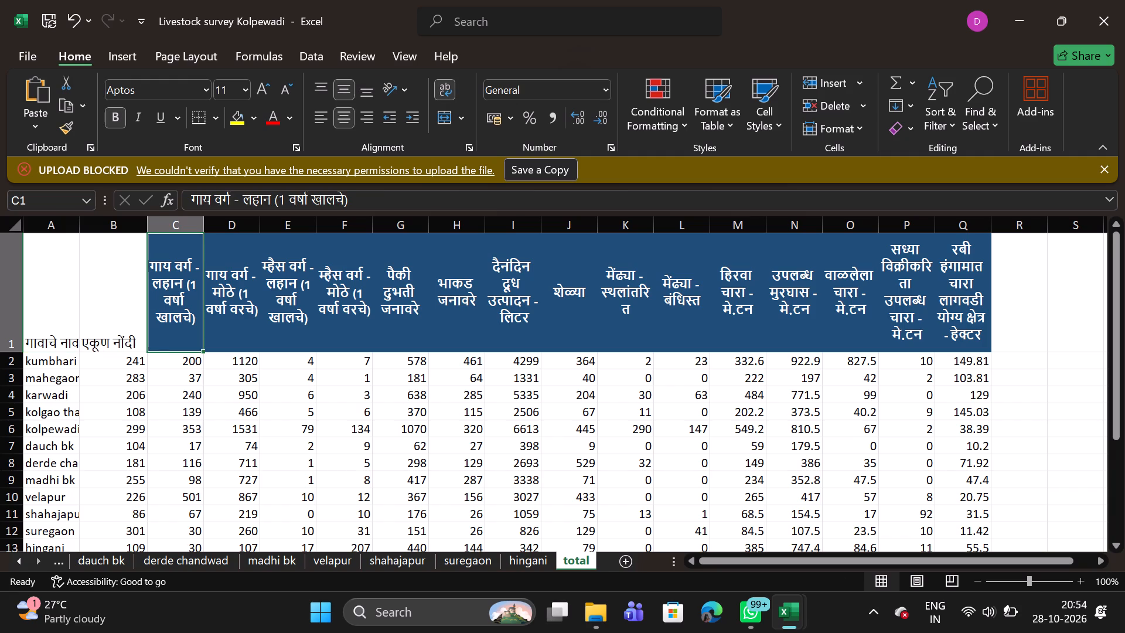
key(ctrl+c)
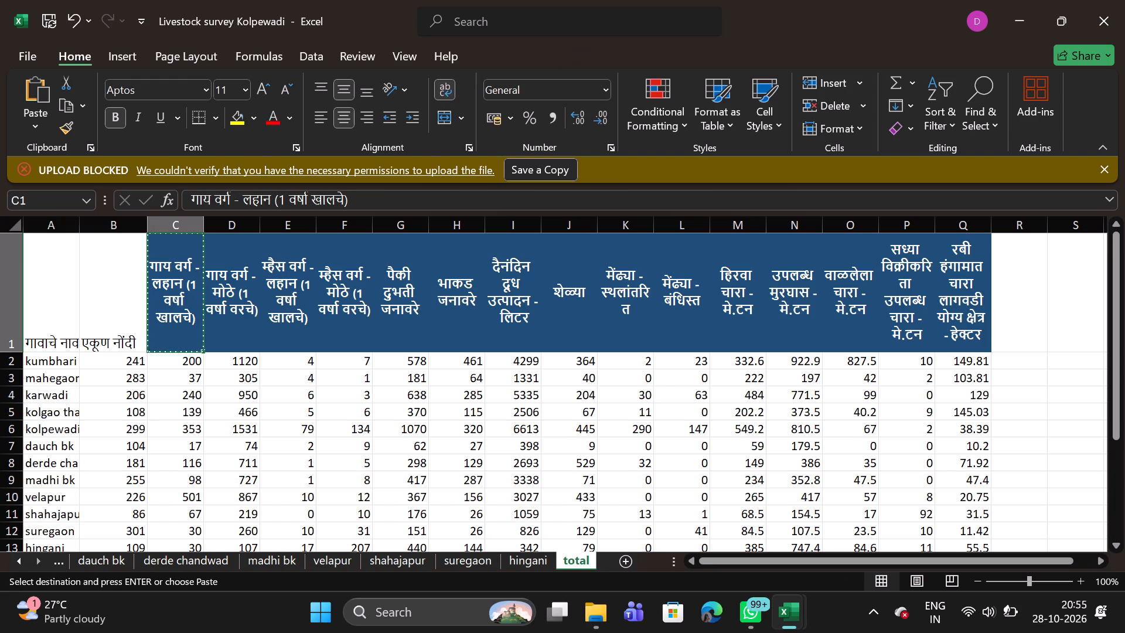
click(35, 313)
key(ctrl+v)
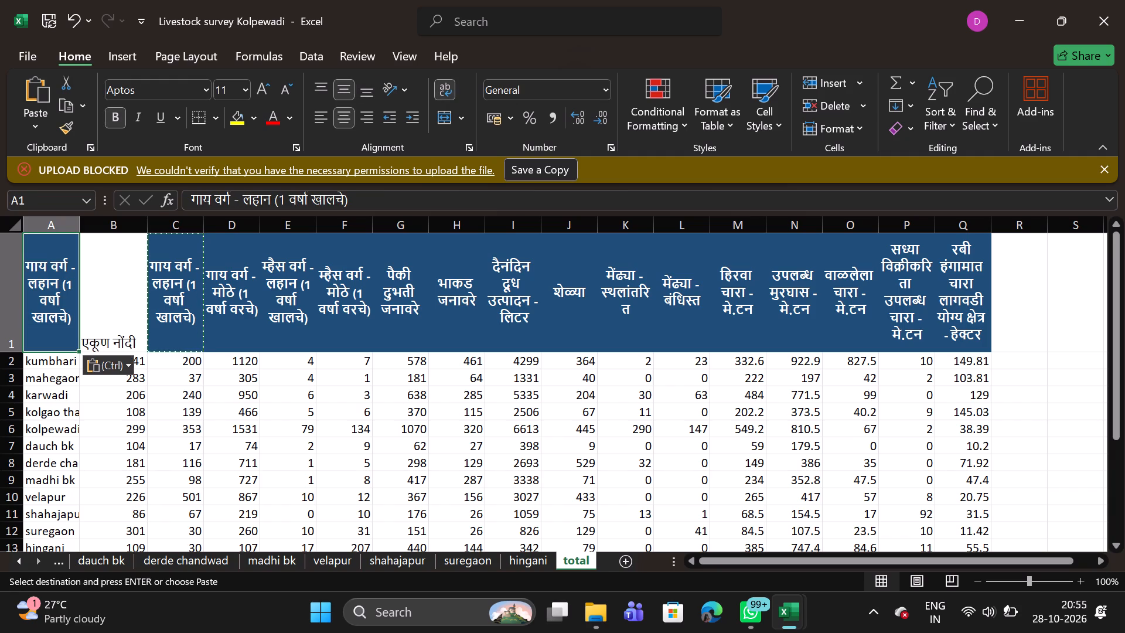
click(124, 316)
key(ctrl+v)
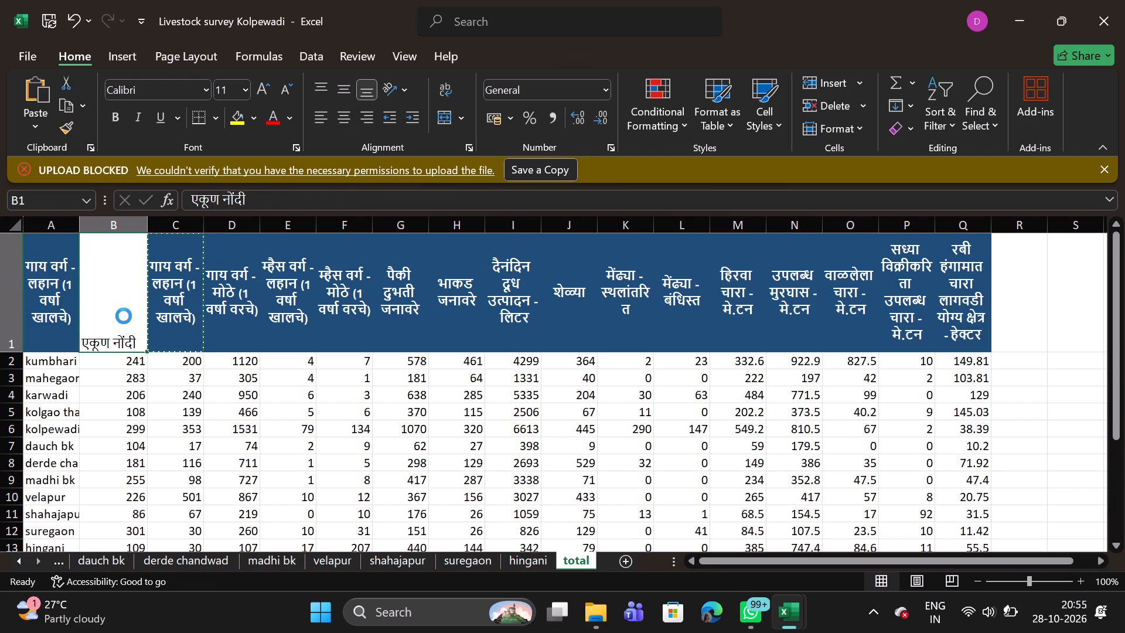
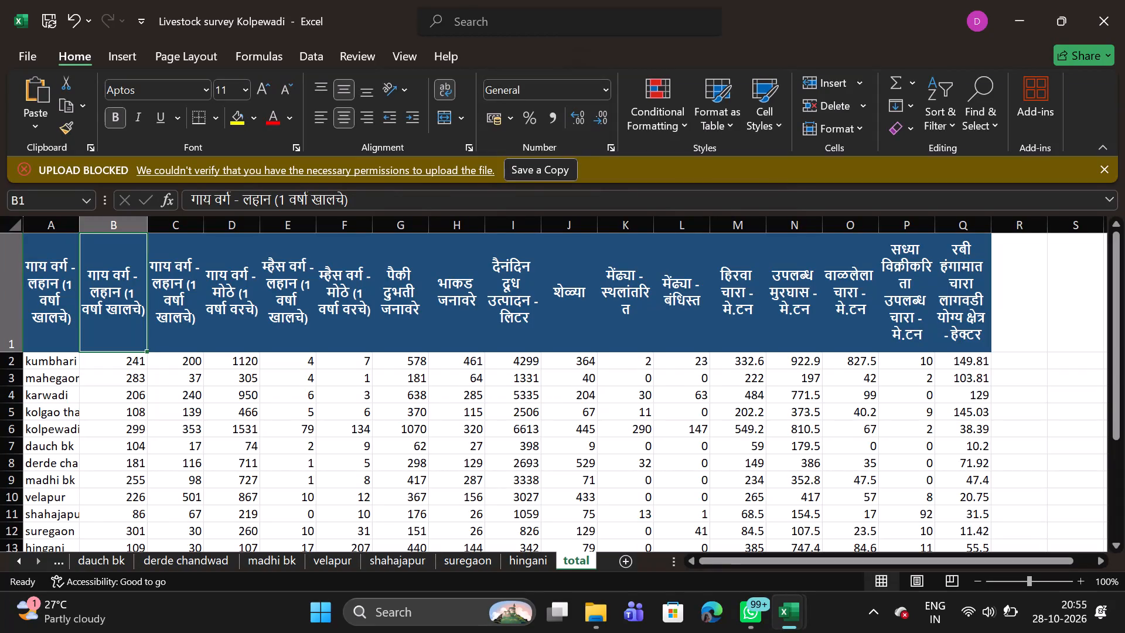
Replace the duplicated header text in cell B1 with the copied label "एकूण नोंदी".
click(117, 328)
drag(121, 296, 168, 285)
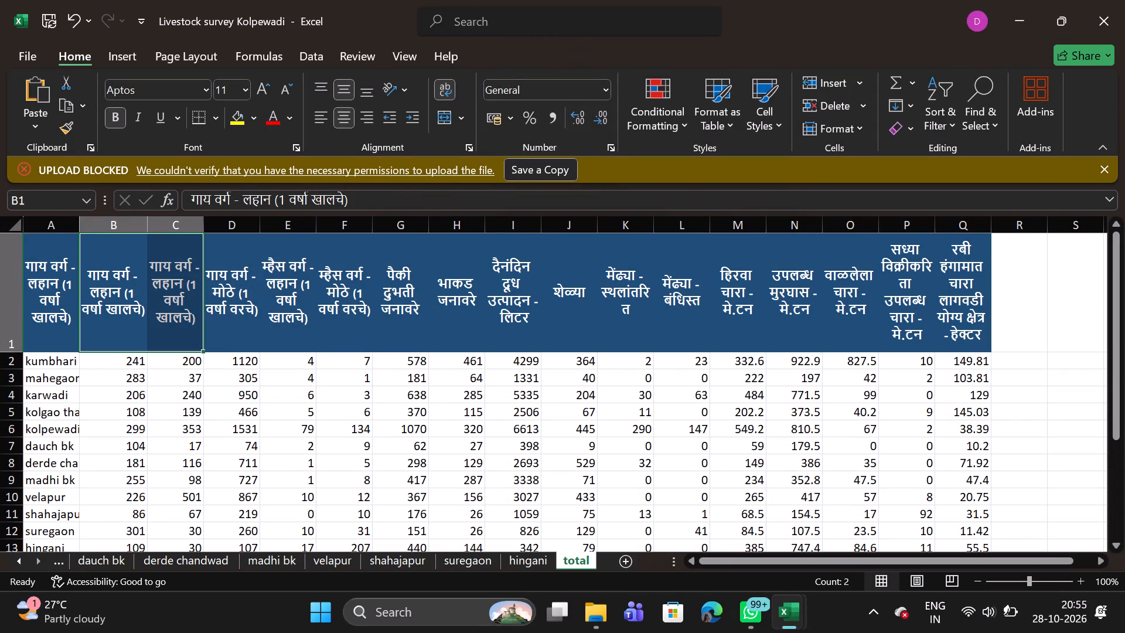
click(118, 303)
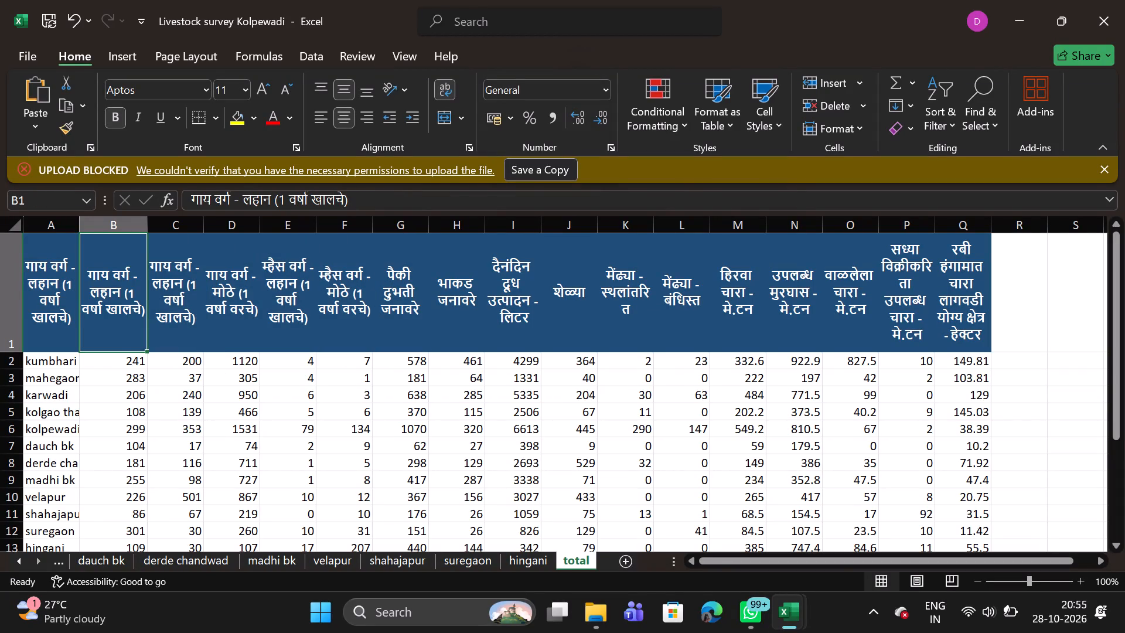
drag(350, 195, 201, 206)
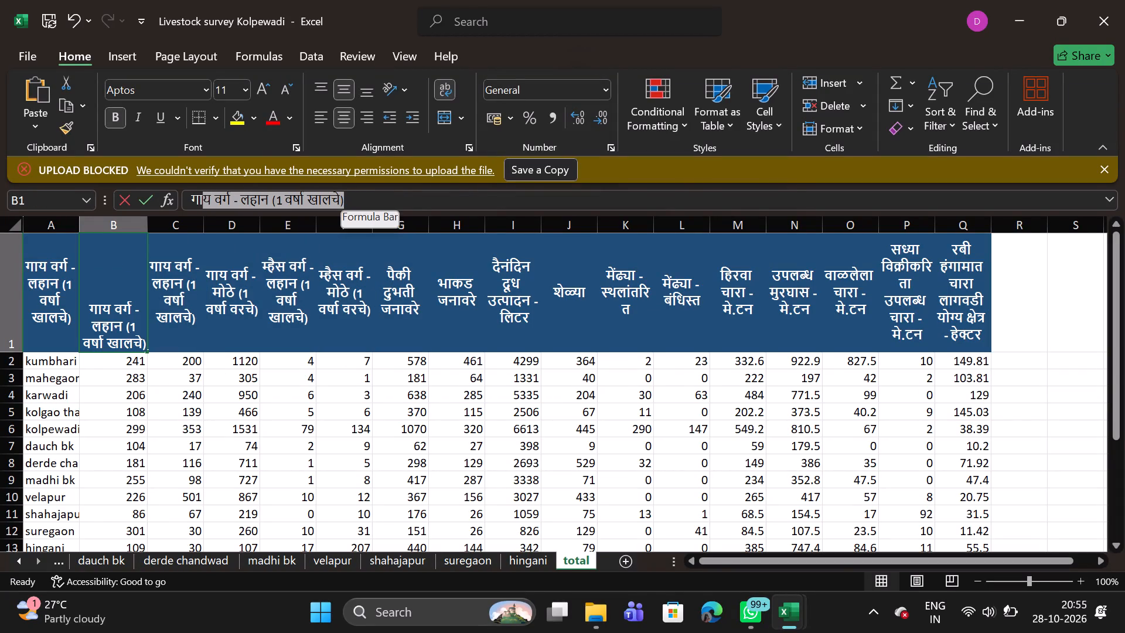
drag(201, 206, 193, 206)
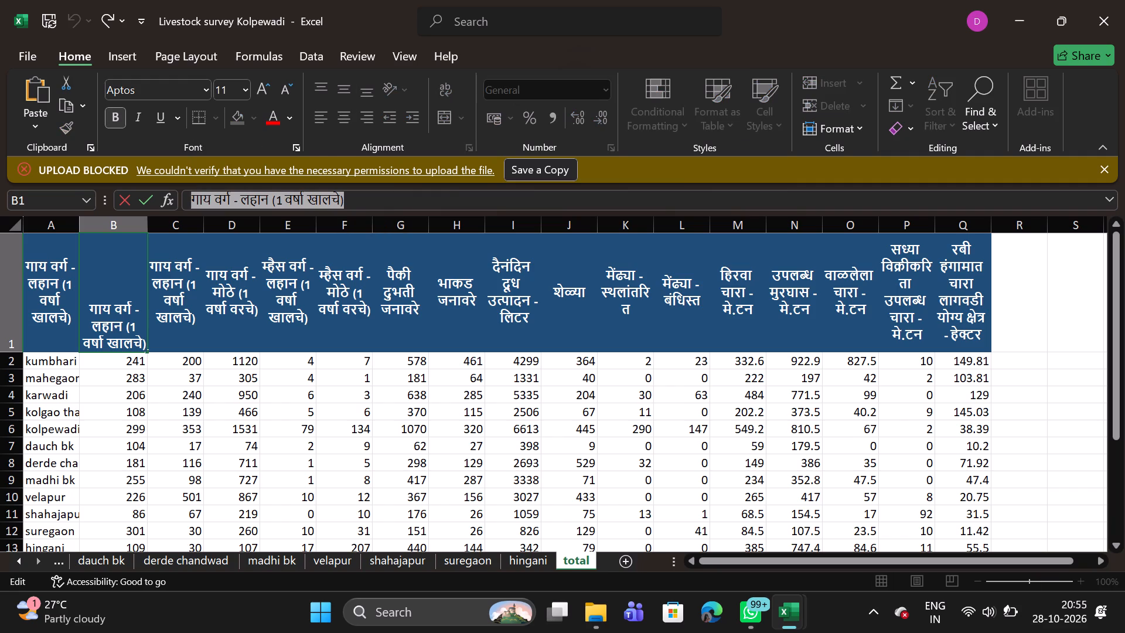
key(ctrl+v)
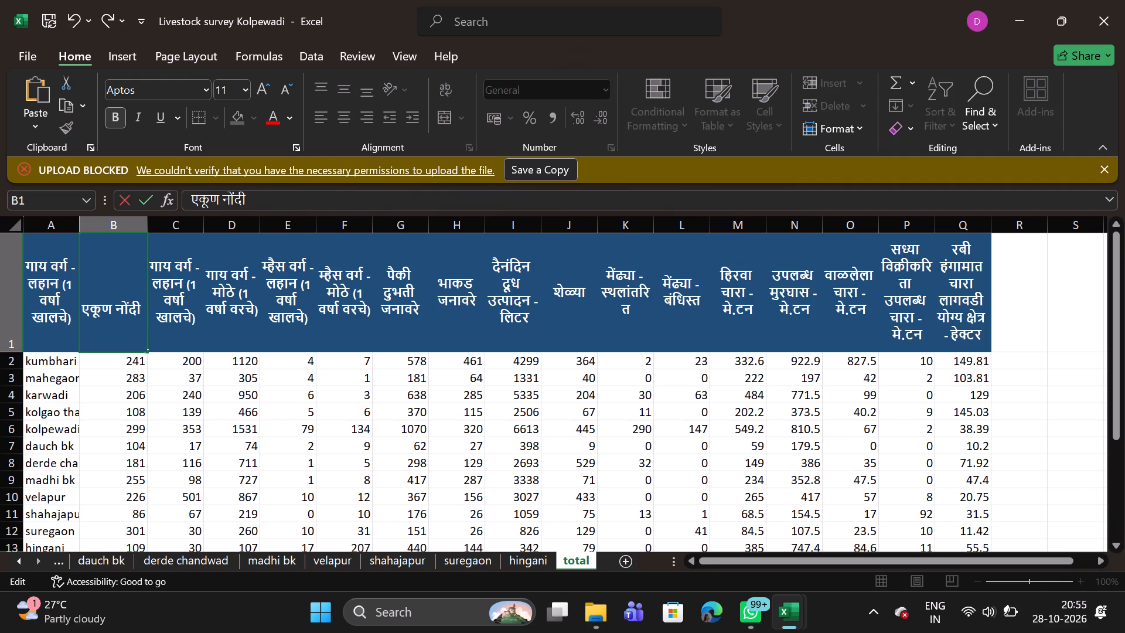
click(57, 312)
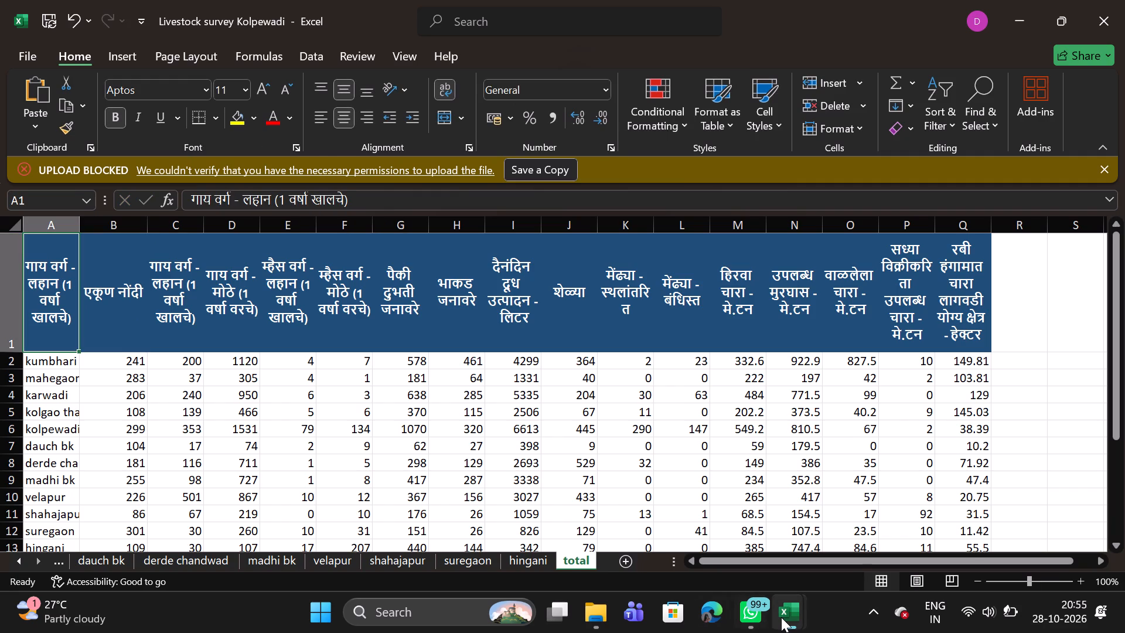
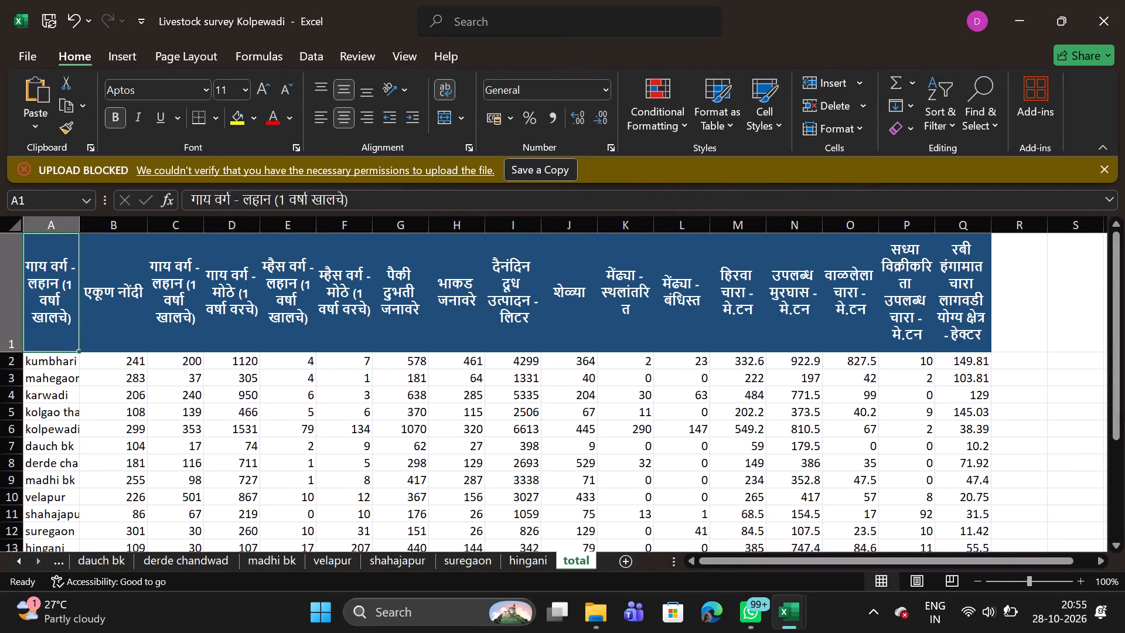
Replace the duplicated header text in cell A1 with the copied label "गावाचे नाव".
click(42, 312)
key(ctrl+v)
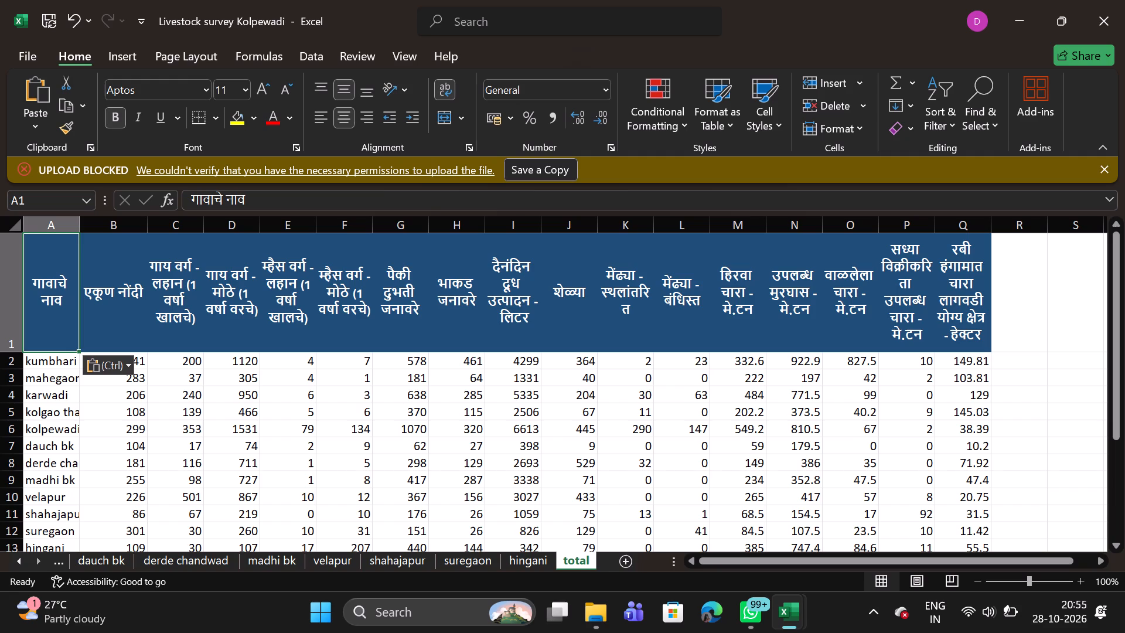
click(1021, 393)
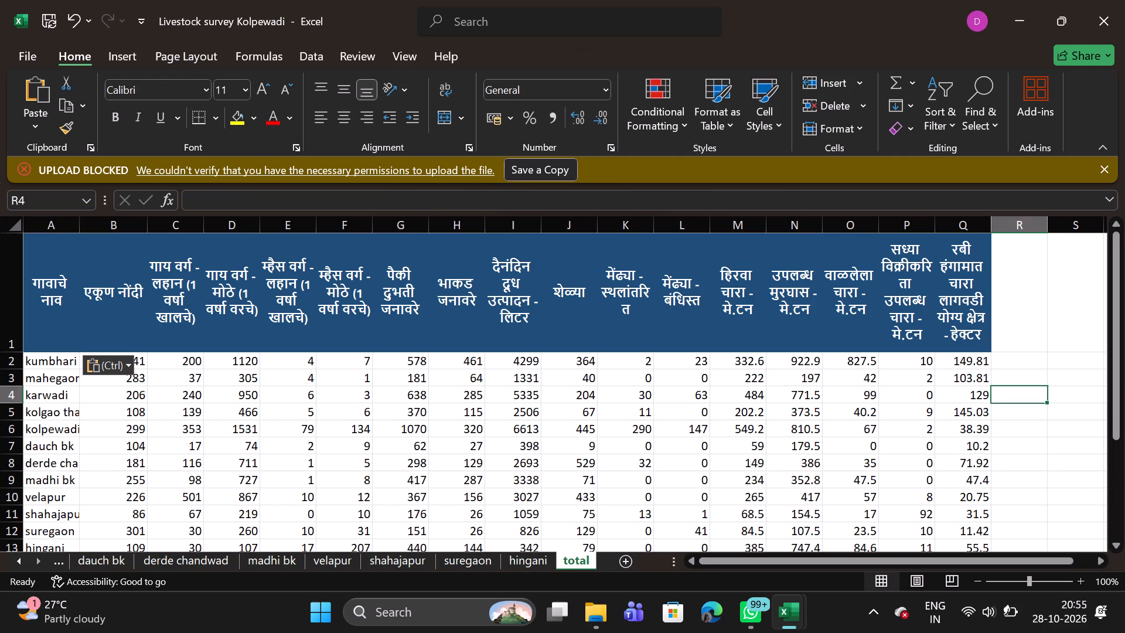
Review the village rows of the summary table from kumbhari down to the TOTAL row and back up to the headers.
click(50, 366)
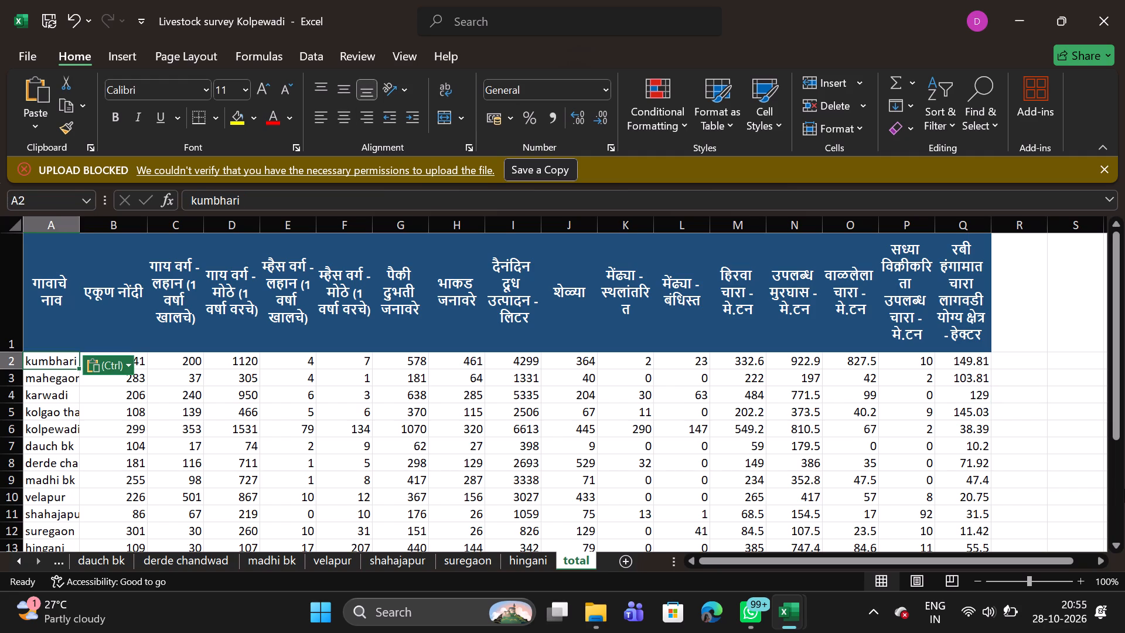
triple_click(1113, 547)
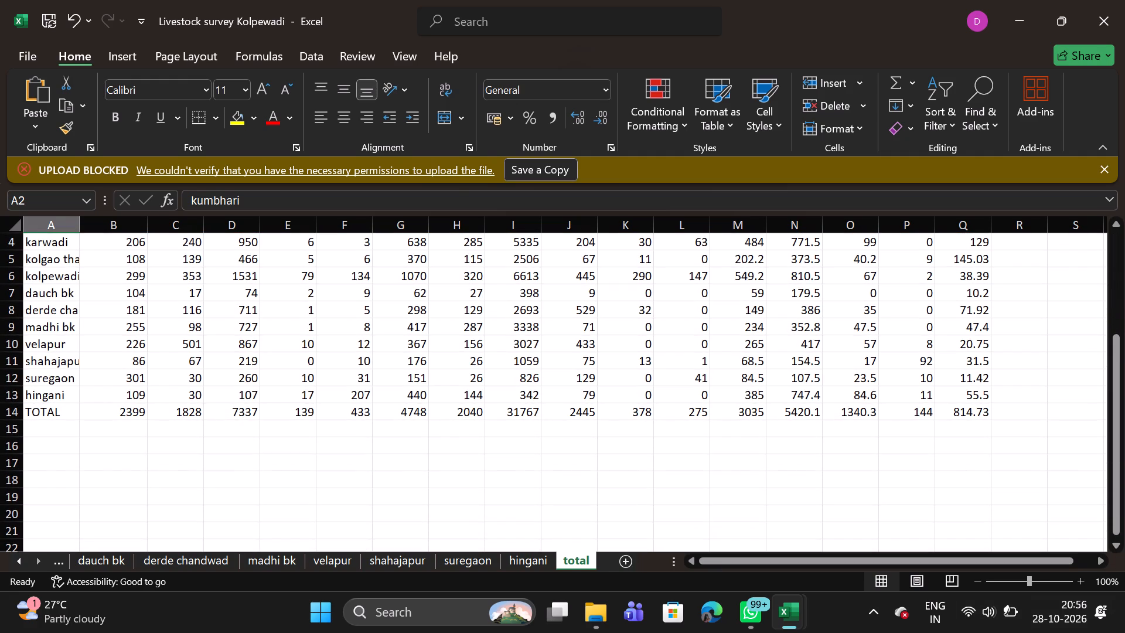
click(53, 413)
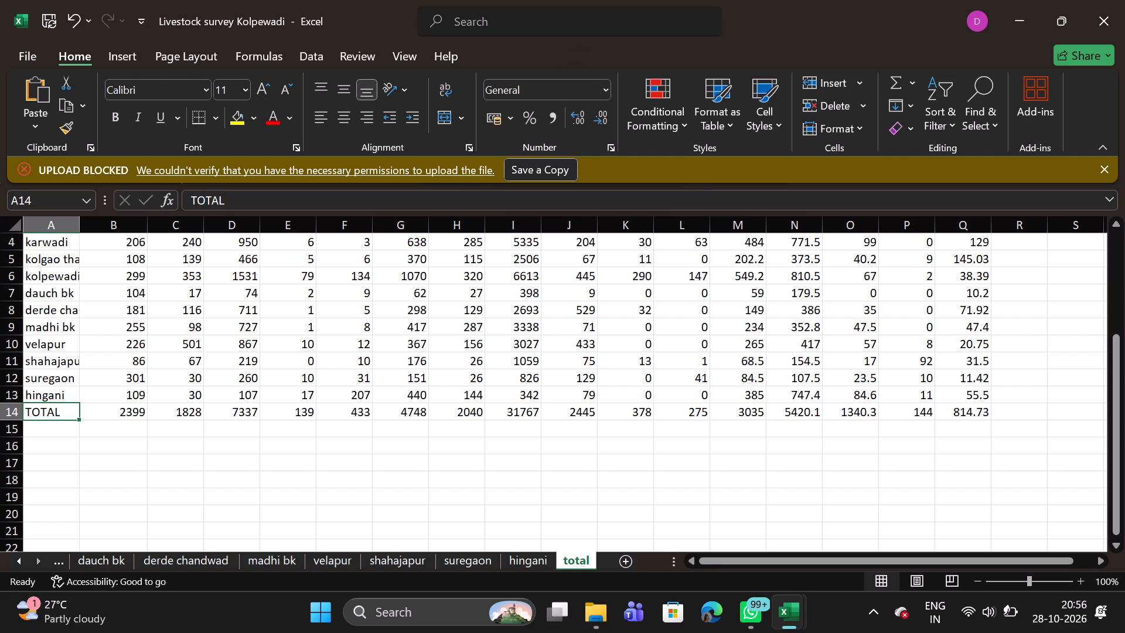
click(80, 476)
click(114, 399)
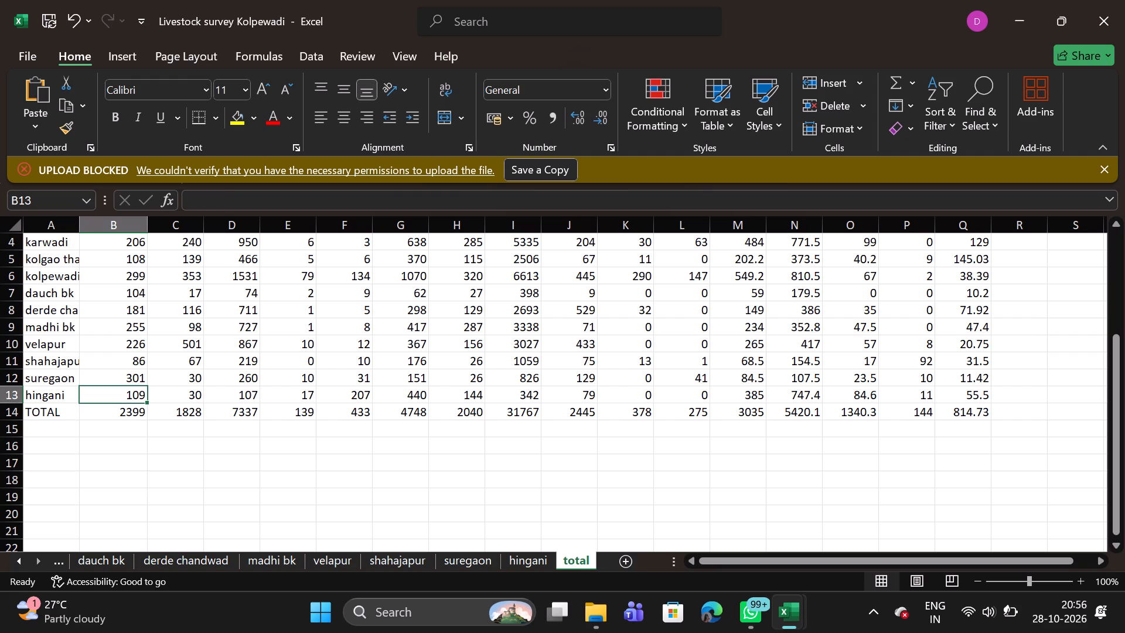
key(Up)
key(Up)
key(Up)
key(Up)
key(Up)
key(Up)
key(Up)
key(Up)
key(Up)
key(Up)
key(Up)
key(Up)
key(Up)
key(Up)
key(Up)
key(Up)
key(Up)
key(Up)
key(Up)
key(Up)
key(Up)
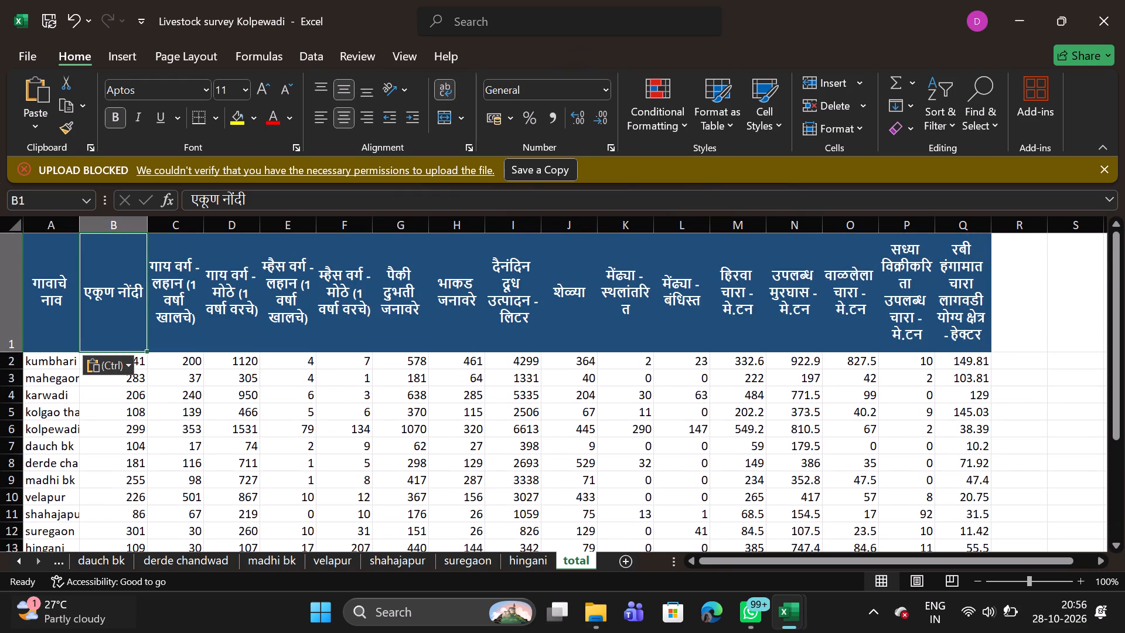
click(131, 470)
click(43, 360)
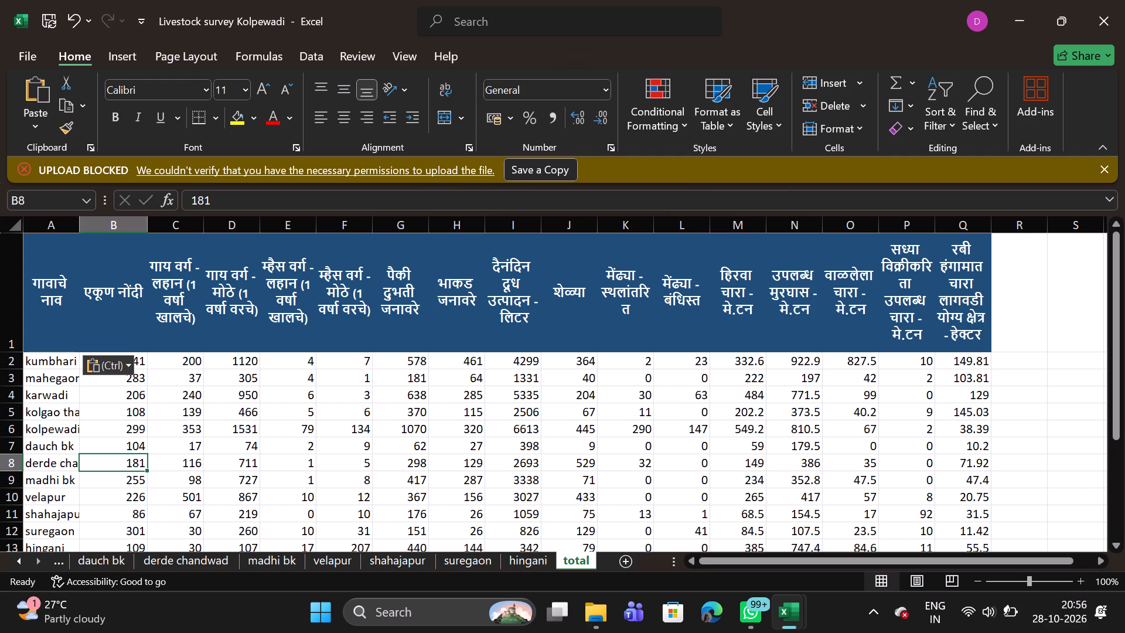
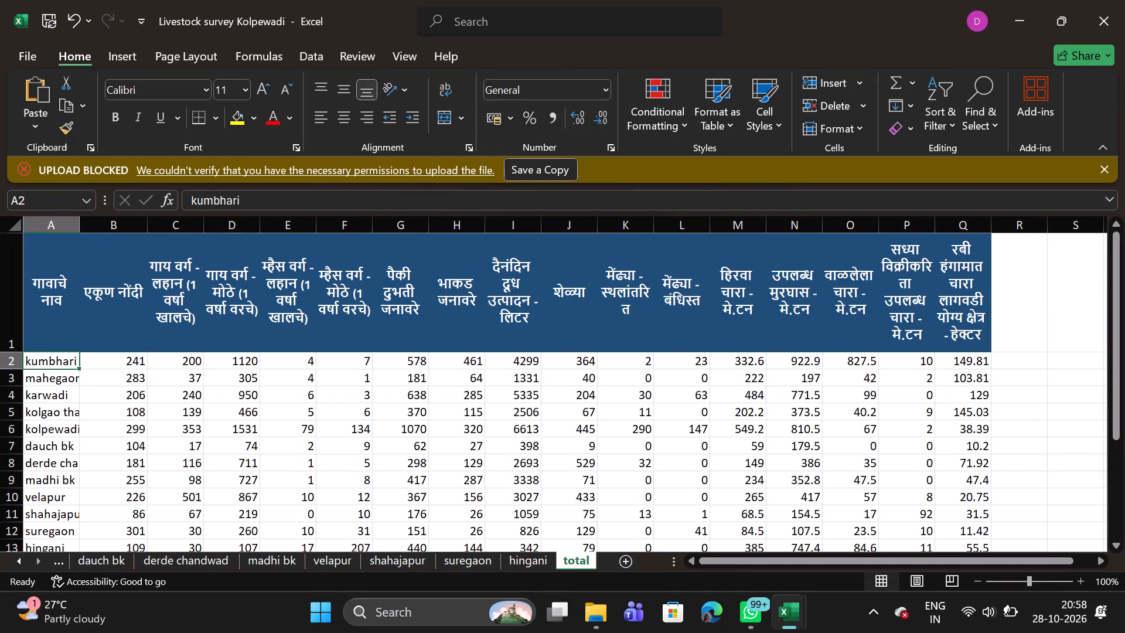
Paste the copied Marathi village names "कुंभारी माहेगाव देशमुख कारवाडी" over kumbhari in cell A2.
click(41, 359)
key(ctrl+v)
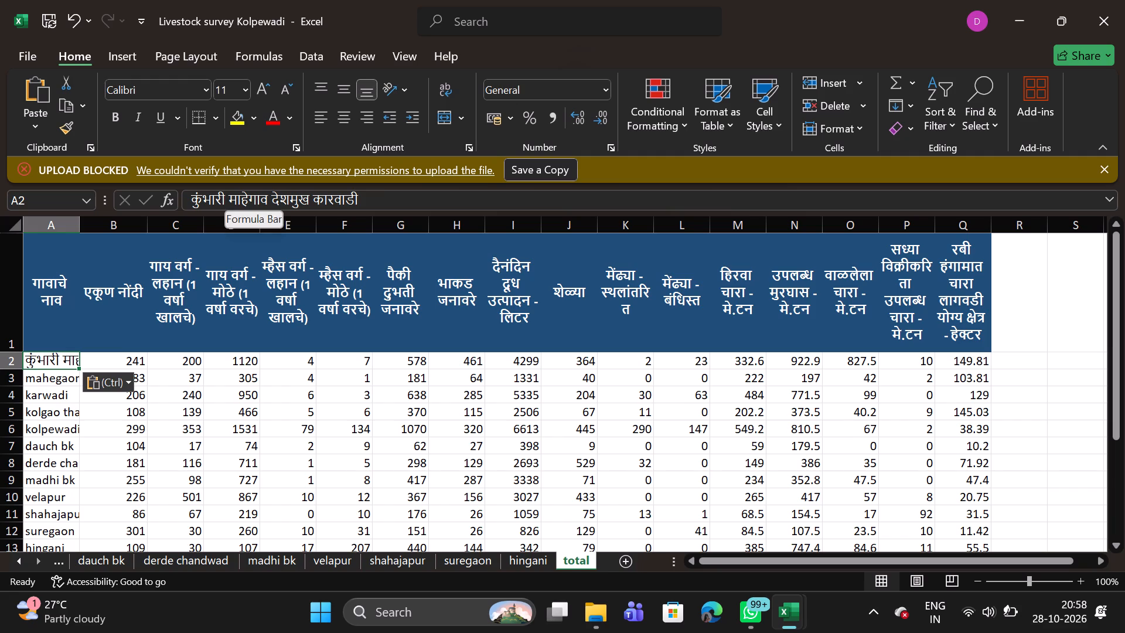
Select the village name "माहेगाव देशमुख" within the text of cell A2 and bring up its cut and copy options.
click(359, 198)
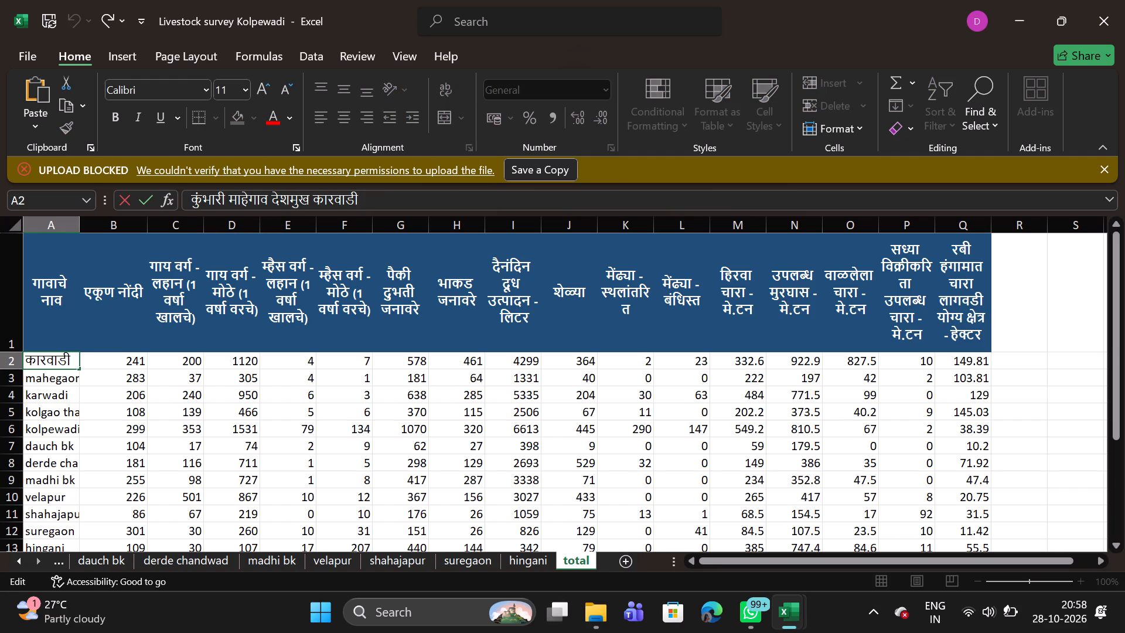
drag(229, 195, 310, 195)
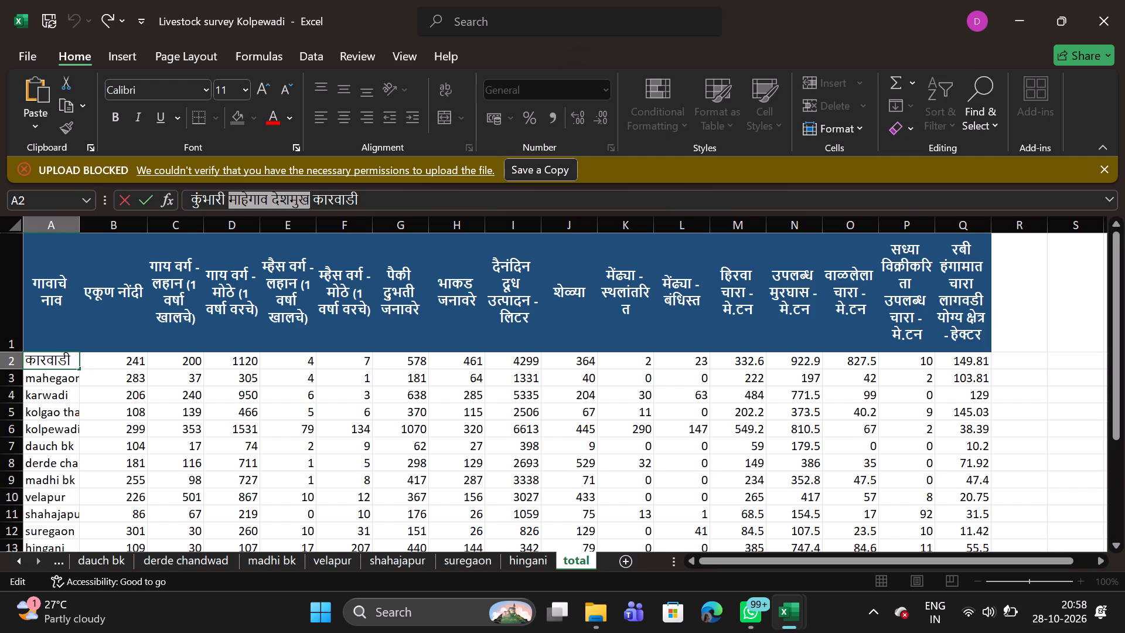
drag(310, 195, 311, 197)
right_click(311, 197)
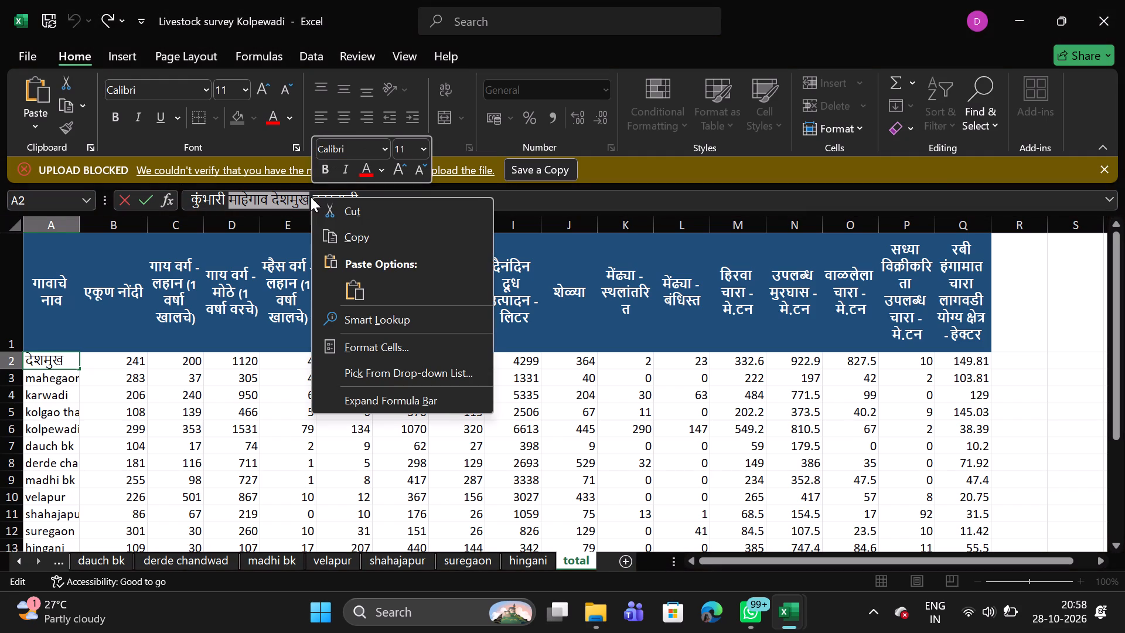
Move the village name "माहेगाव देशमुख" out of cell A2's text into A3, replacing mahegaon.
click(340, 216)
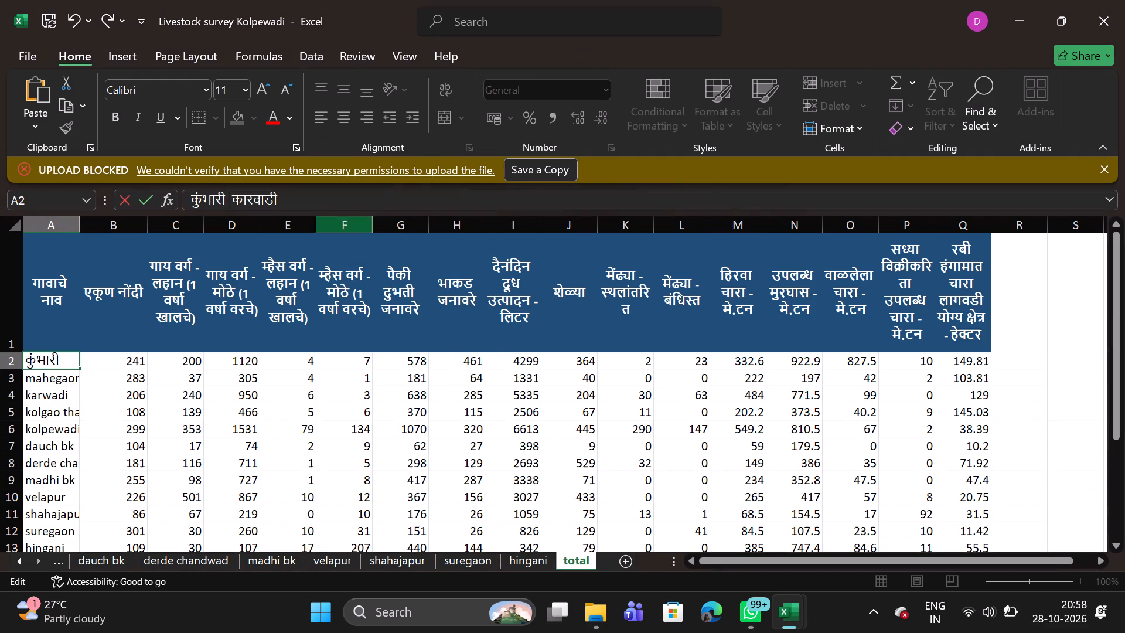
click(50, 379)
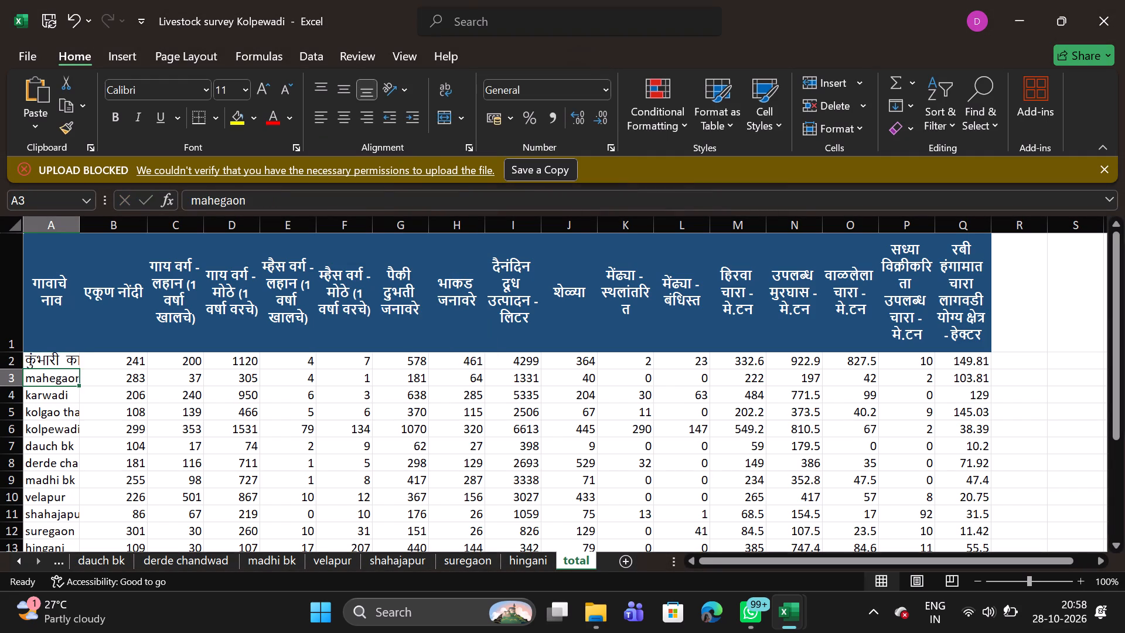
key(ctrl+v)
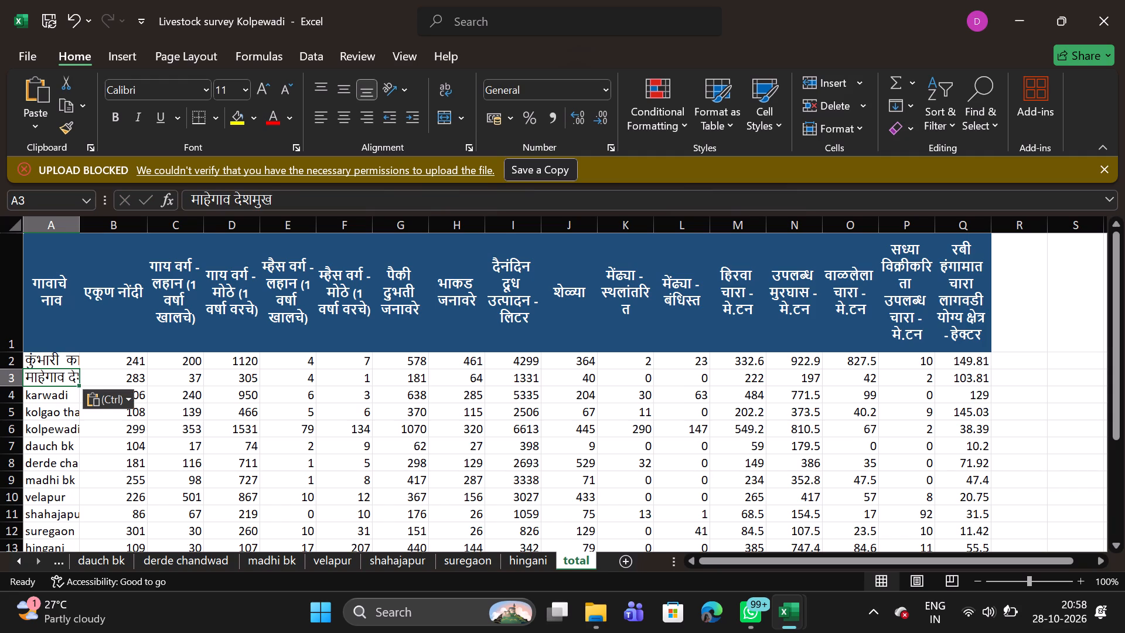
Move the village name "कारवाडी" out of cell A2's text into A4, replacing karwadi and leaving only "कुंभारी" in A2.
click(60, 366)
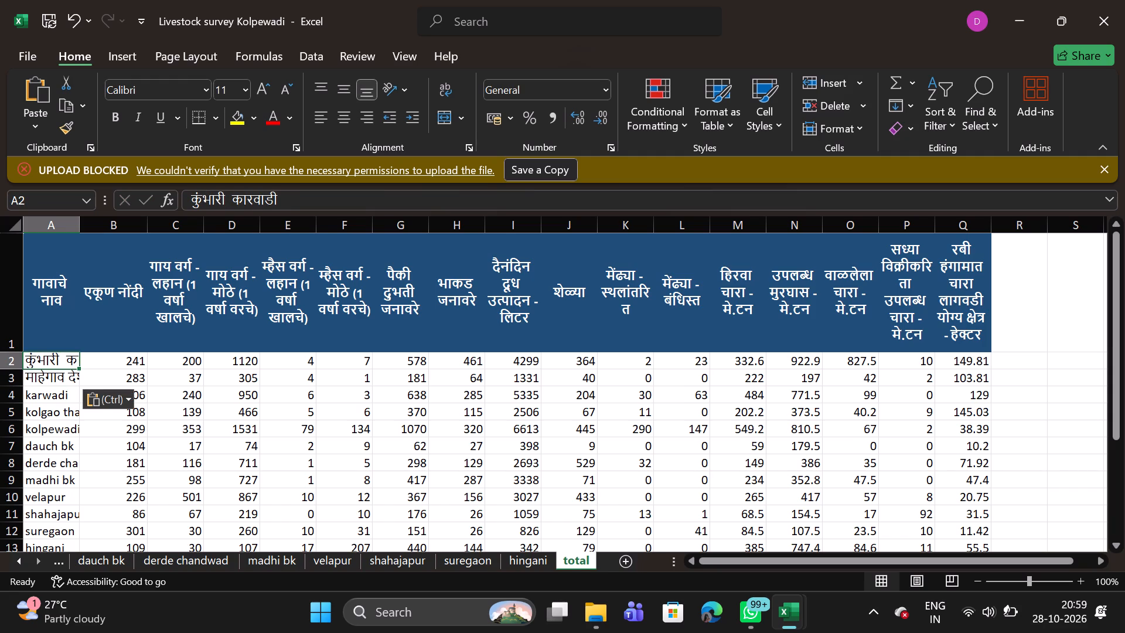
drag(281, 202, 229, 209)
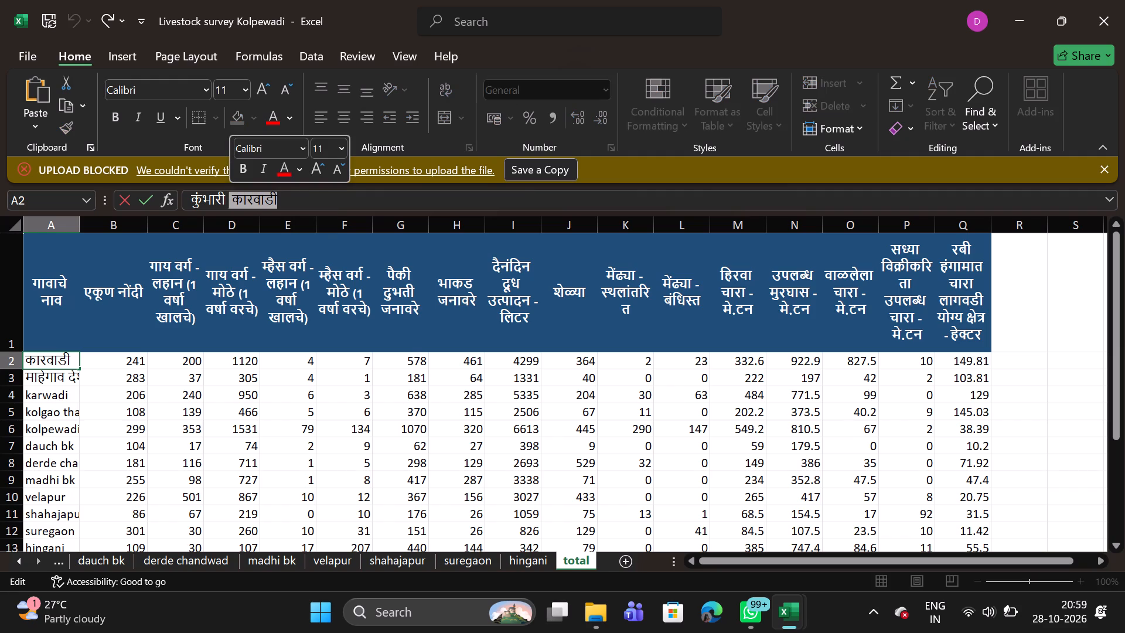
right_click(229, 209)
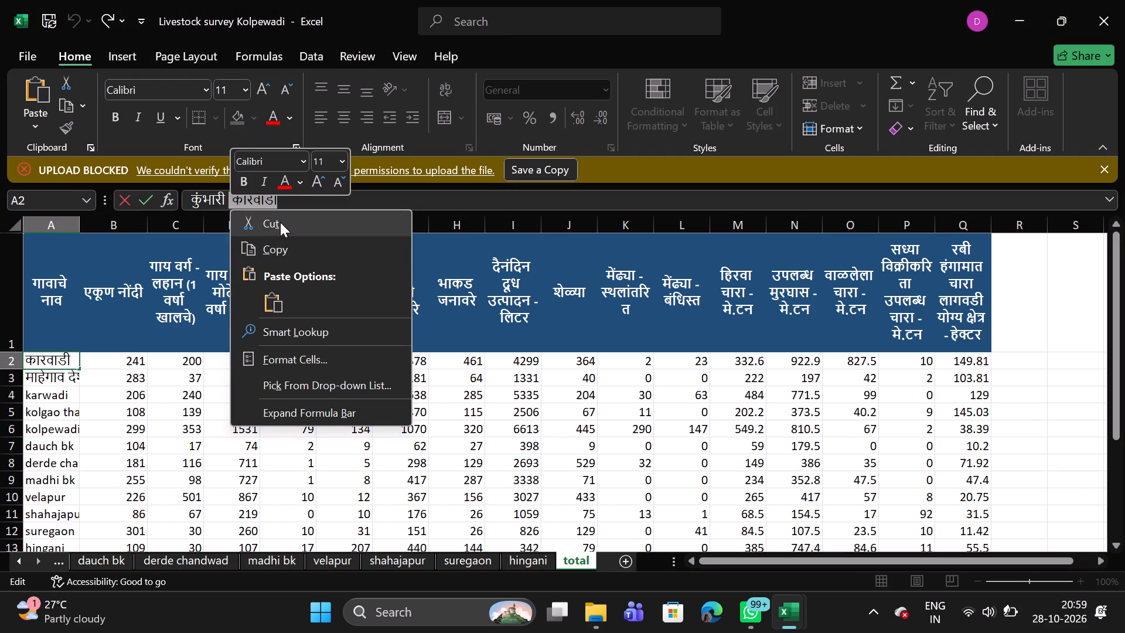
click(280, 222)
click(46, 394)
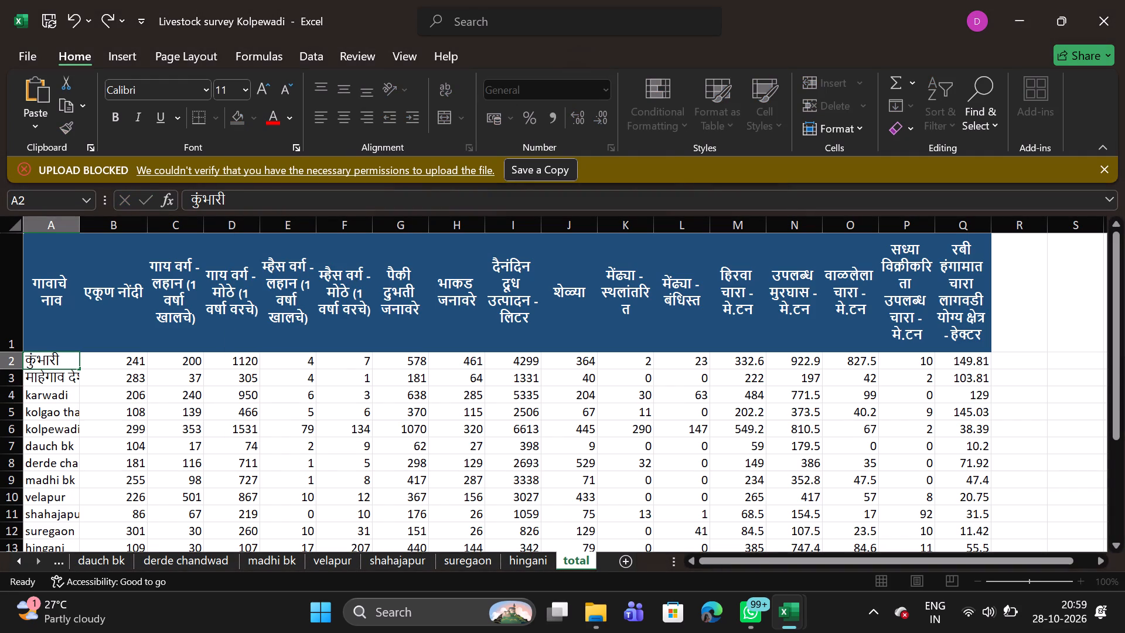
key(ctrl+v)
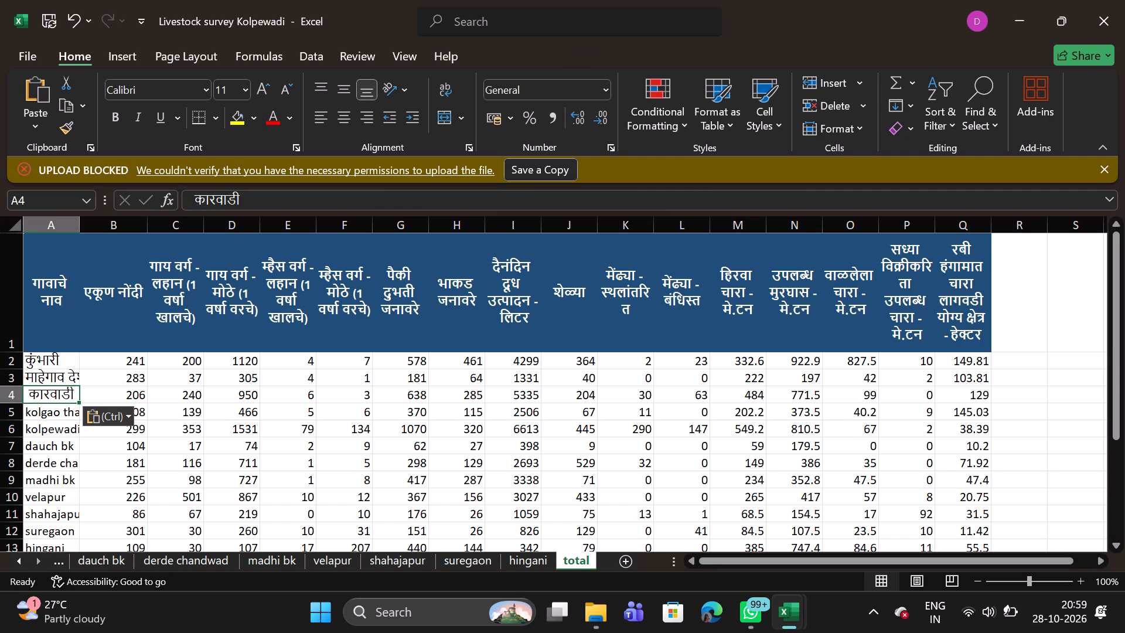
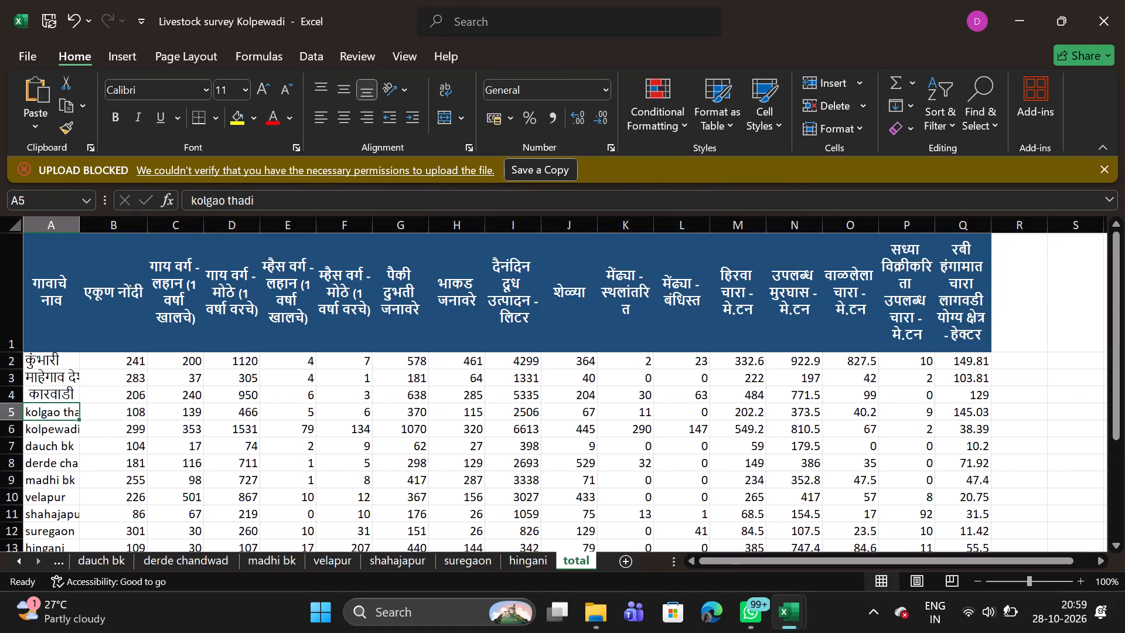
Paste the copied Marathi village names "कोळगाव थडी कोळपेवाडी डाऊच बुद्रुक" into A5, replacing kolgao thadi.
key(ctrl+v)
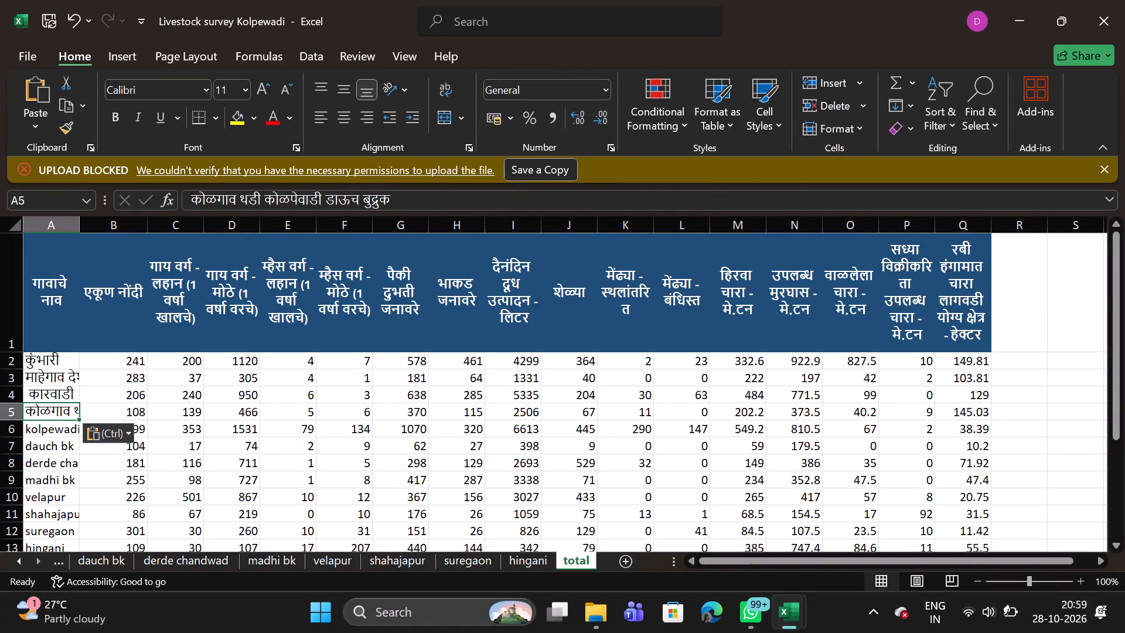
Move the village name "कोळपेवाडी" out of cell A5's text into A6, replacing kolpewadi.
drag(264, 198, 284, 195)
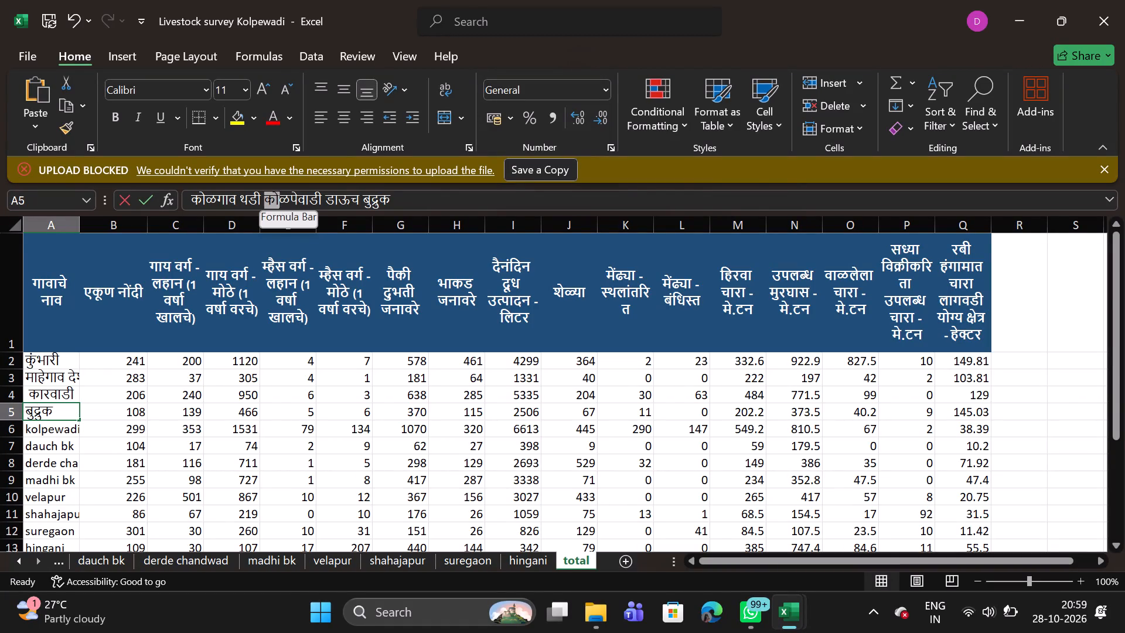
drag(284, 195, 317, 195)
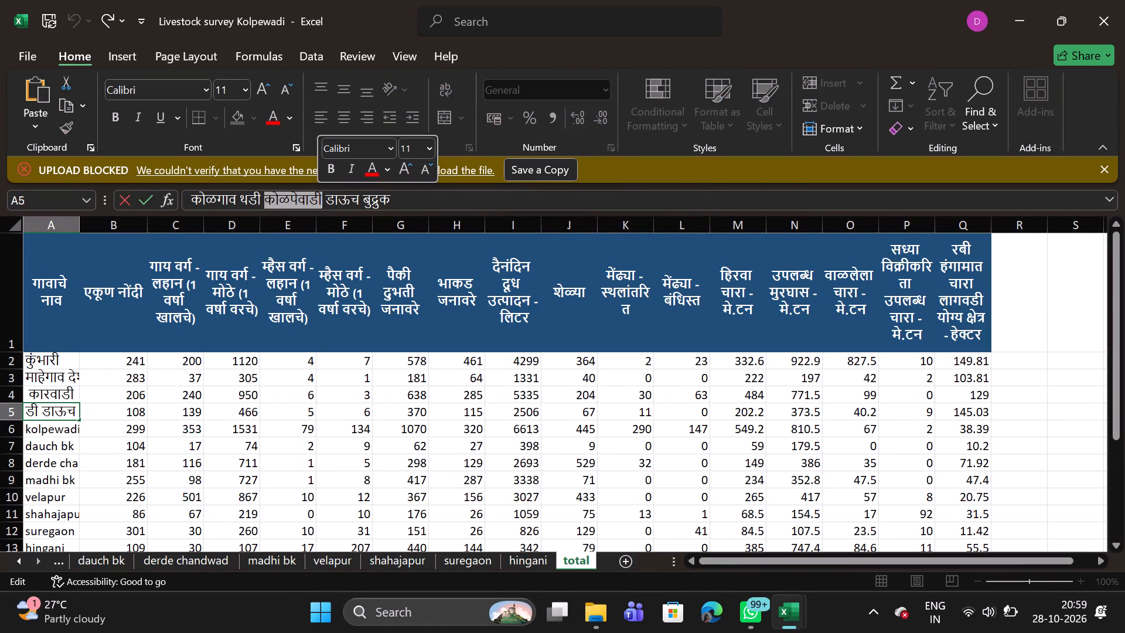
right_click(317, 195)
click(346, 210)
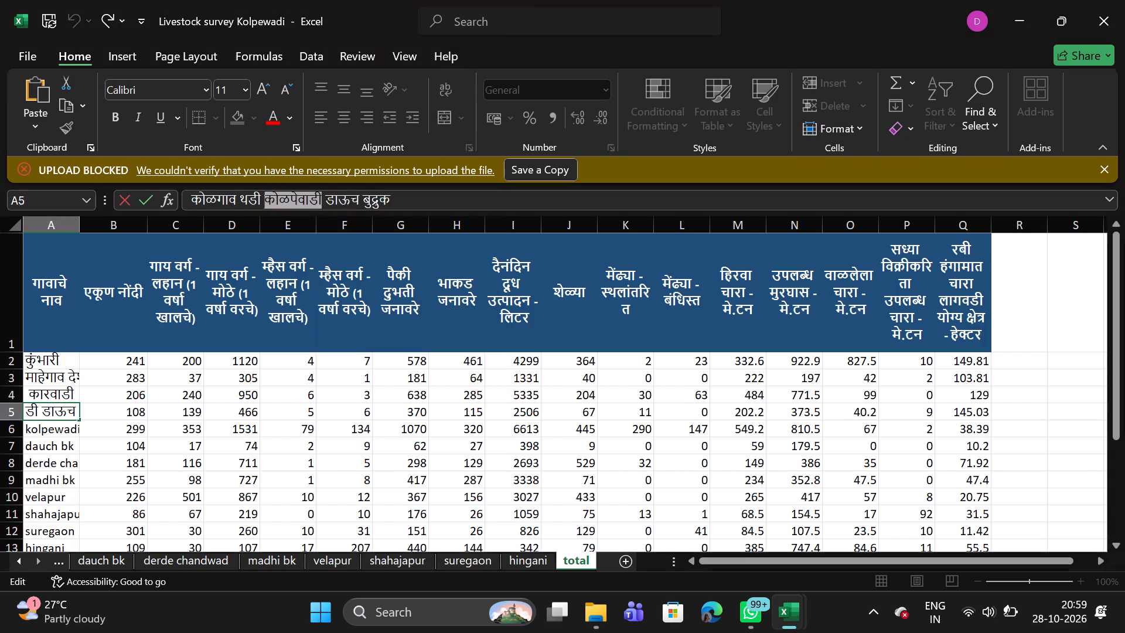
click(43, 431)
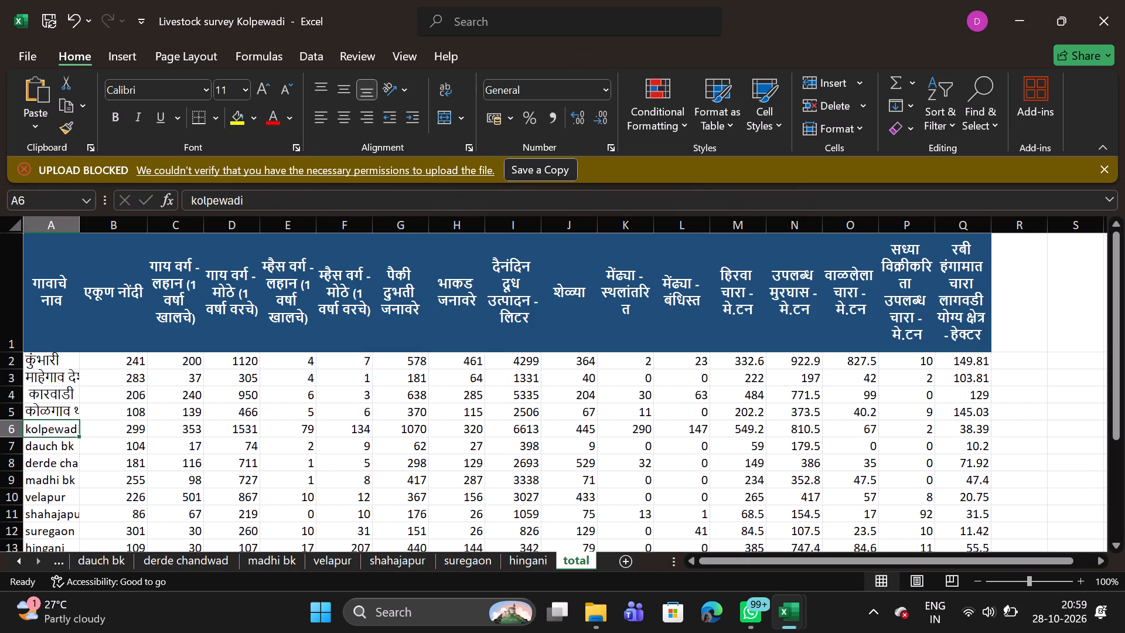
key(ctrl+v)
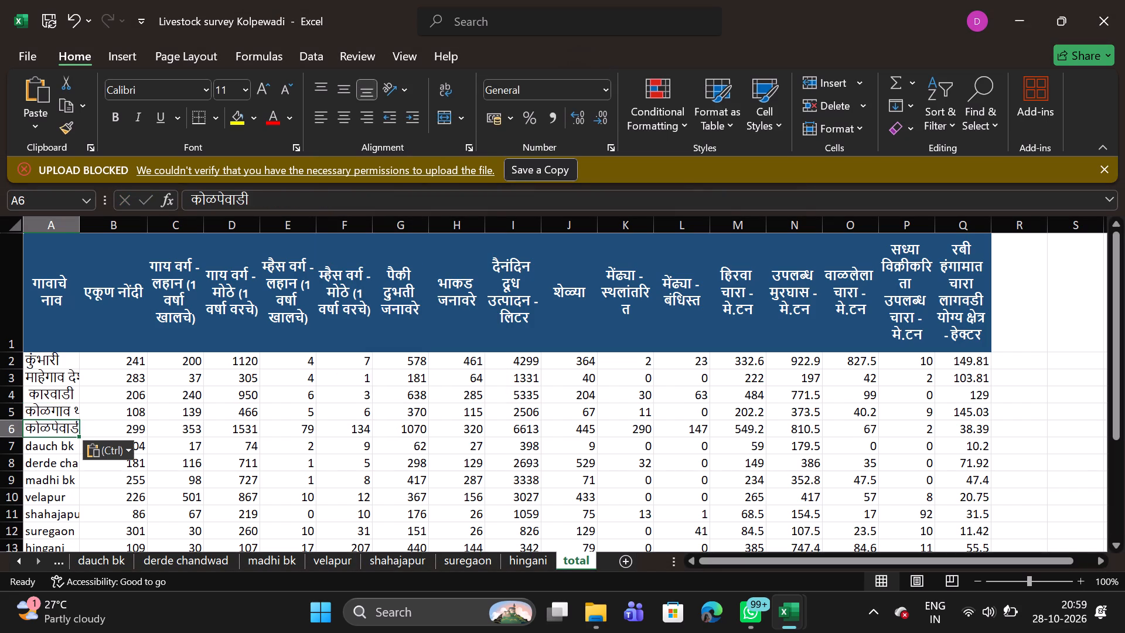
Move the village name "डाऊच बुद्रुक" out of cell A5's text into A7, replacing dauch bk and leaving only "कोळगाव थडी" in A5.
click(49, 413)
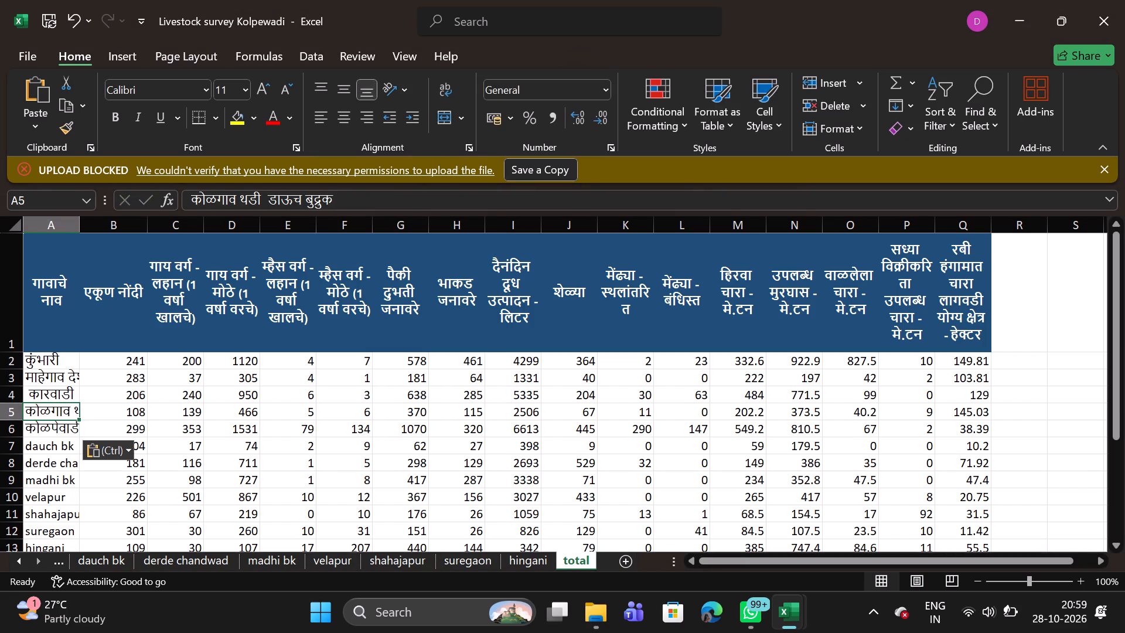
drag(337, 195, 279, 201)
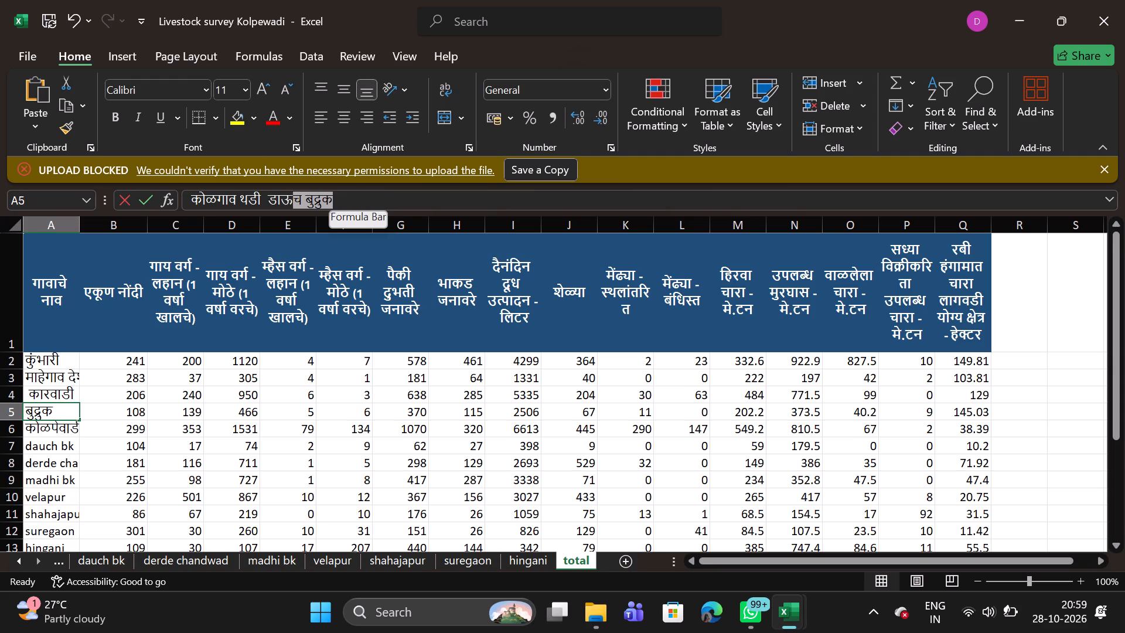
drag(279, 201, 268, 202)
key(ctrl+c)
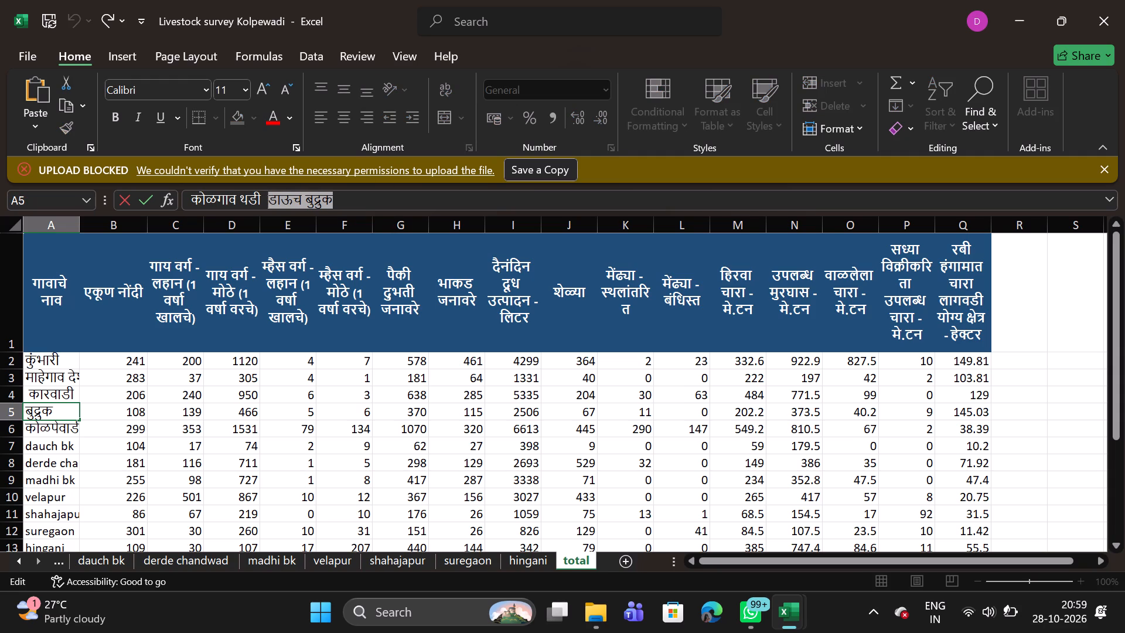
right_click(380, 195)
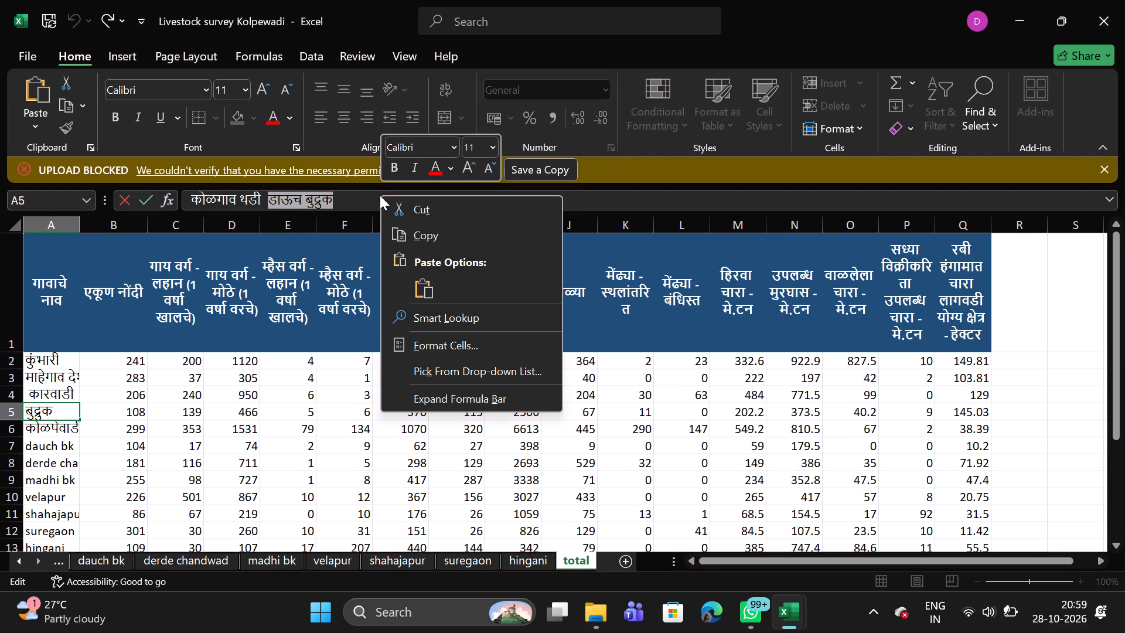
click(417, 215)
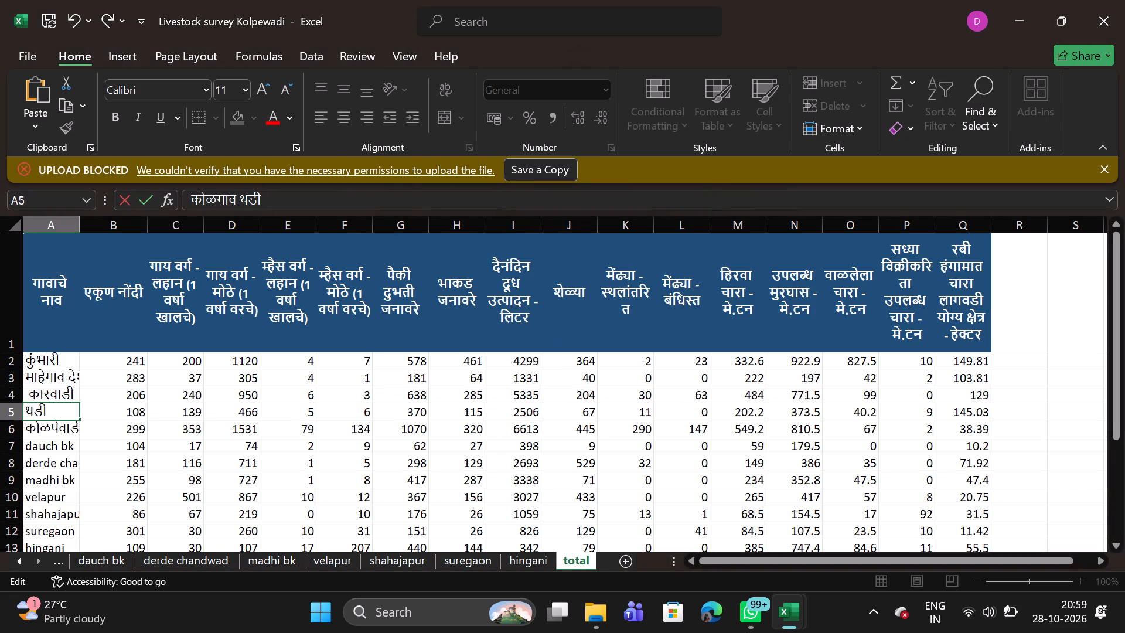
click(58, 447)
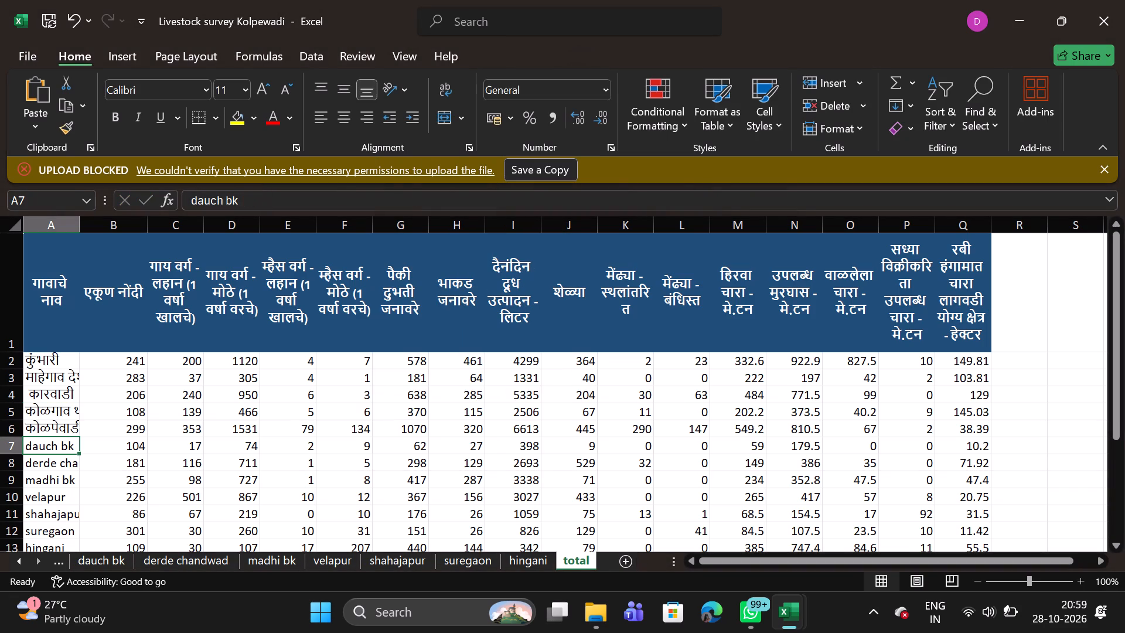
key(ctrl+v)
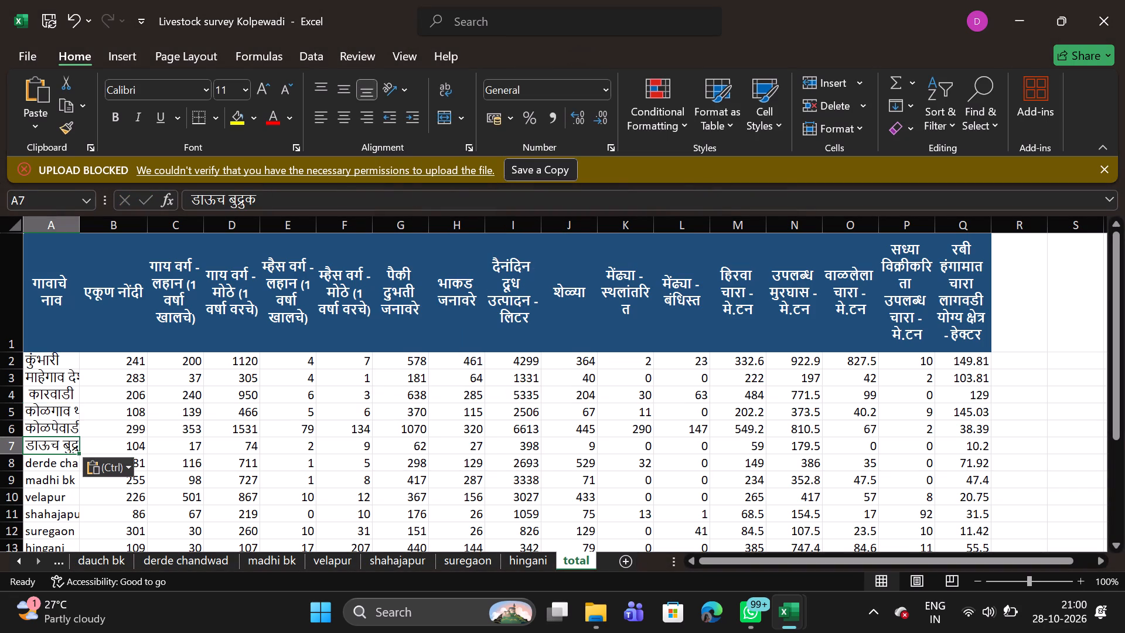
Select cell A8, which holds the village name derde chandwad.
click(64, 411)
click(53, 472)
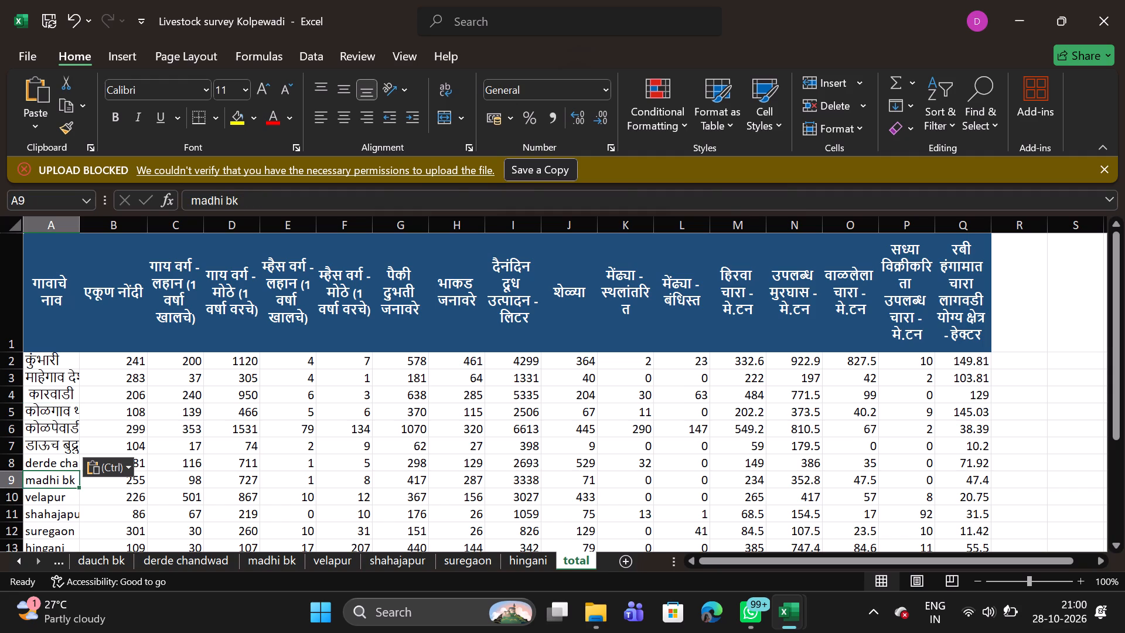
click(58, 464)
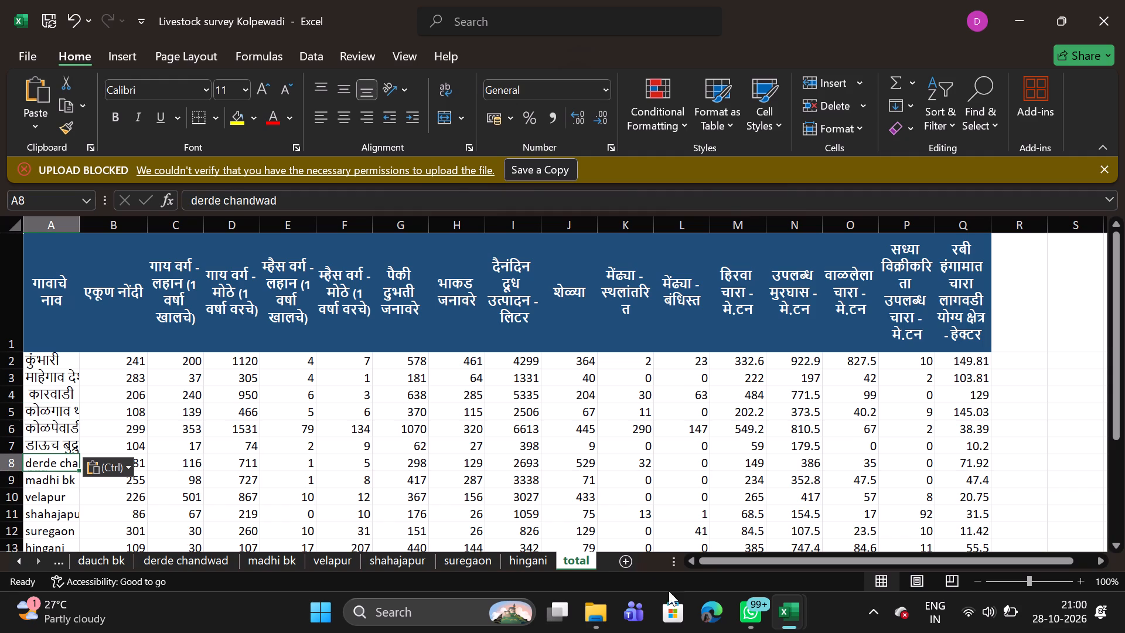
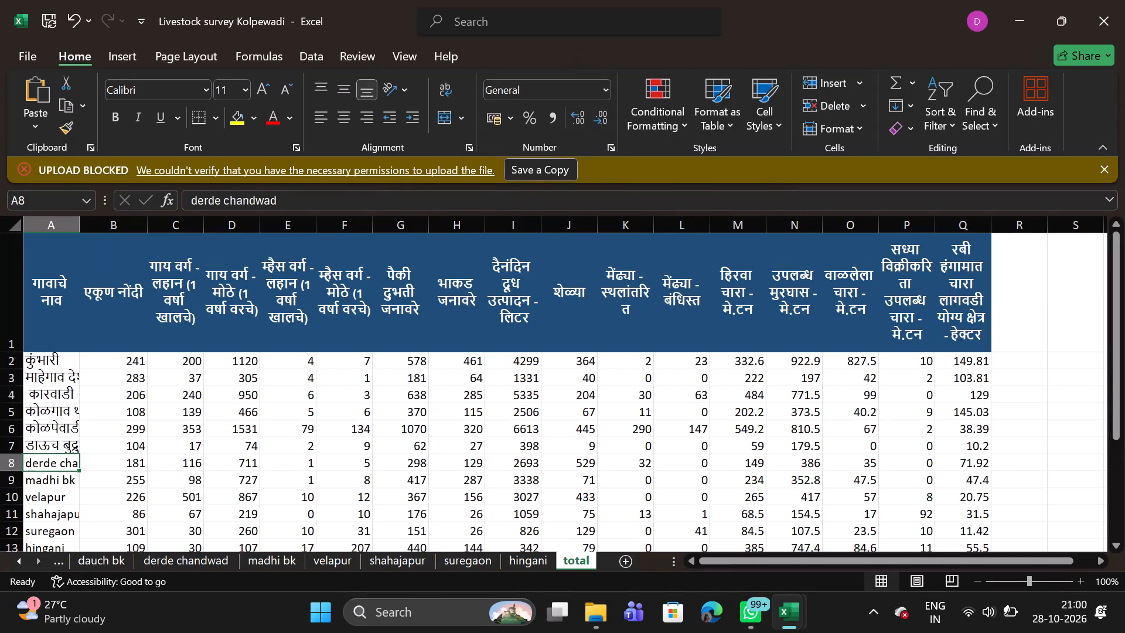
Paste the copied Marathi village names "देरडे चांदवड मढी बुद्रुक" into A8, replacing derde chandwad.
click(38, 465)
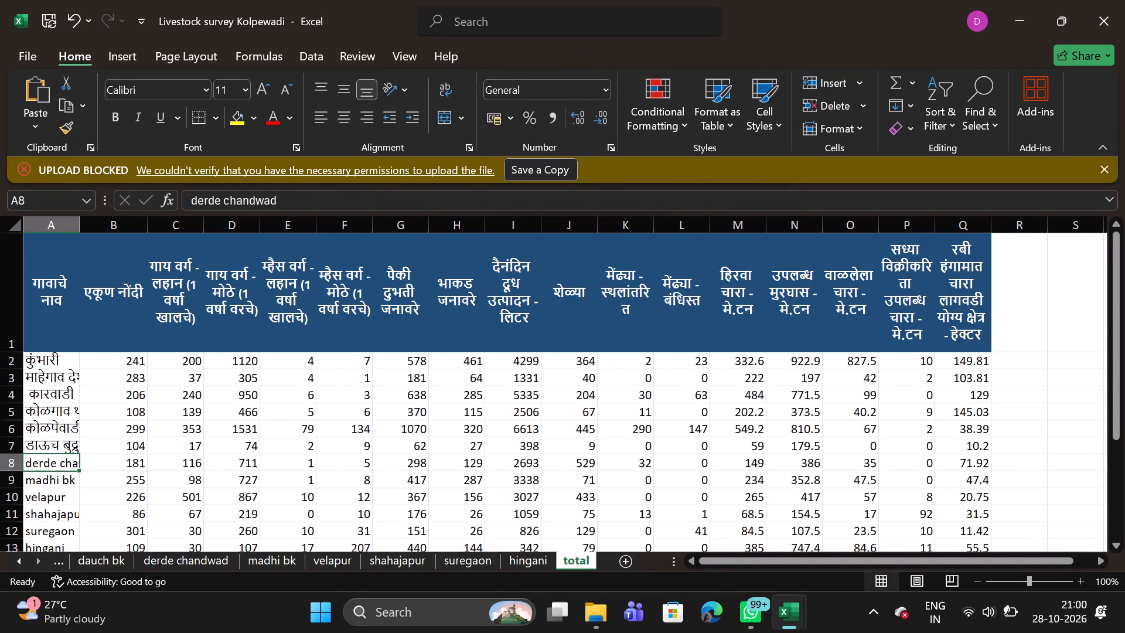
key(ctrl+v)
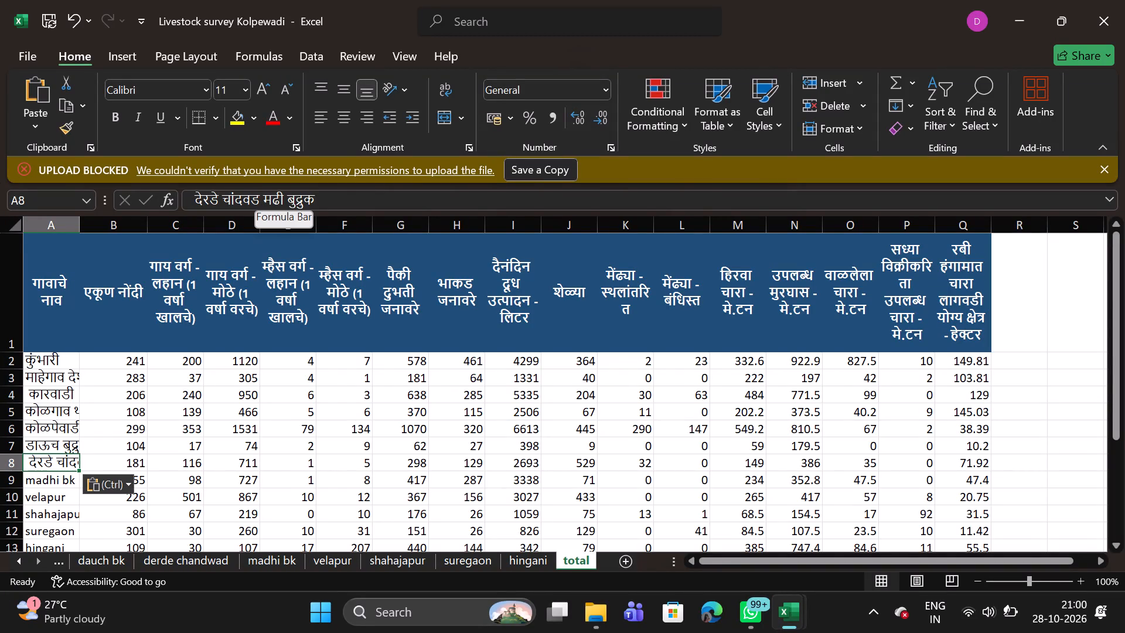
Move the village name "मढी बुद्रुक" out of cell A8's text into A9, replacing madhi bk and leaving only "देरडे चांदवड" in A8.
drag(260, 196, 324, 200)
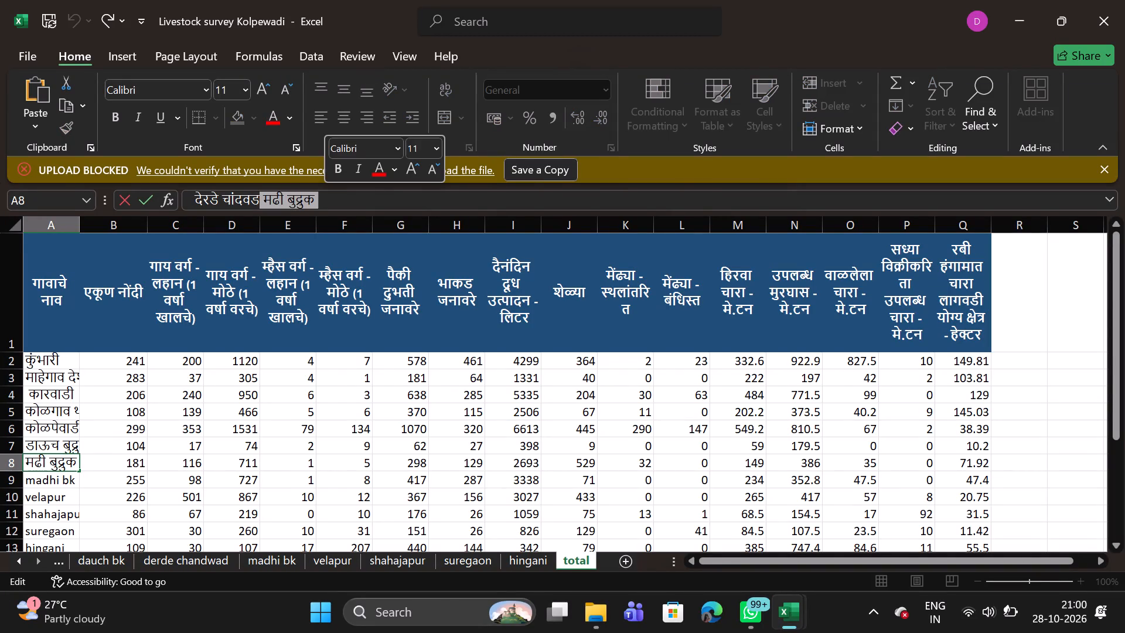
right_click(324, 200)
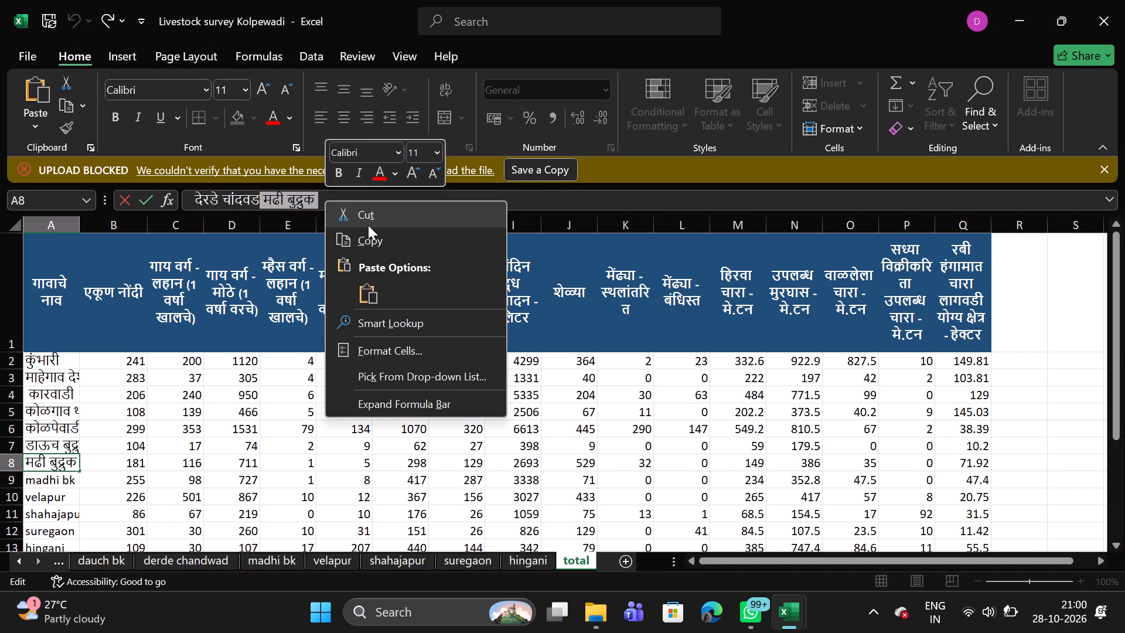
click(375, 221)
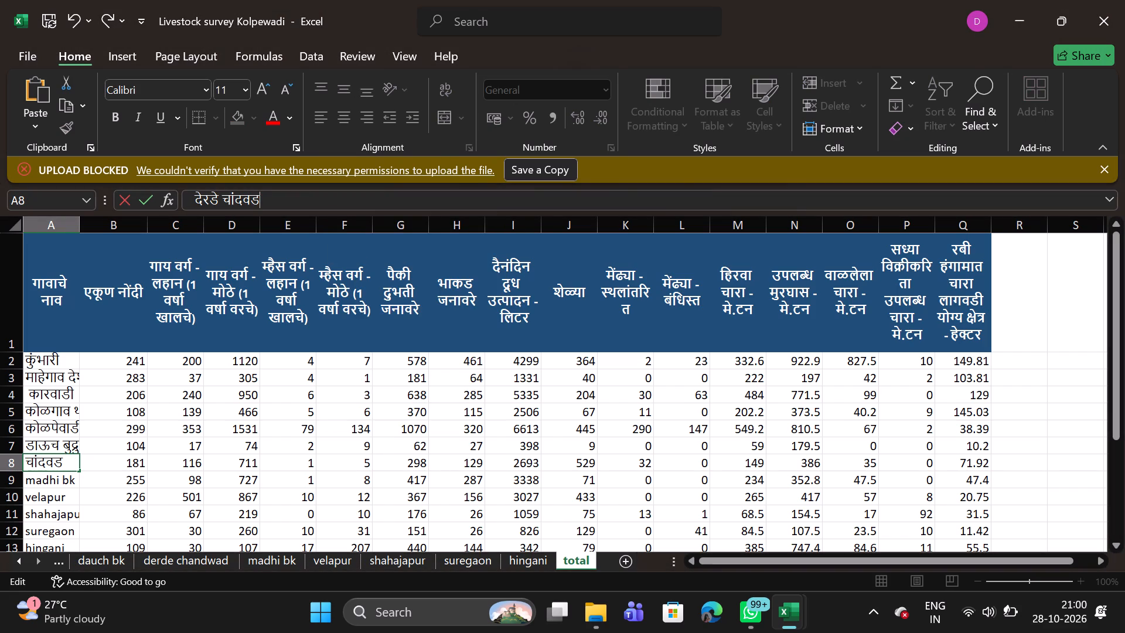
click(54, 482)
key(ctrl+v)
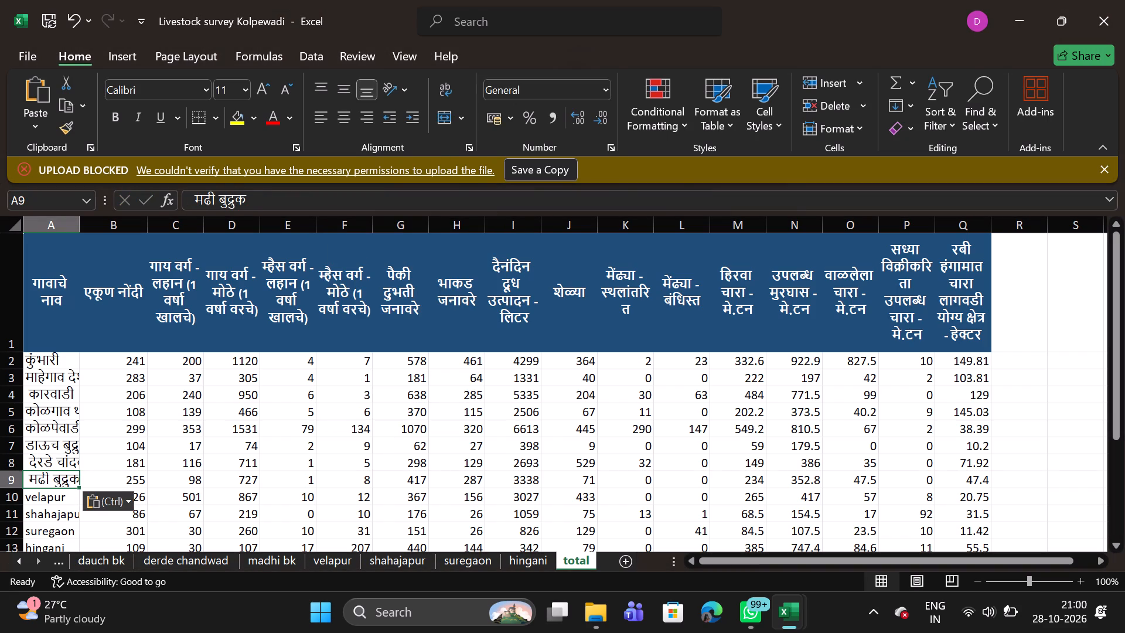
Select cell A10, which holds the village name velapur.
click(51, 502)
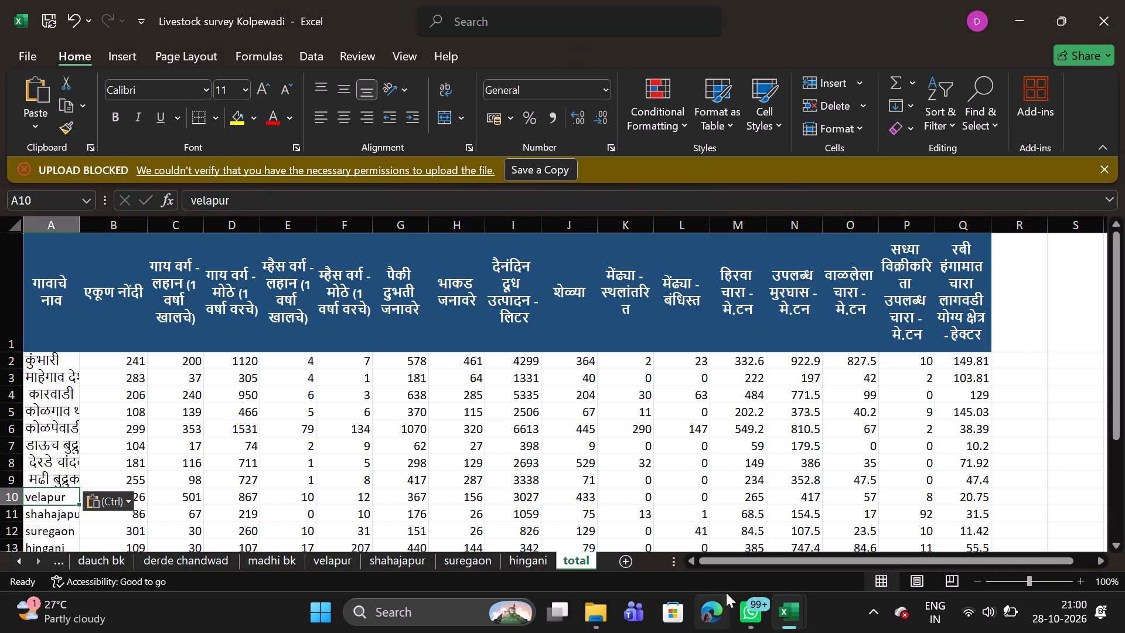
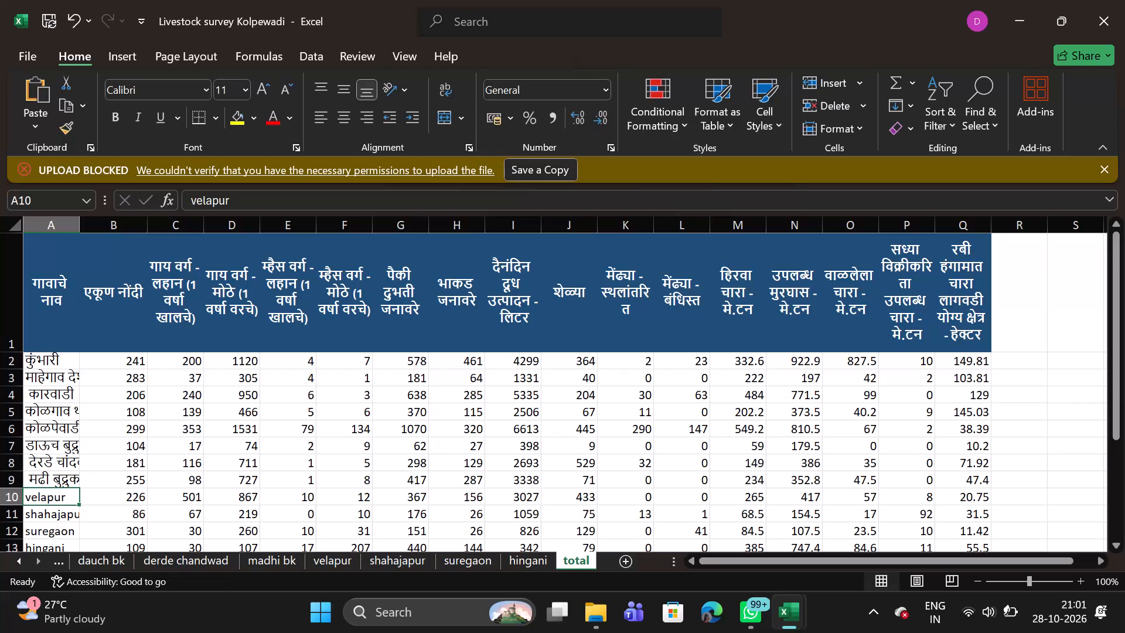
Paste the copied Marathi village names "वेळापूर शहाजपुर सुरेगाव" into A10, replacing velapur.
key(ctrl+v)
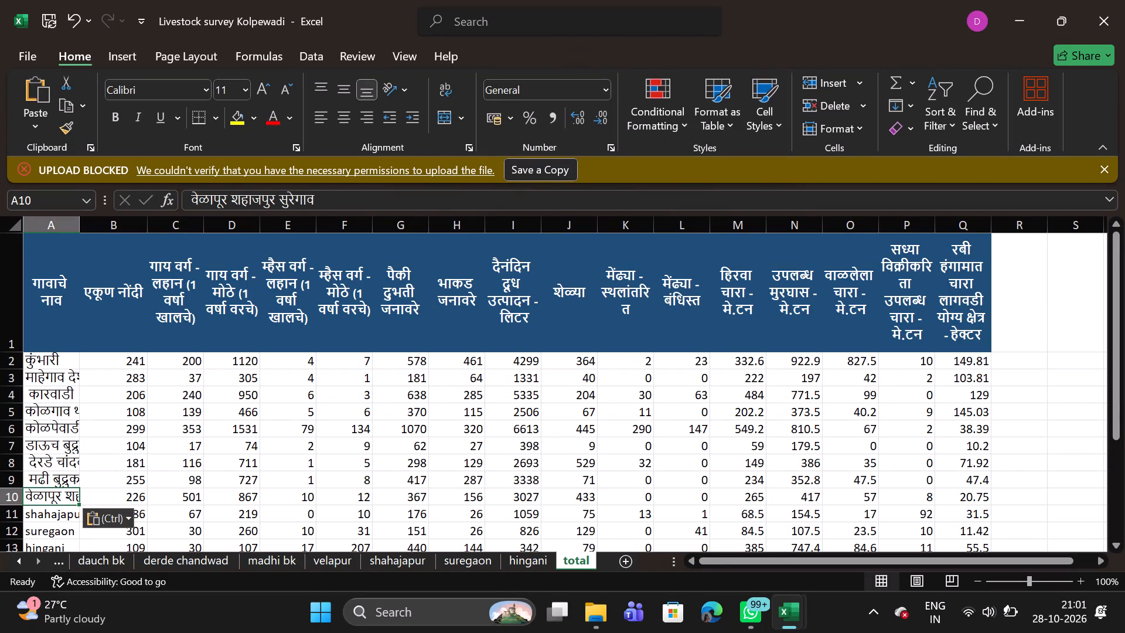
Move the village name "शहाजपुर" out of cell A10's text into A11, replacing shahajapur.
drag(230, 198, 268, 199)
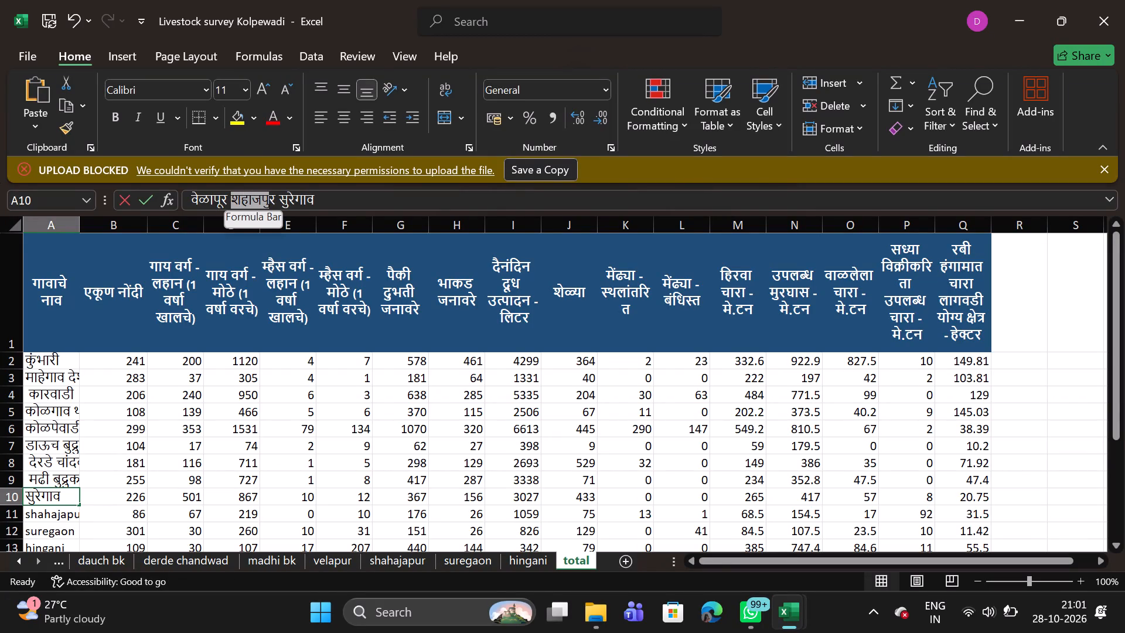
drag(268, 199, 272, 199)
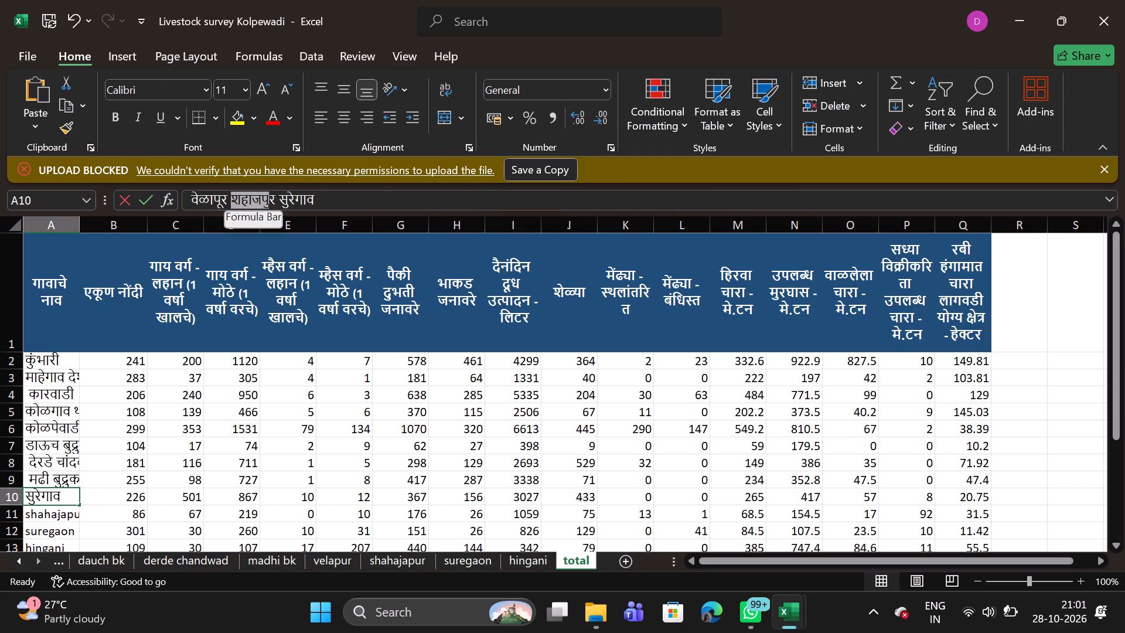
drag(272, 199, 275, 199)
right_click(275, 199)
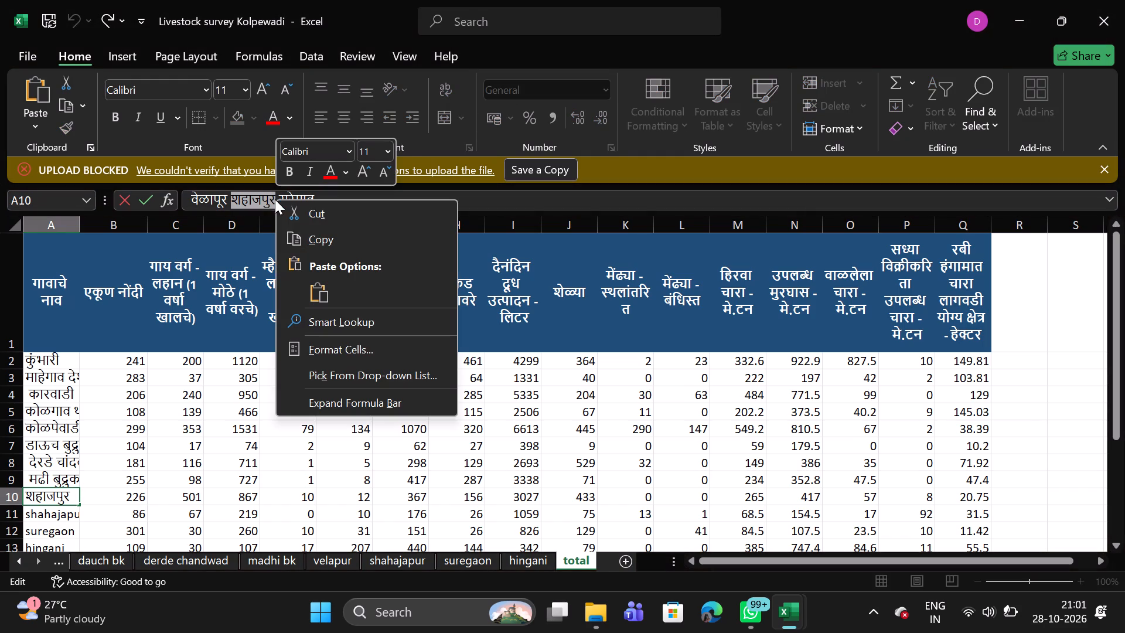
click(315, 212)
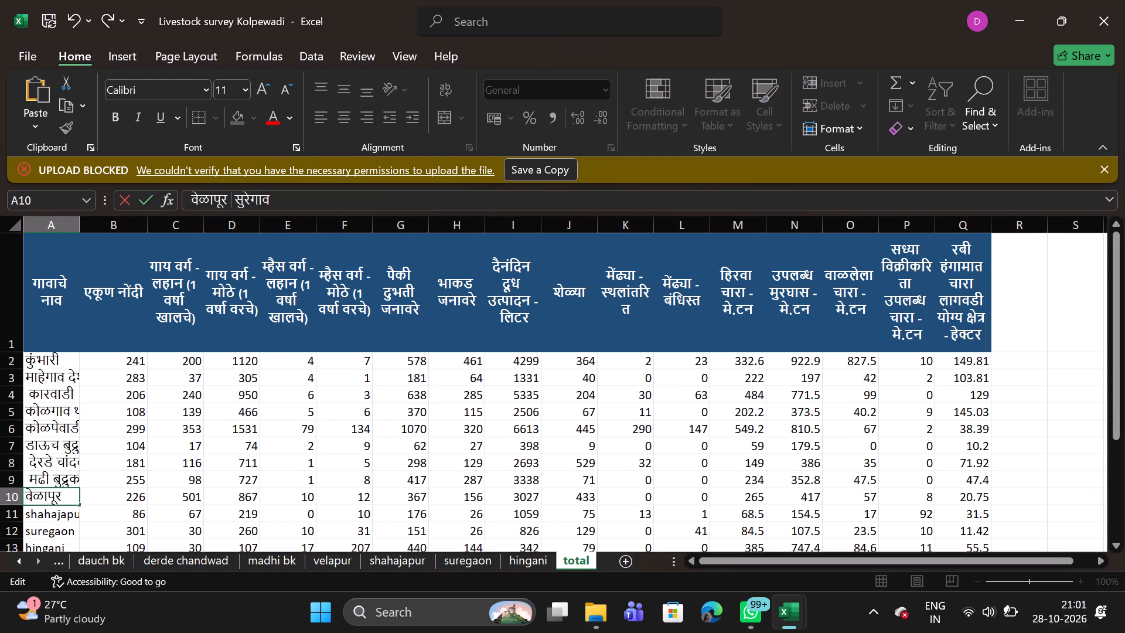
click(42, 516)
key(ctrl+v)
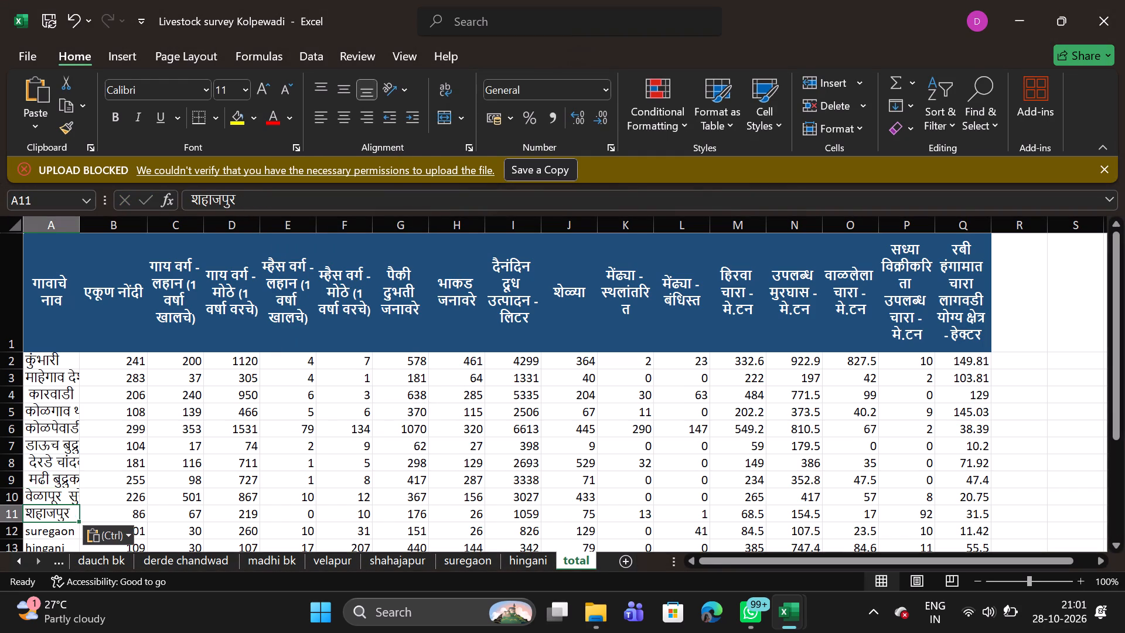
Move the village name "सुरेगाव" out of cell A10's text into A12, replacing suregaon and leaving only "वेळापूर" in A10.
click(45, 496)
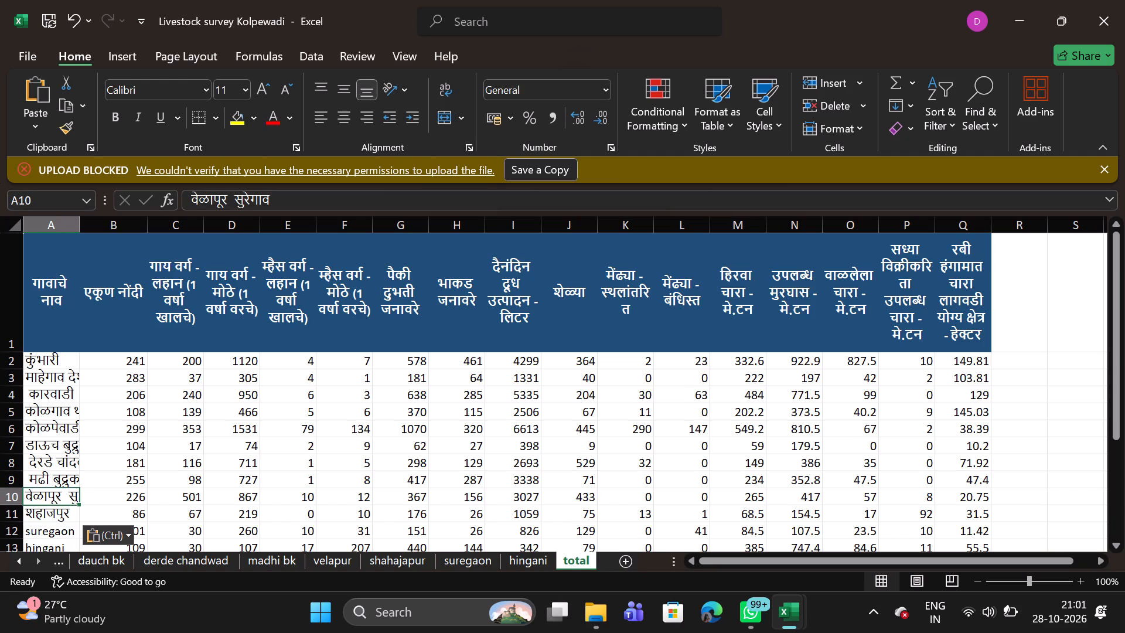
drag(275, 198, 250, 197)
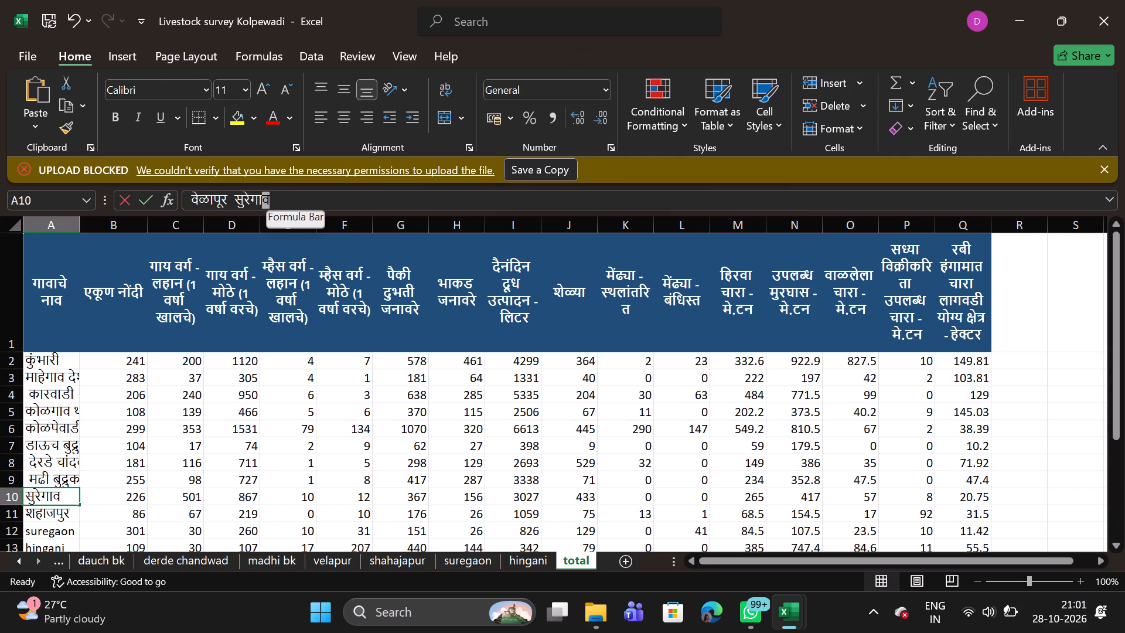
drag(250, 197, 233, 197)
right_click(233, 197)
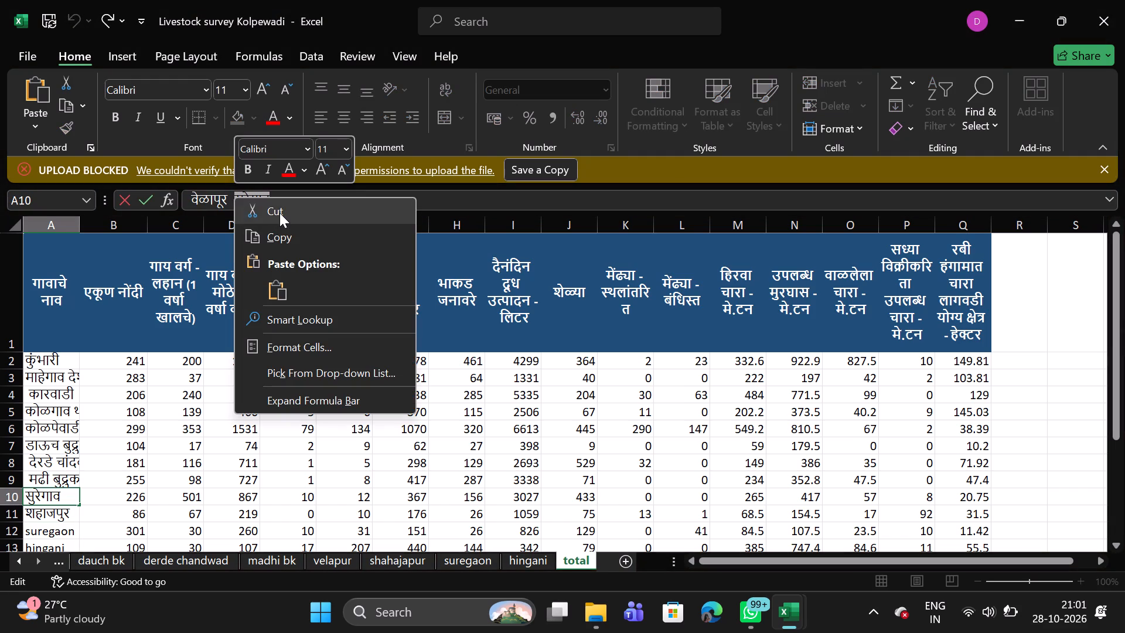
click(279, 213)
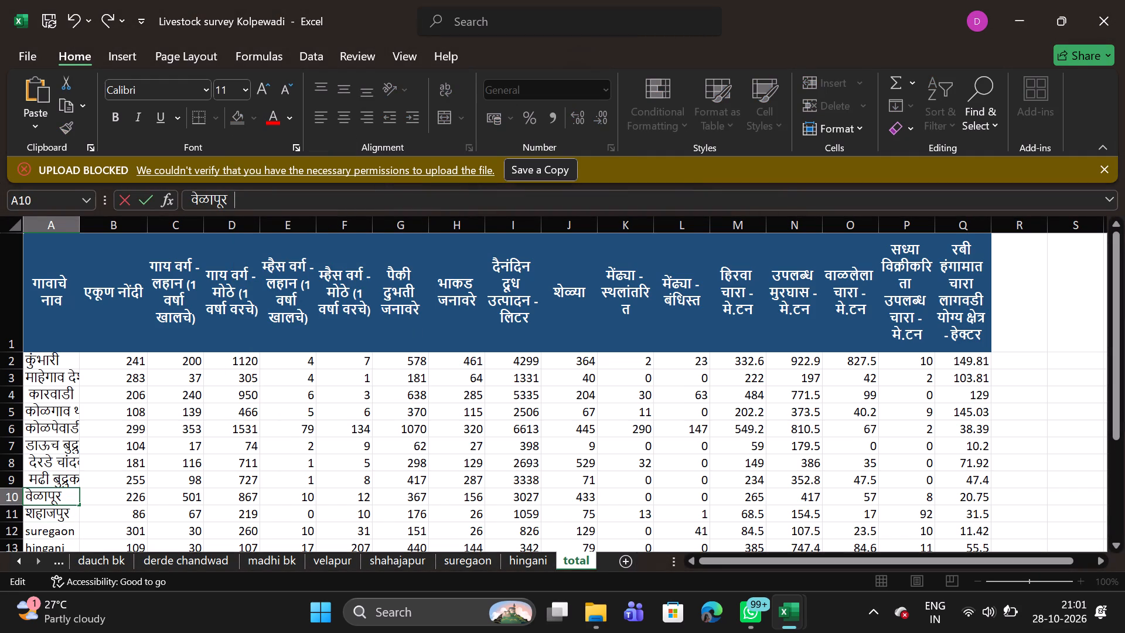
click(51, 532)
key(ctrl+v)
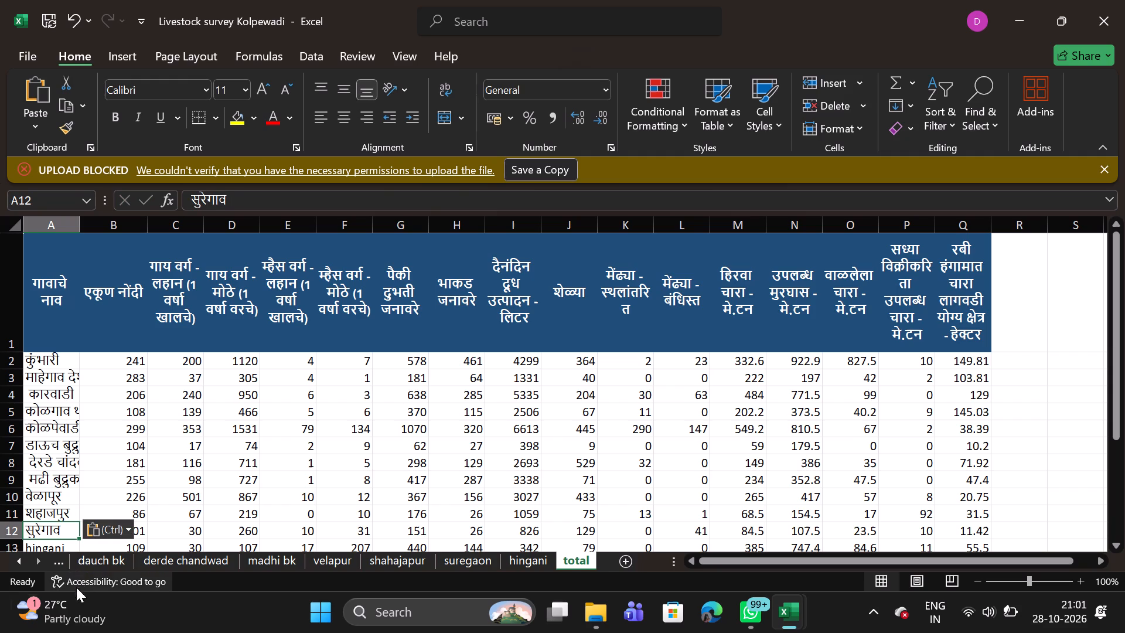
Select cell A13, which holds the village name hingani.
triple_click(1114, 543)
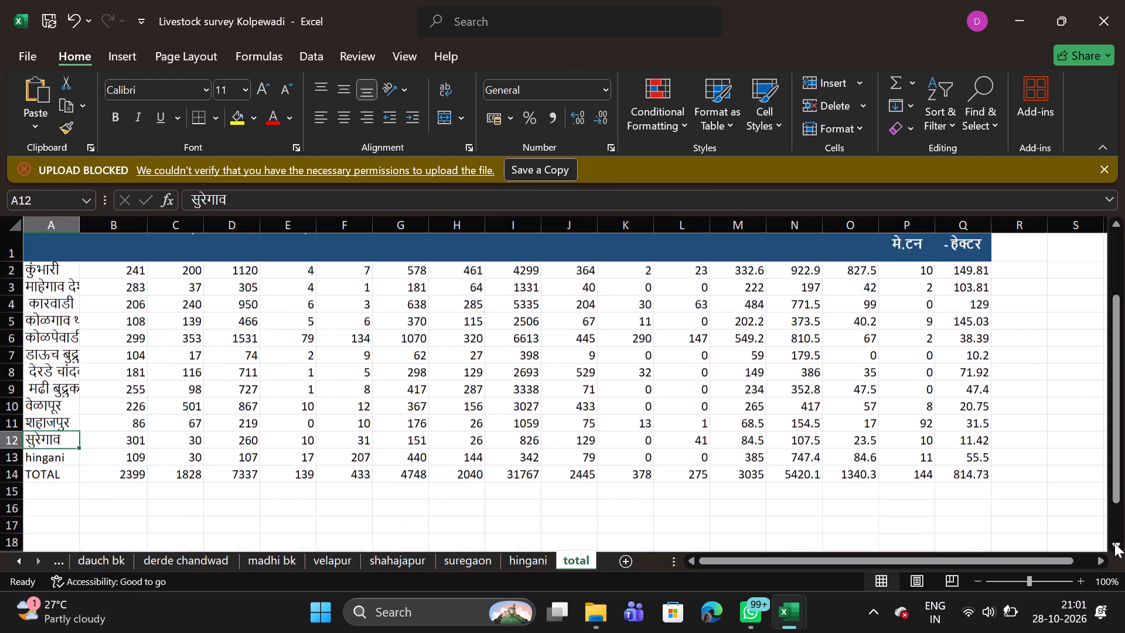
click(36, 390)
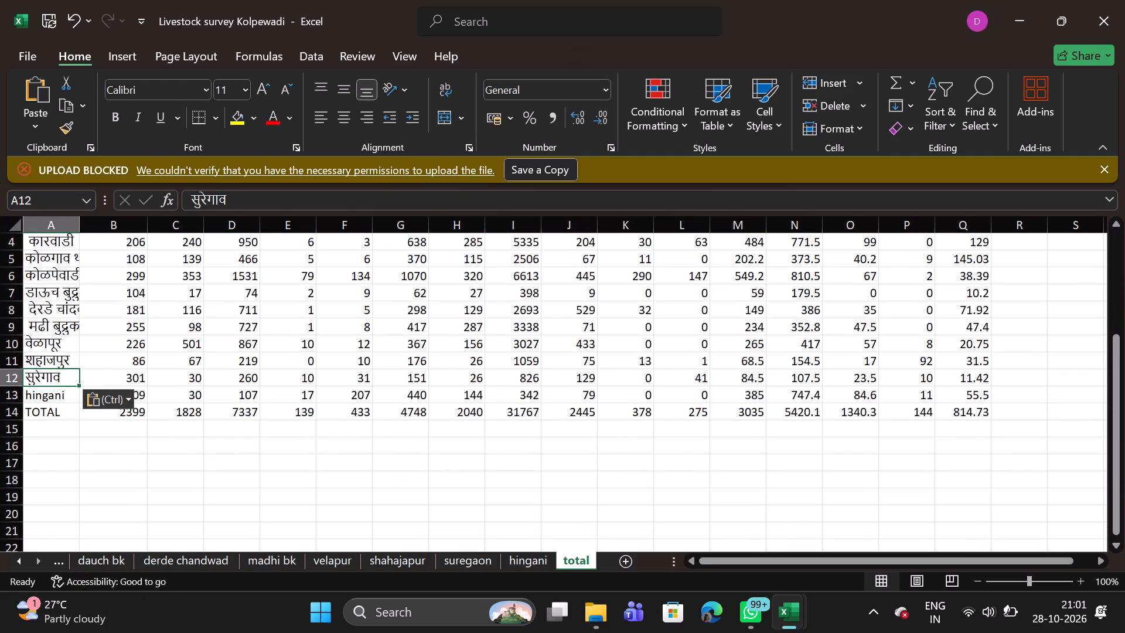
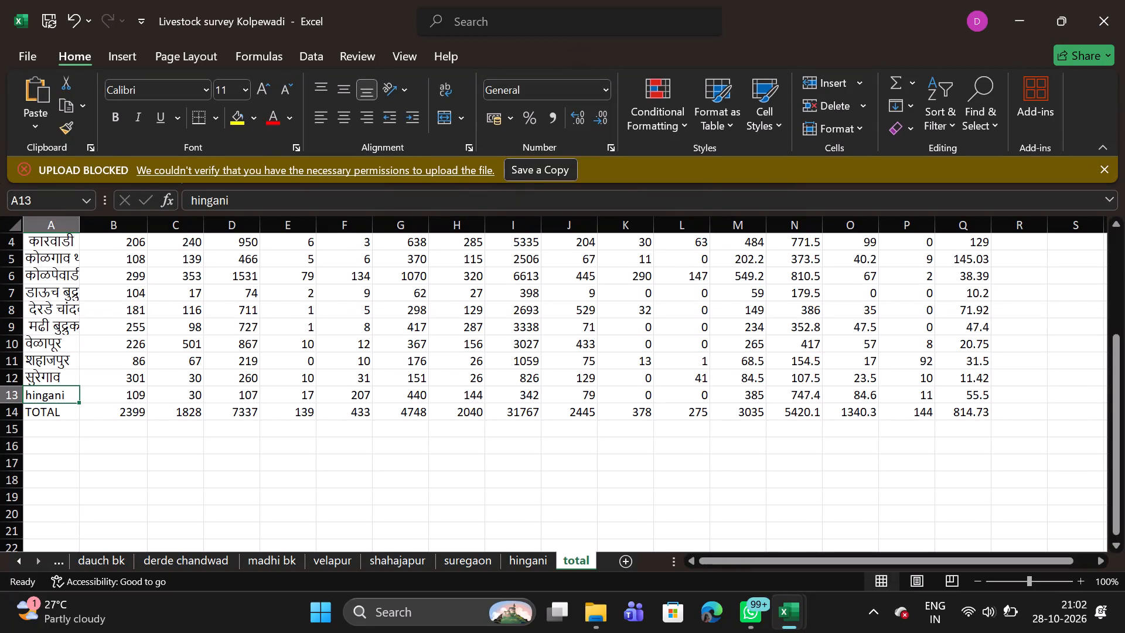
Paste the copied Marathi text "हिंगणी एकूण" into A13, replacing hingani.
click(58, 396)
key(ctrl+v)
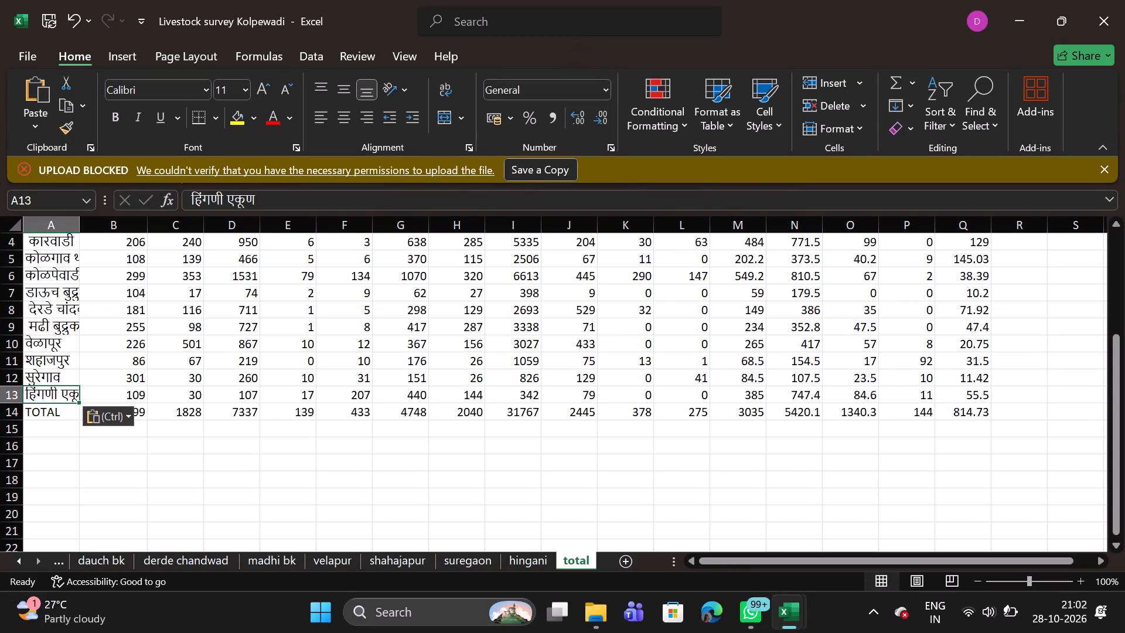
Move the word "एकूण" out of cell A13's text into A14, replacing TOTAL and leaving only "हिंगणी" in A13.
drag(255, 198, 221, 198)
right_click(221, 198)
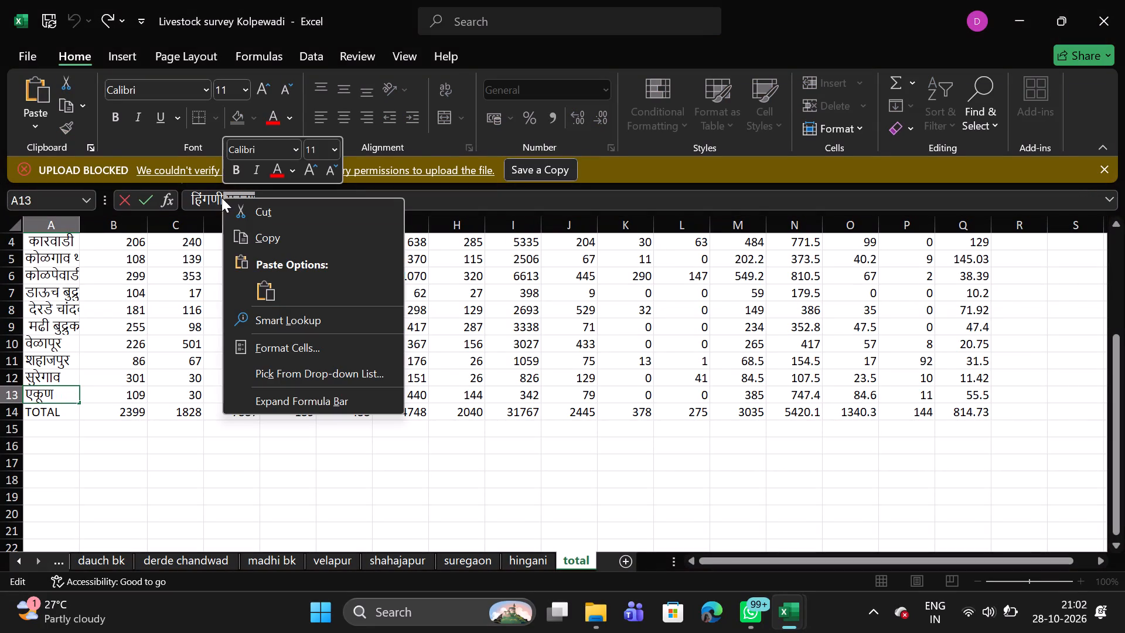
click(270, 217)
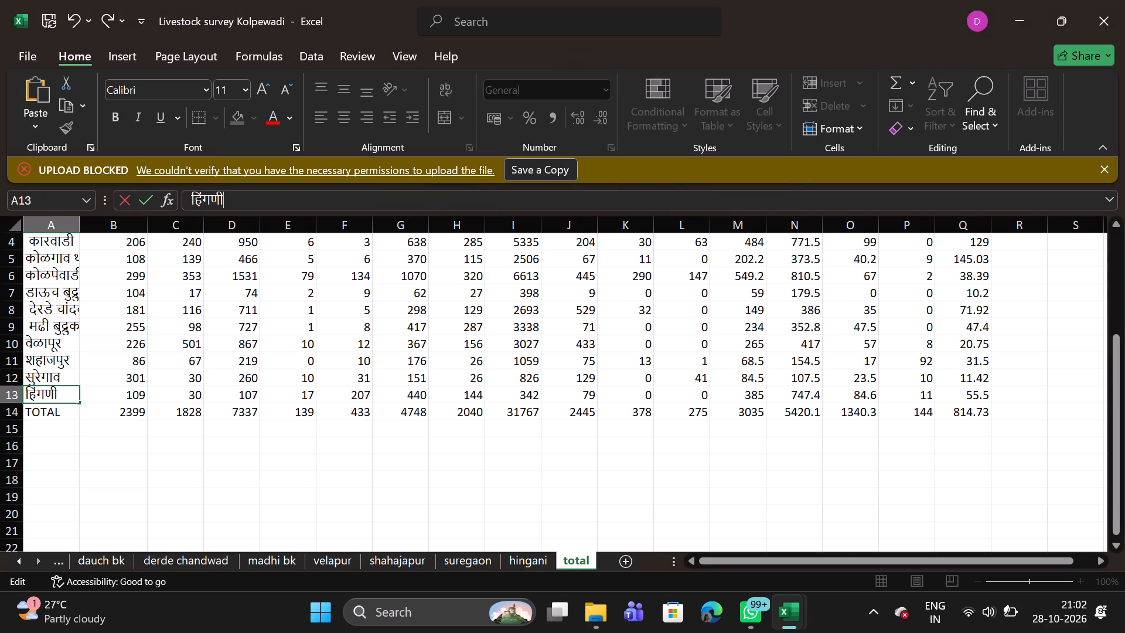
click(54, 418)
key(ctrl+v)
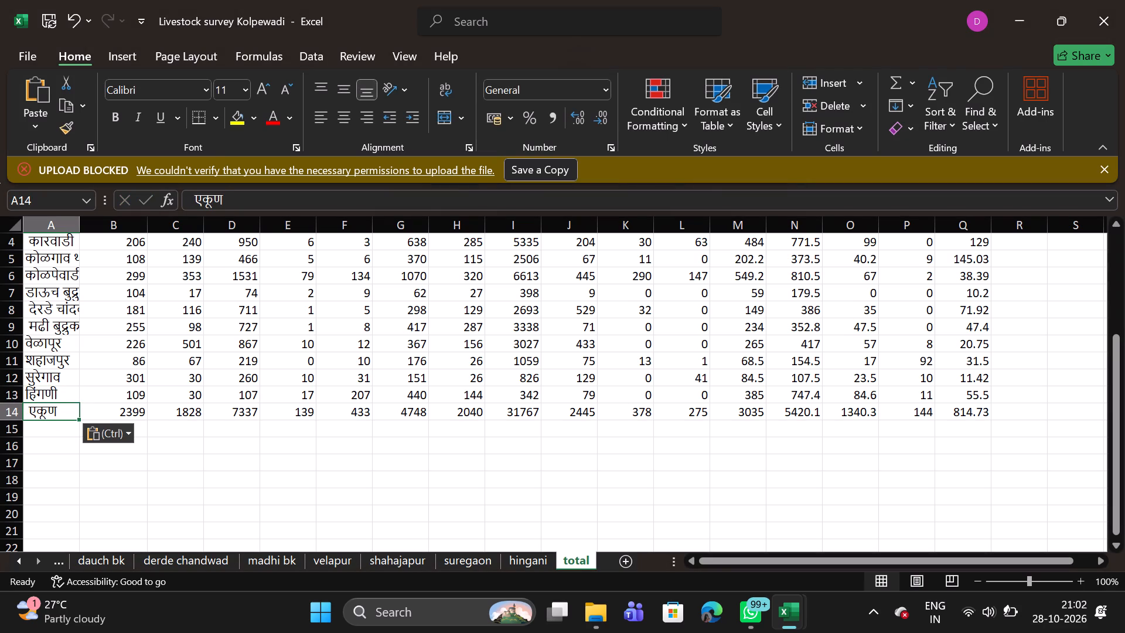
Review the summary table from the header row down to the एकूण row, checking the village rows and cattle columns.
click(263, 477)
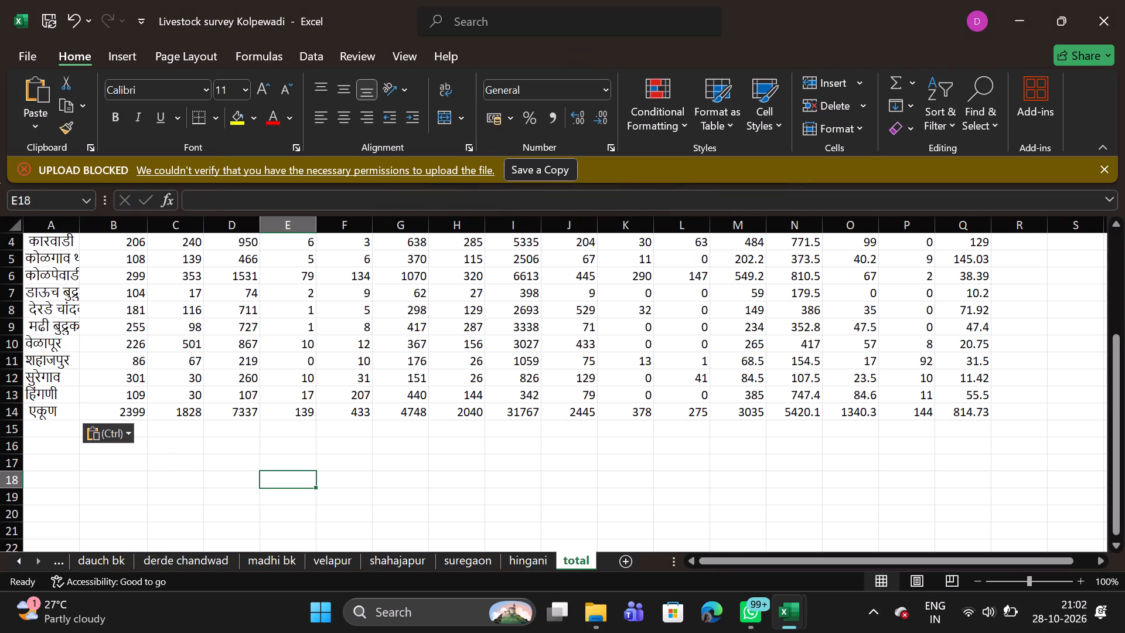
double_click(1118, 222)
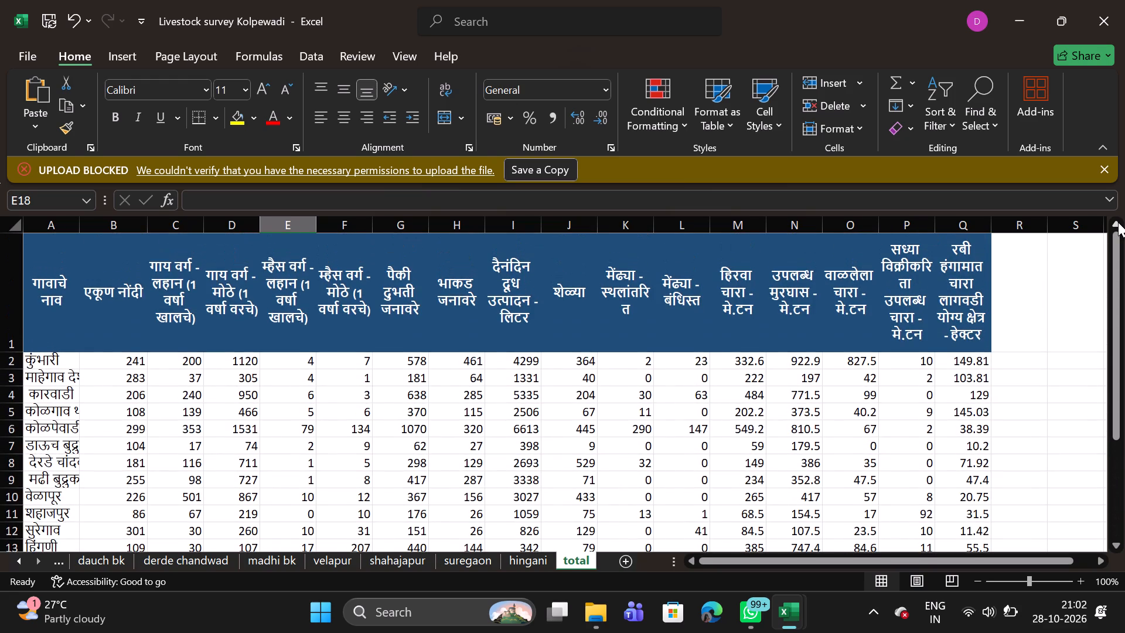
click(1114, 545)
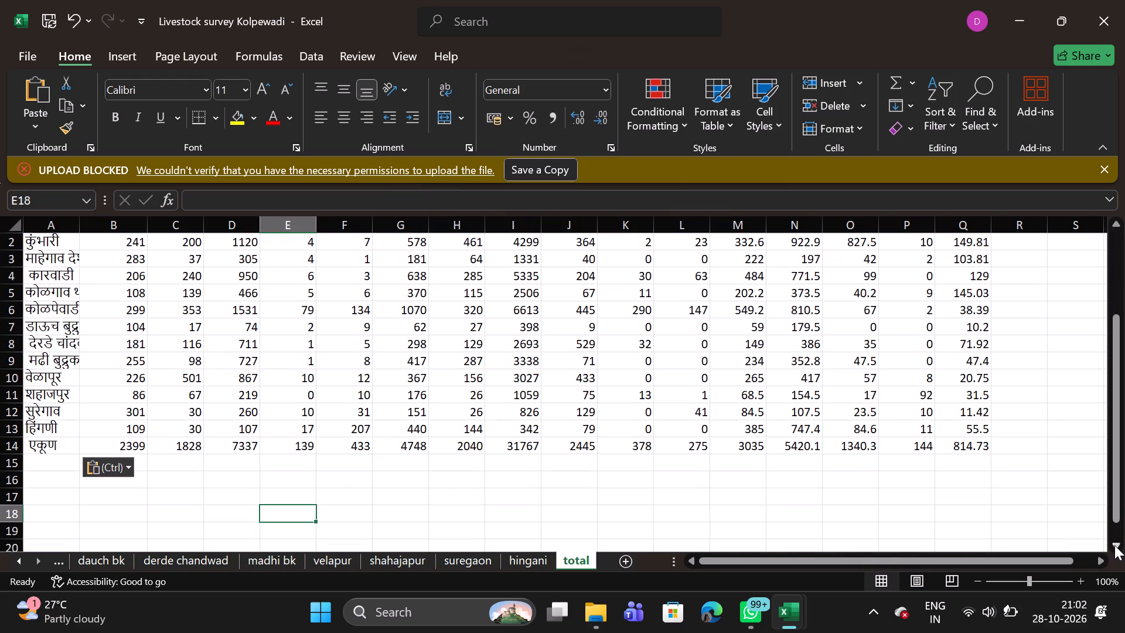
click(1114, 220)
click(1114, 220)
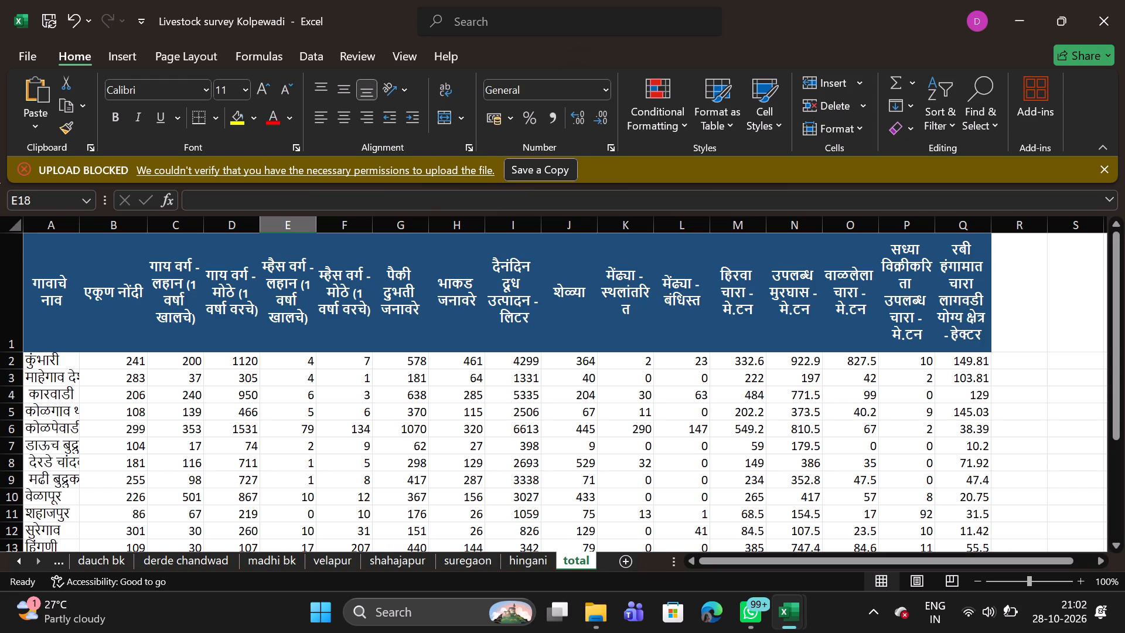
click(224, 493)
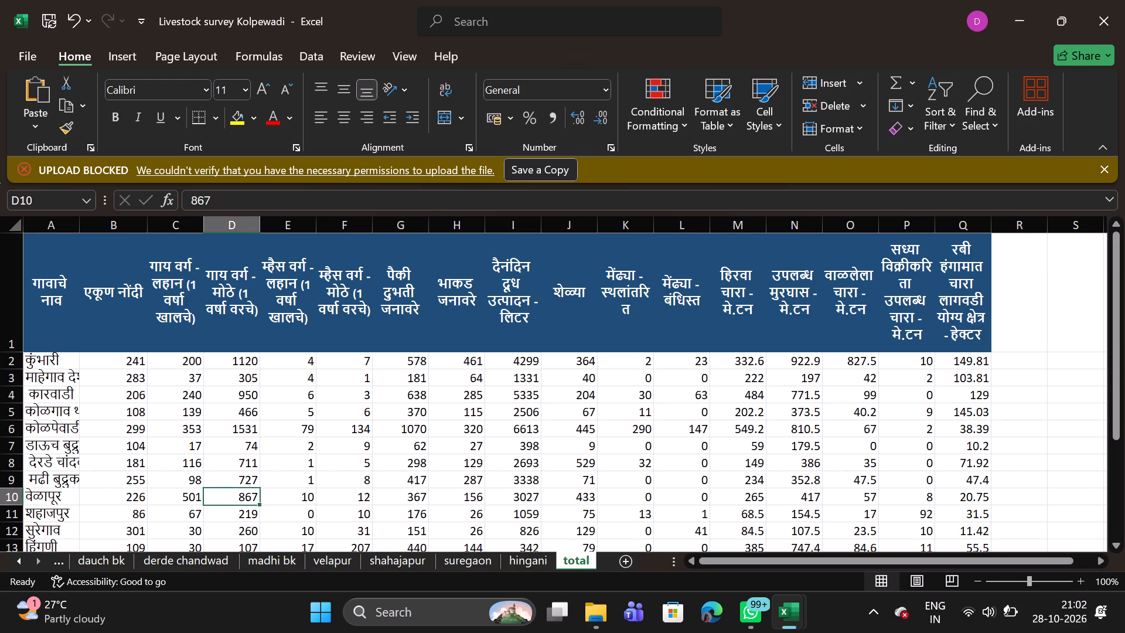
key(Down)
key(Down)
key(Down)
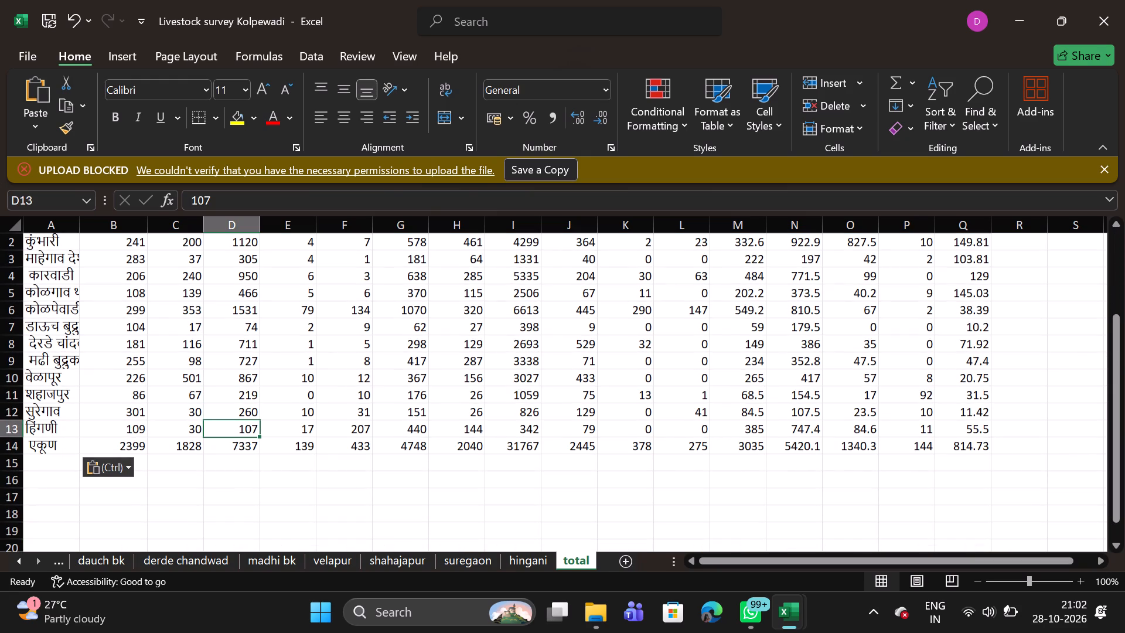
key(Up)
key(Up)
key(Up)
key(Up)
key(Up)
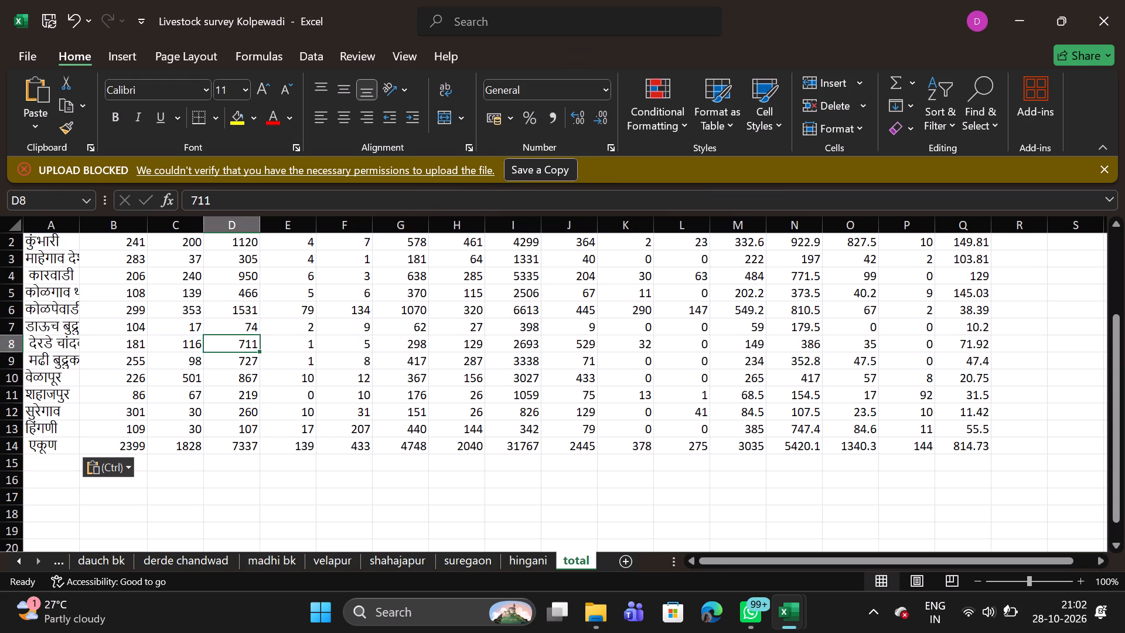
key(Up)
key(Up)
key(Up)
key(Up)
key(Up)
key(Up)
key(Up)
key(Up)
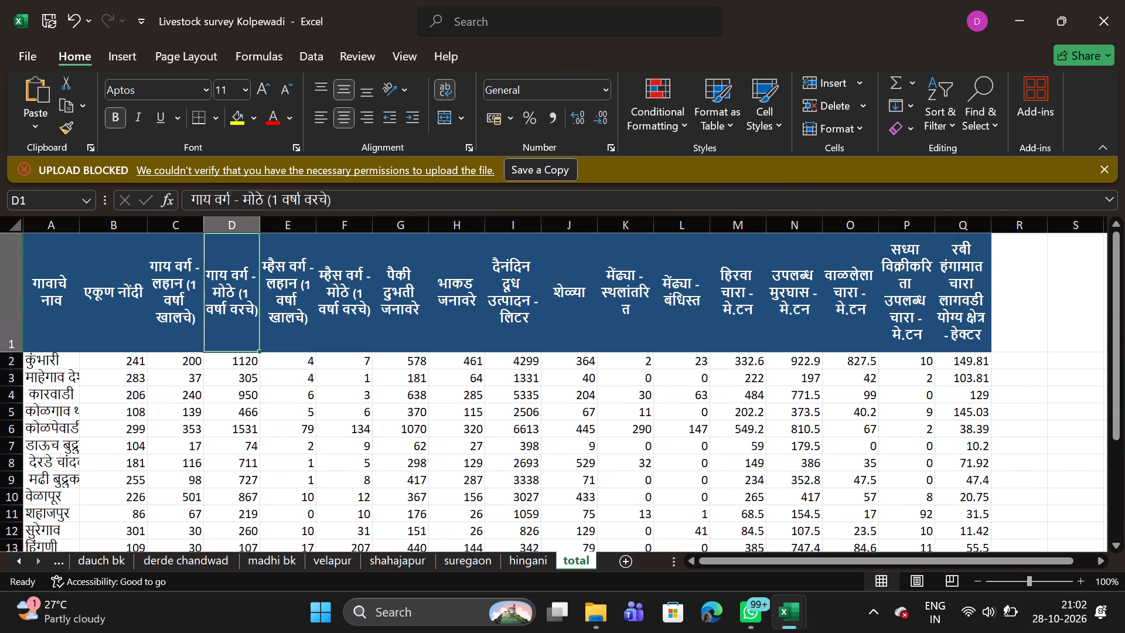
Insert an empty column E between "गाय वर्ग - मोठे (1 वर्षा वरचे)" and "म्हैस वर्ग - लहान (1 वर्षा खालचे)".
click(279, 227)
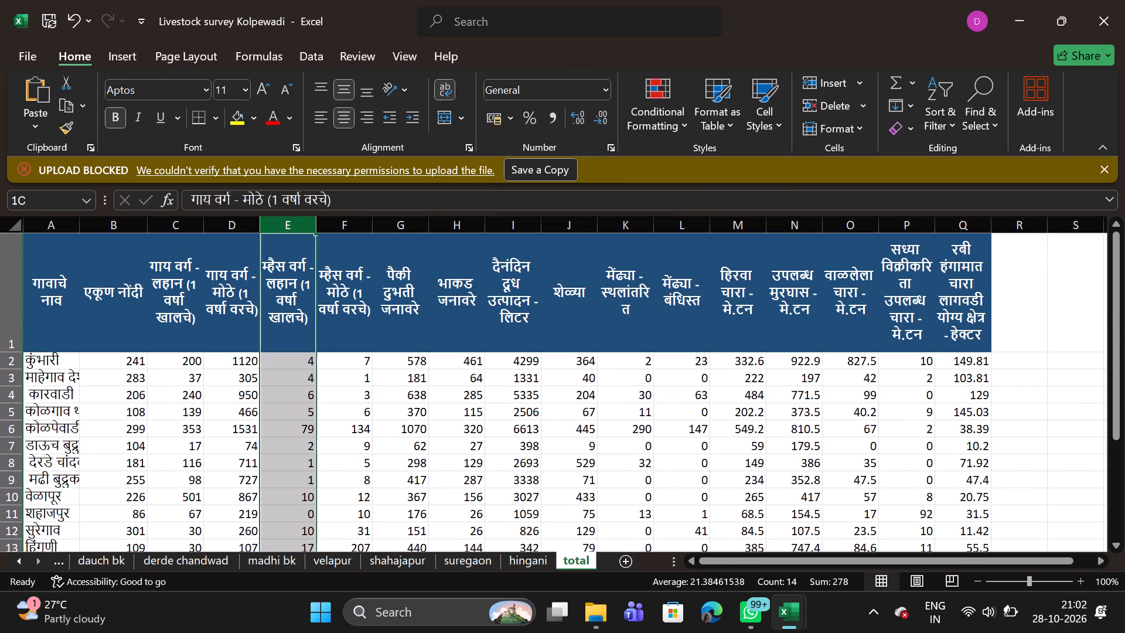
right_click(279, 227)
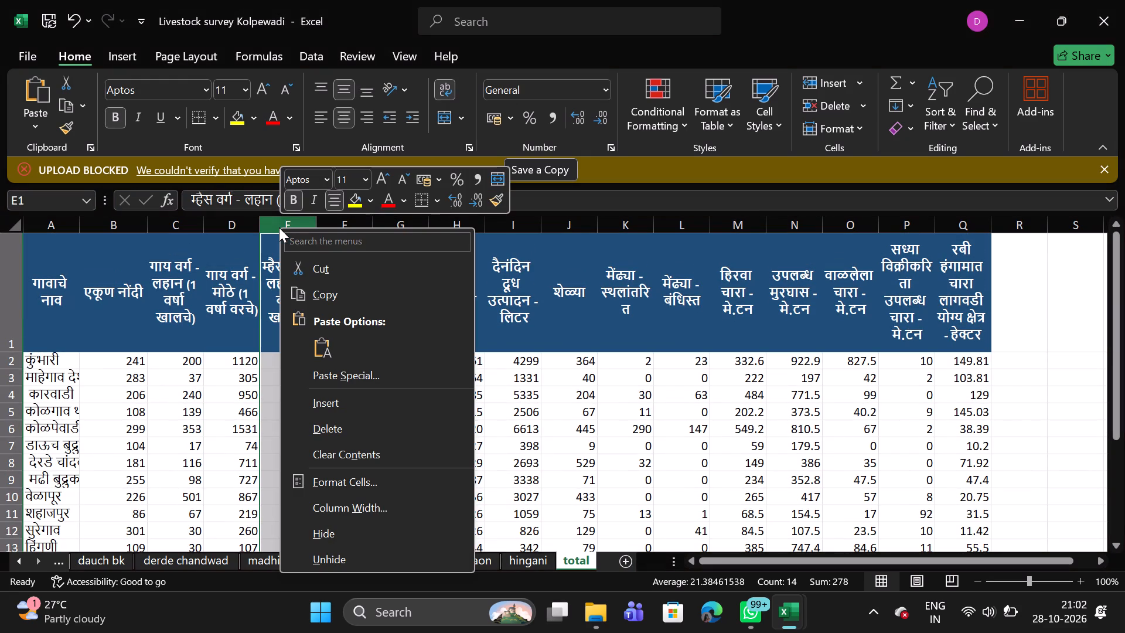
click(315, 402)
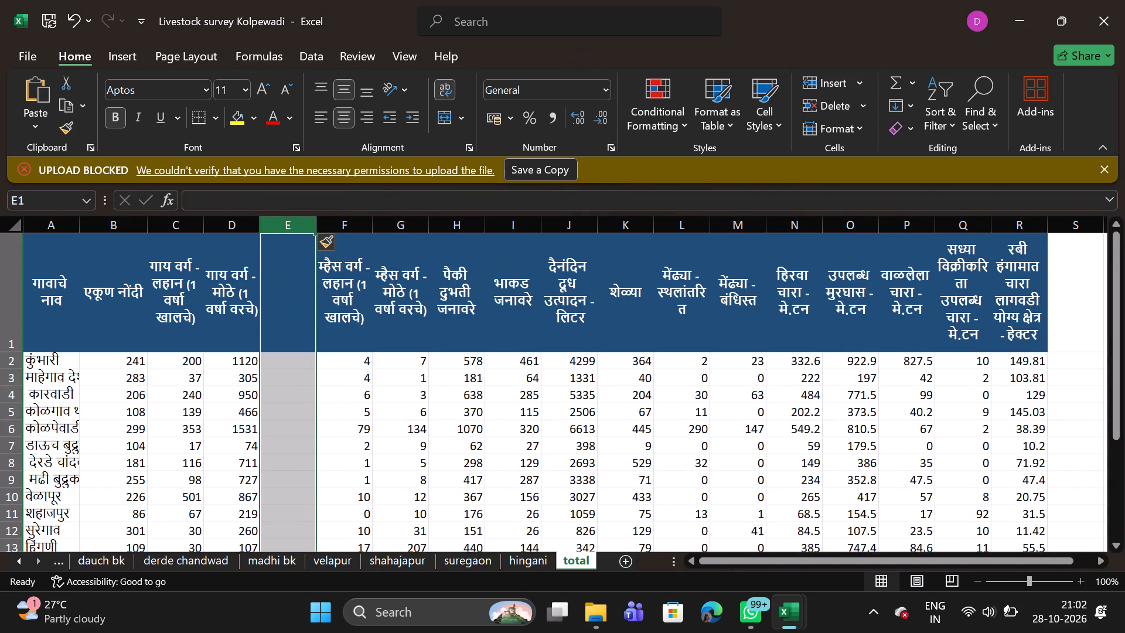
Insert an empty column H between "म्हैस वर्ग - मोठे (1 वर्षा वरचे)" and "पैकी दुभती जनावरे".
click(455, 228)
right_click(455, 228)
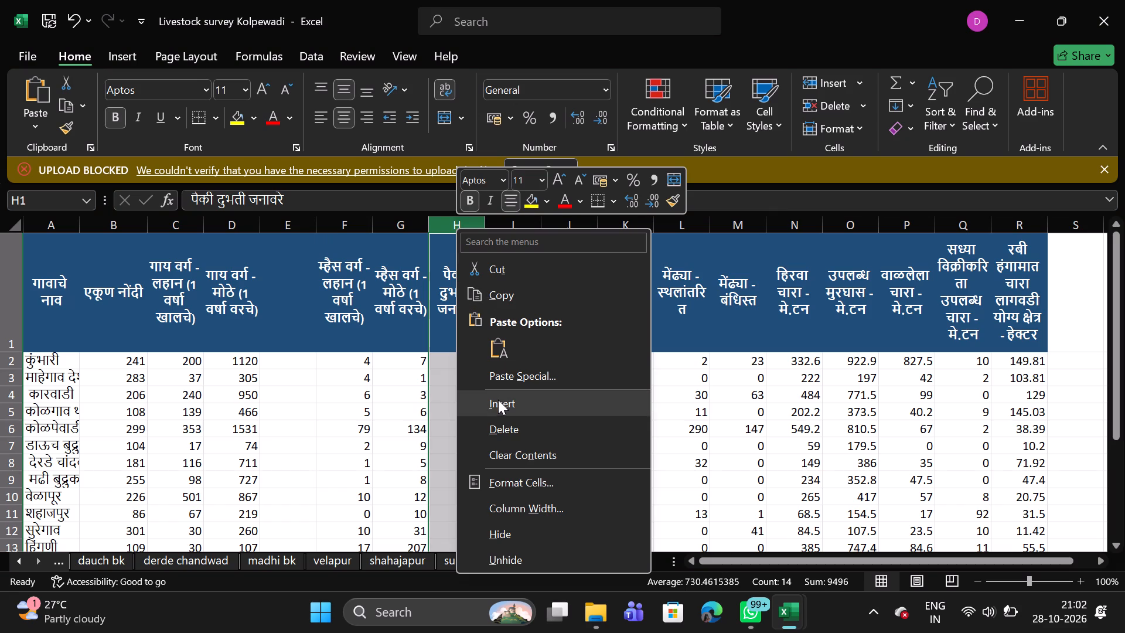
click(498, 400)
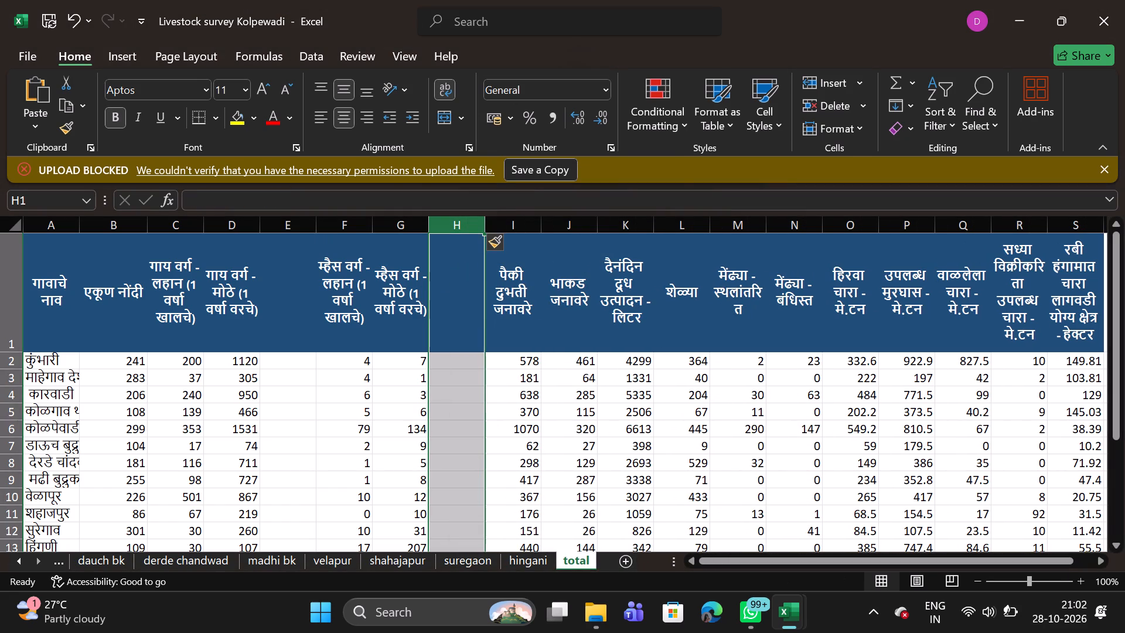
Select the empty header cell E1 of the new column after "गाय वर्ग - मोठे (1 वर्षा वरचे)".
click(284, 298)
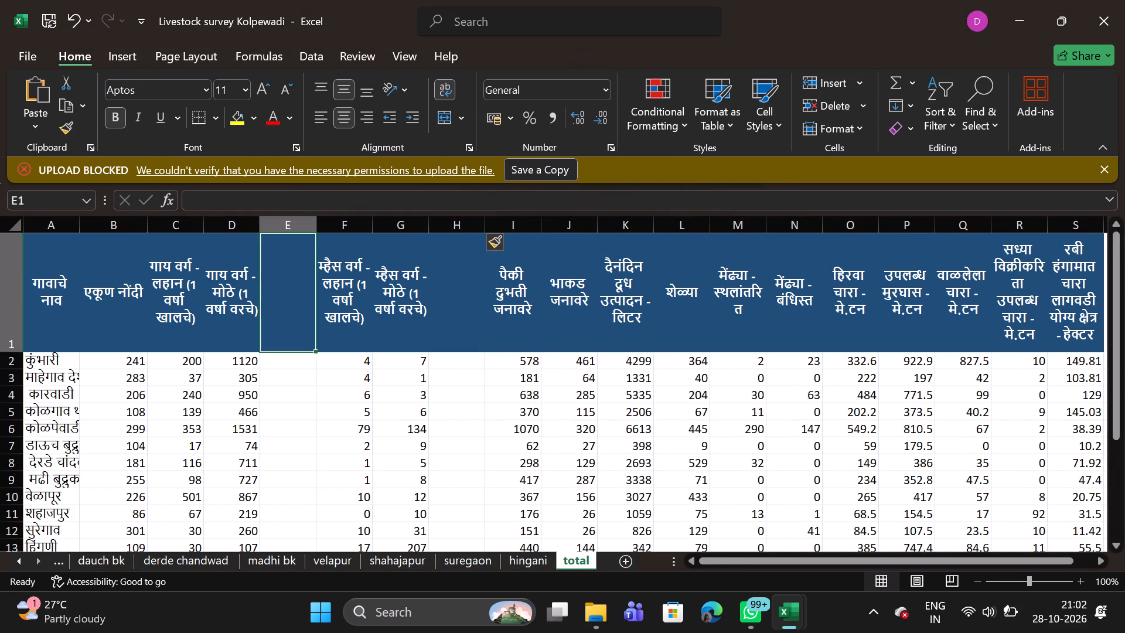
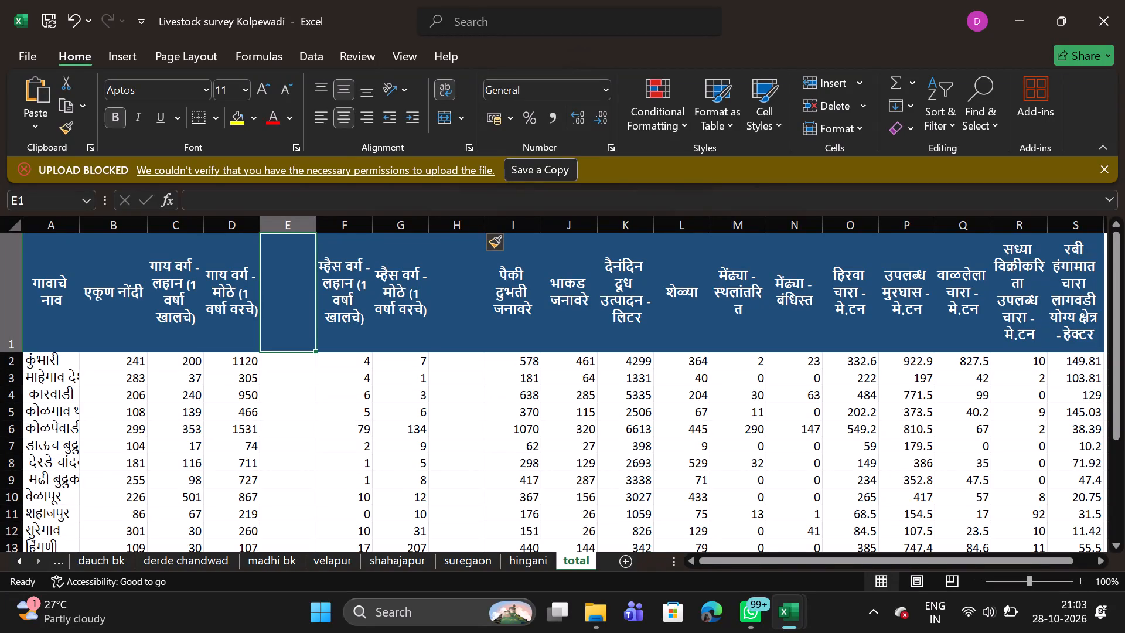
Paste the copied Marathi header text into E1 and cut "एकूण म्हैस वर्ग" out of it, leaving only "एकूण गाय वर्ग".
key(ctrl+v)
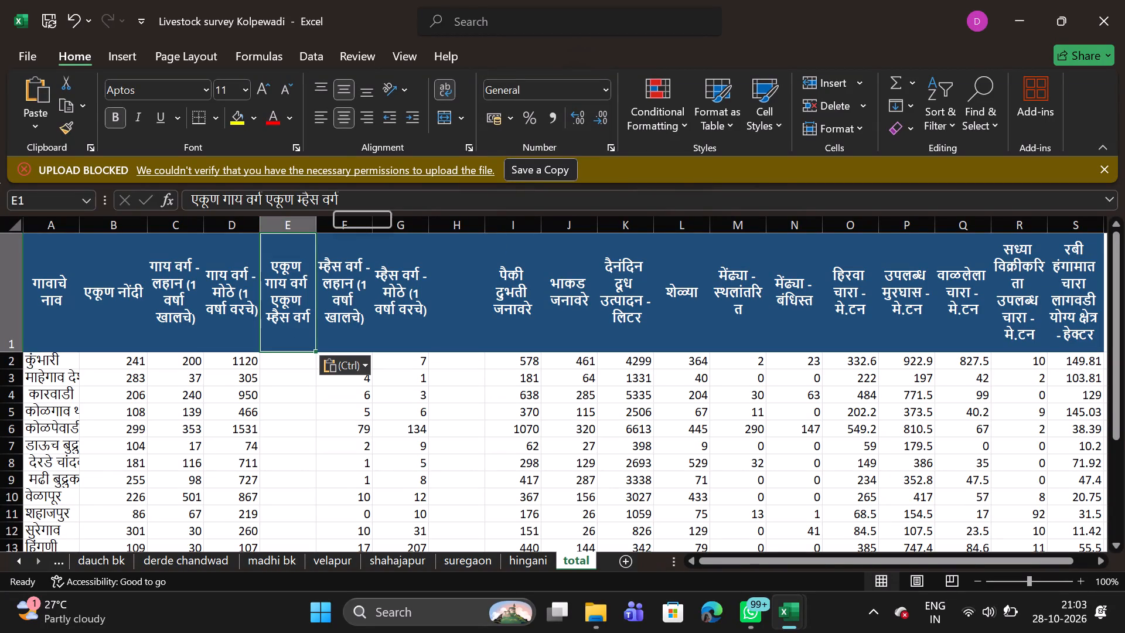
drag(345, 200, 267, 199)
right_click(267, 199)
click(294, 215)
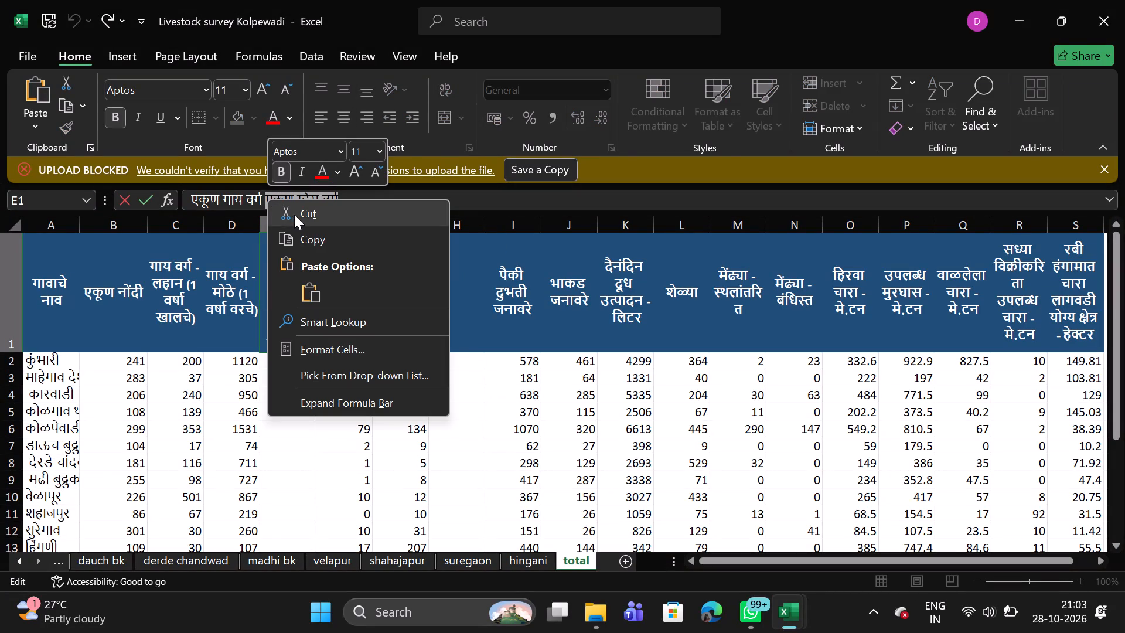
Place the text "एकूण म्हैस वर्ग", cut from E1, in H1 as the buffalo total header.
click(462, 304)
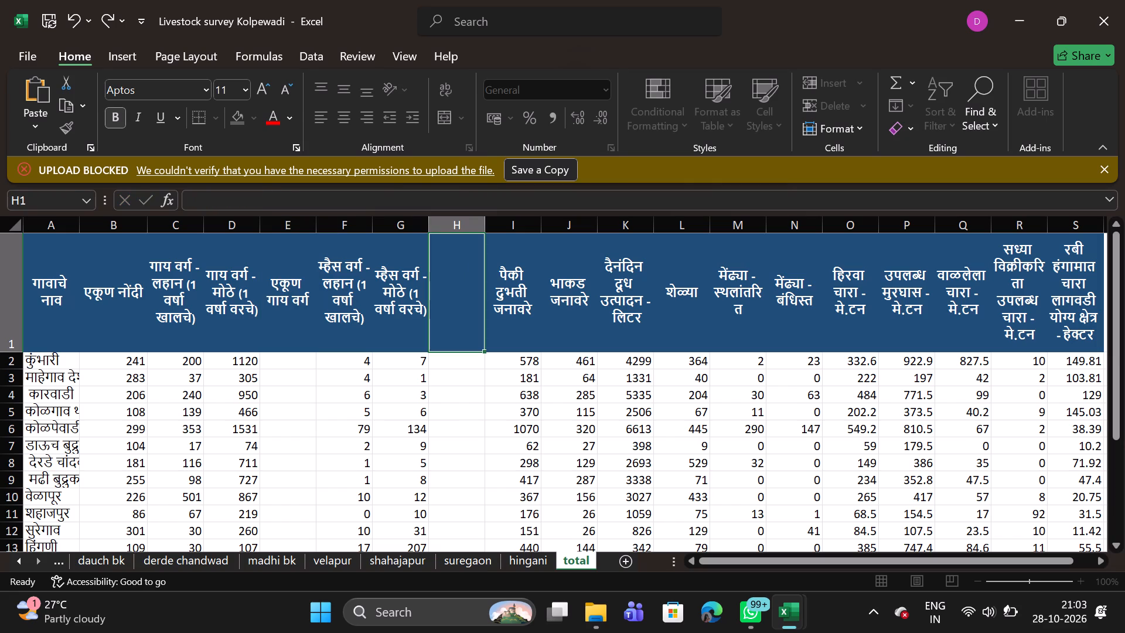
key(ctrl+v)
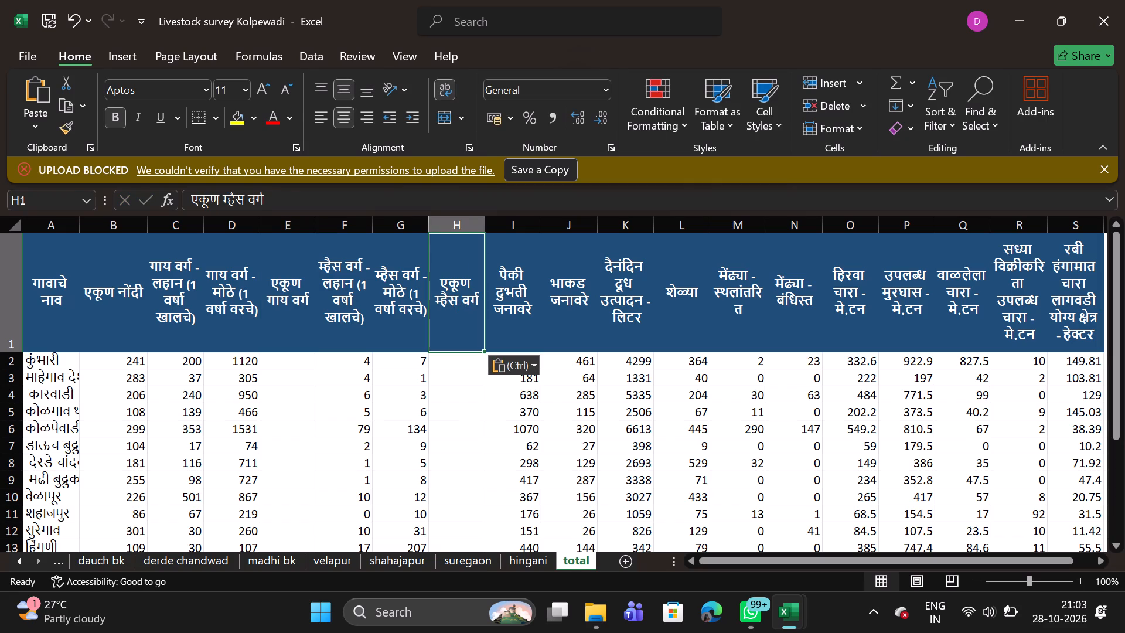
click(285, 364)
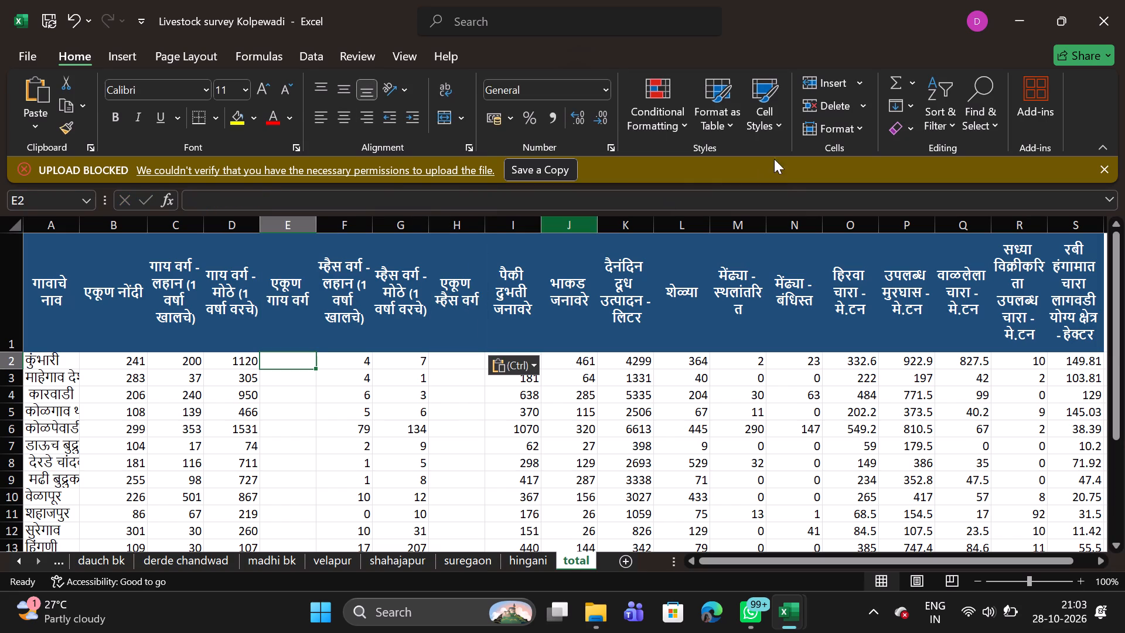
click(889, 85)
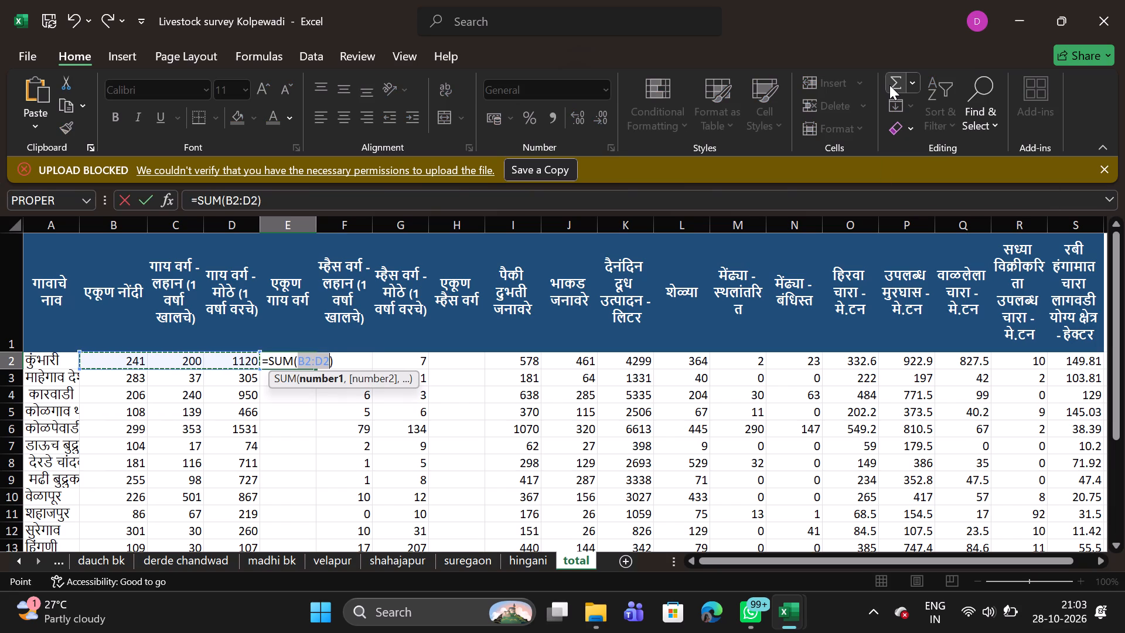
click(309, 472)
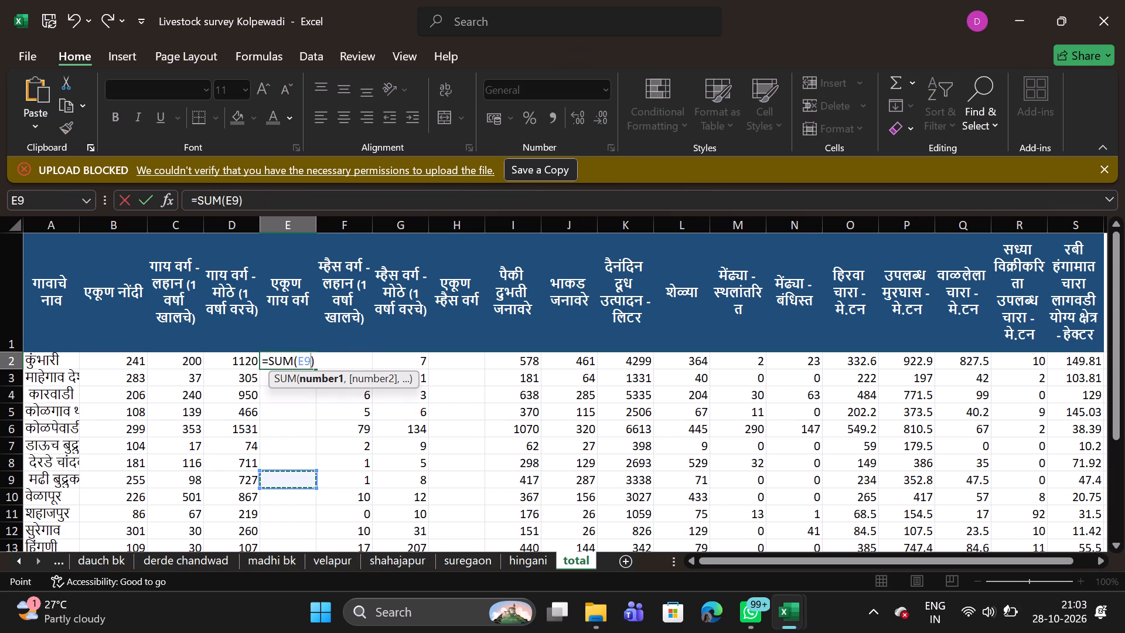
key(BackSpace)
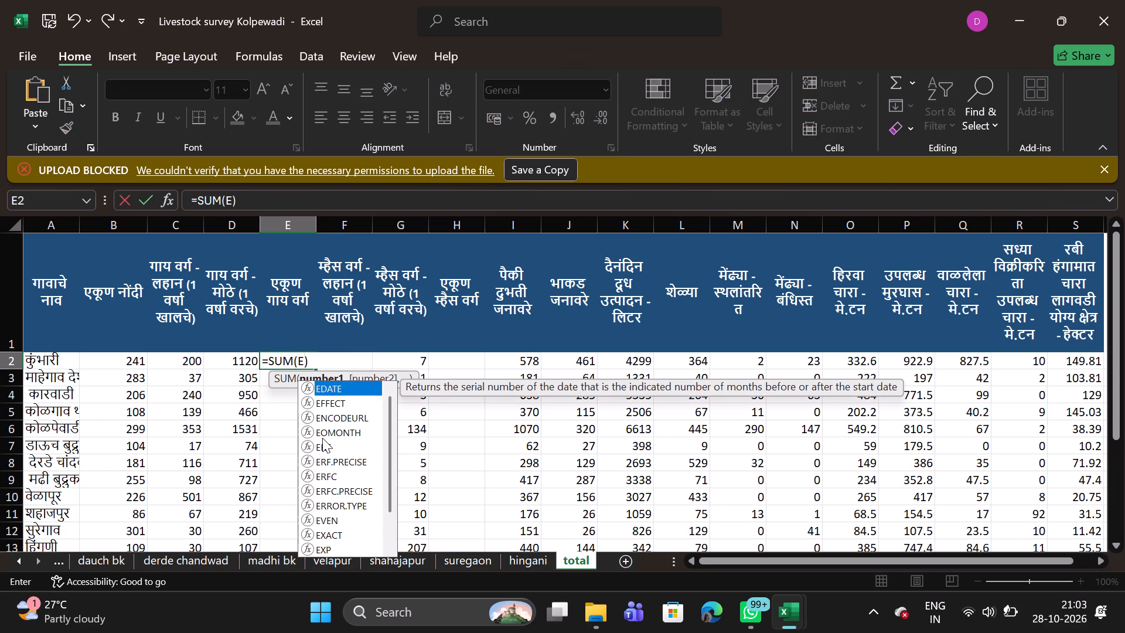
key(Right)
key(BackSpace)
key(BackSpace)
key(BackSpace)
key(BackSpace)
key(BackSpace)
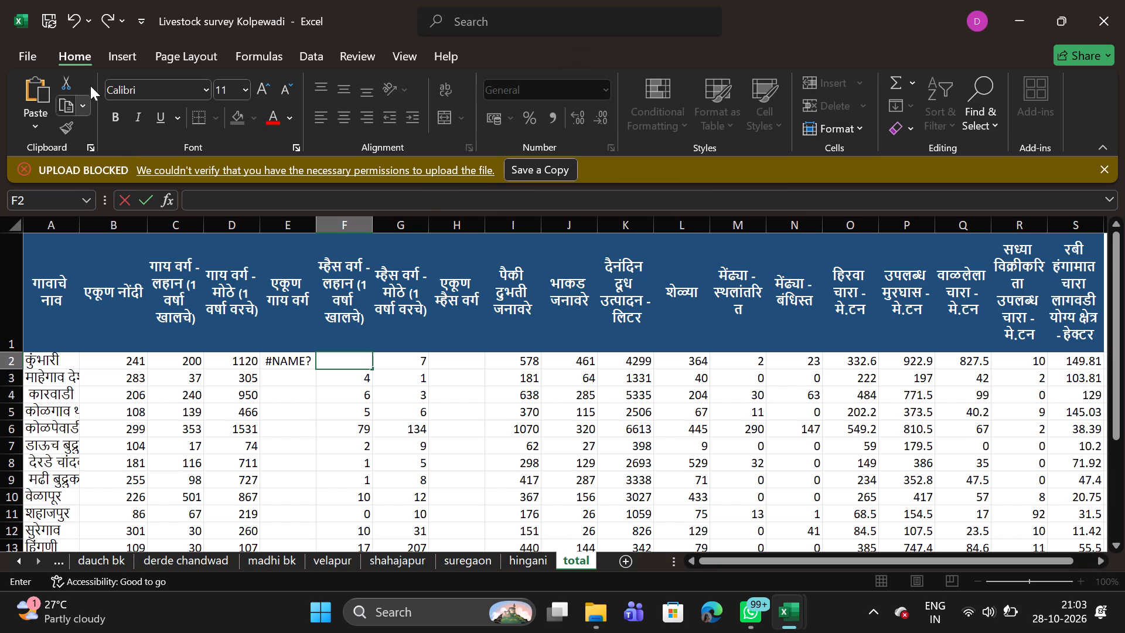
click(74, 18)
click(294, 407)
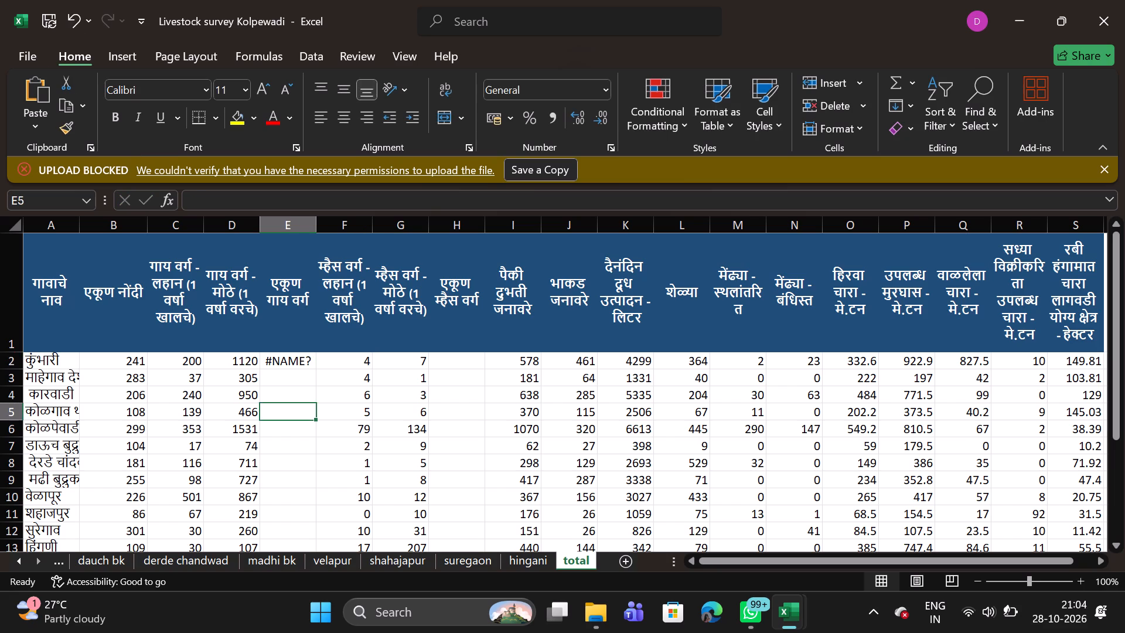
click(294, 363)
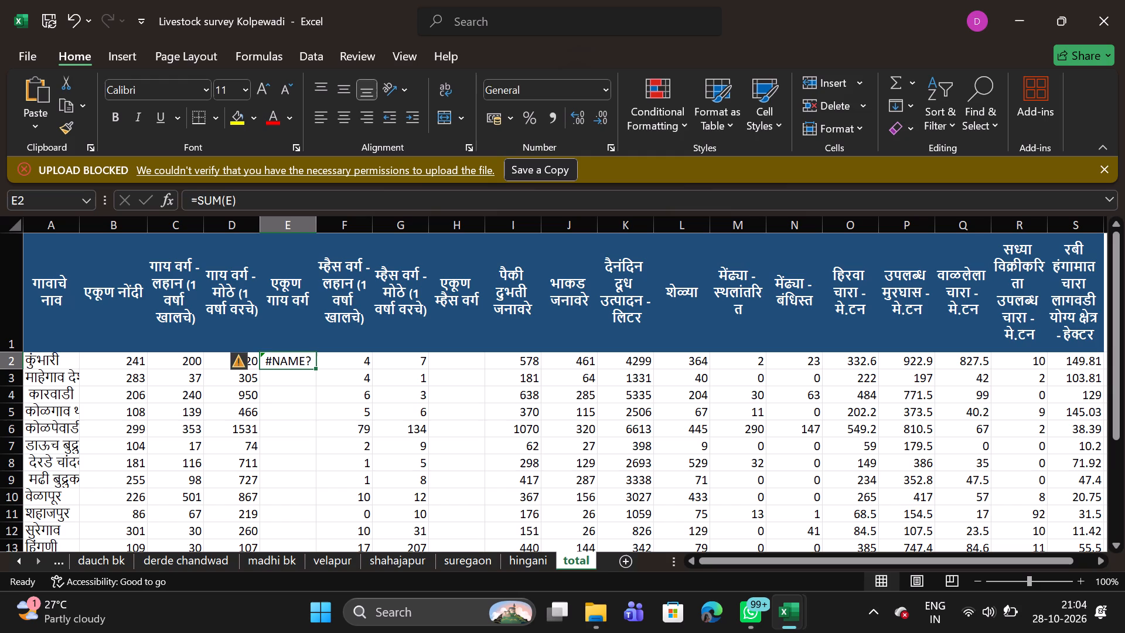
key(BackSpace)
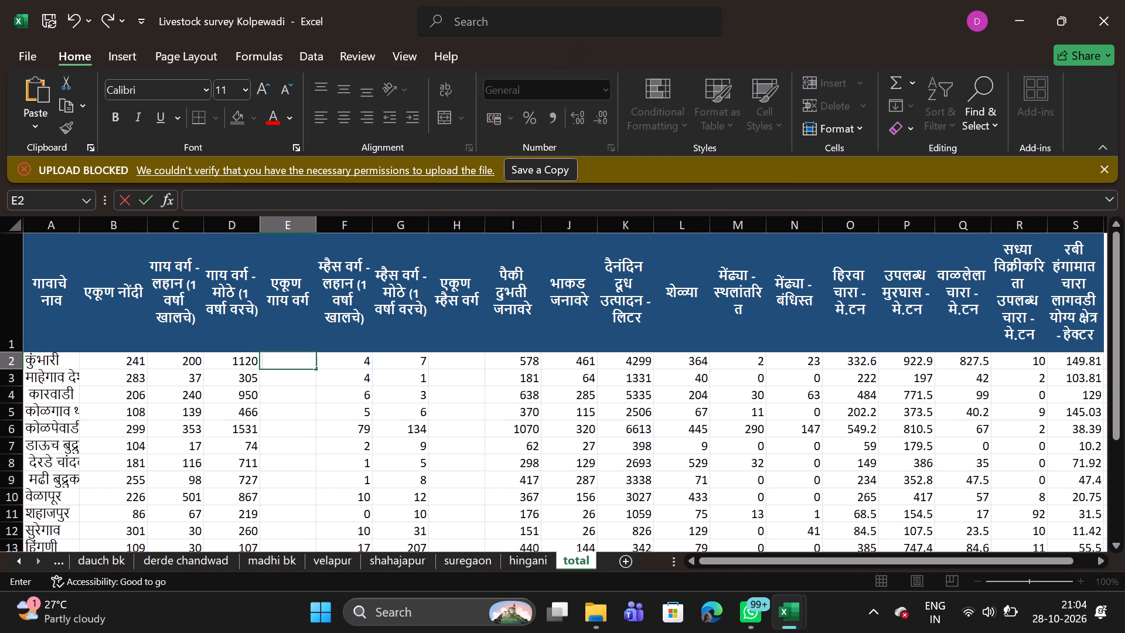
Total the cattle in E2 with =C2+D2 and fill the formula down through the एकूण row, E14.
key(equal)
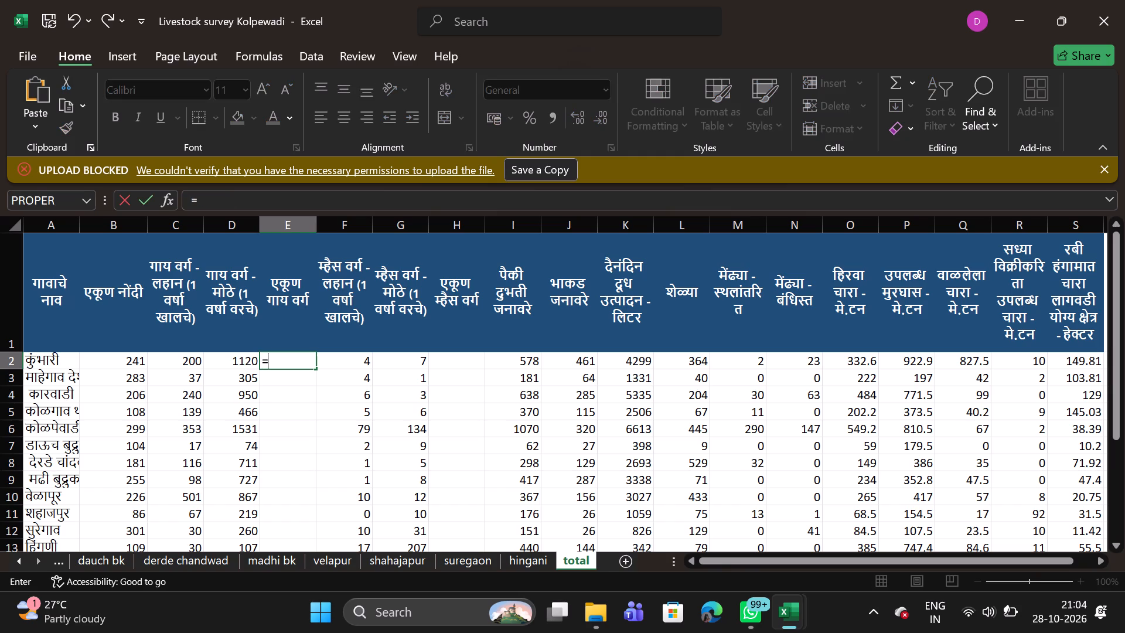
click(171, 363)
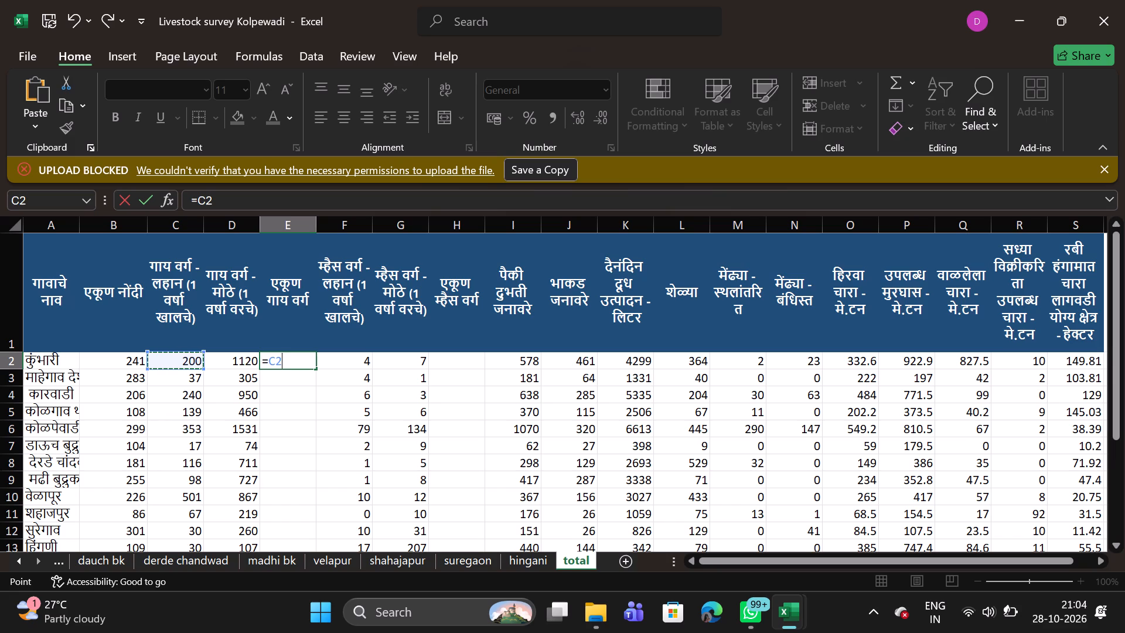
key(shift+plus)
shift+click(227, 360)
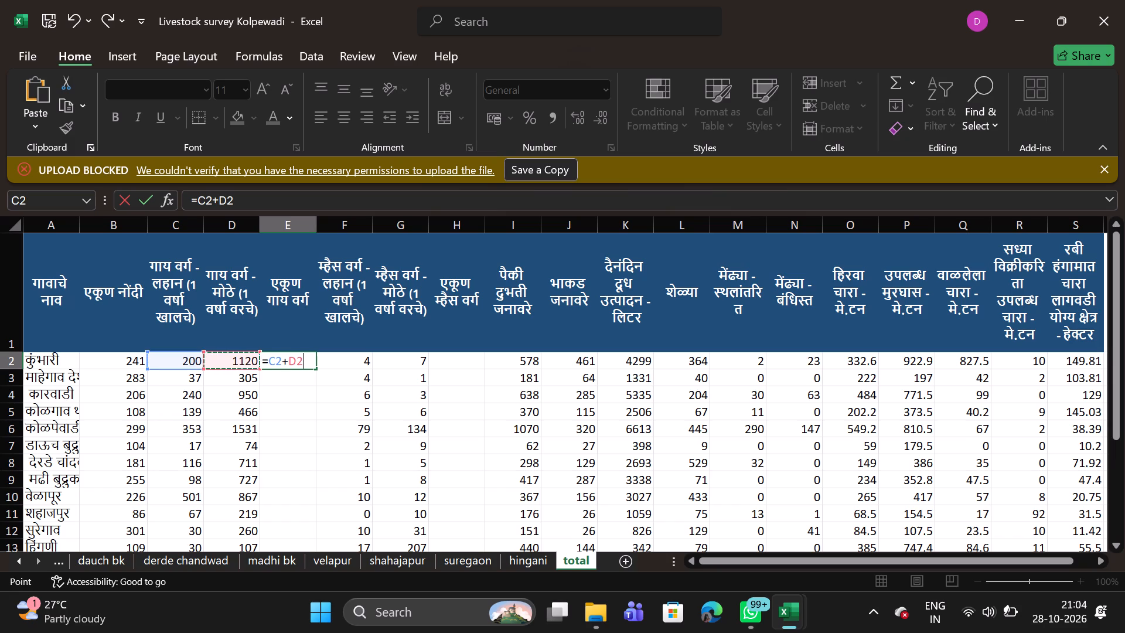
key(Return)
click(296, 365)
drag(313, 365, 314, 550)
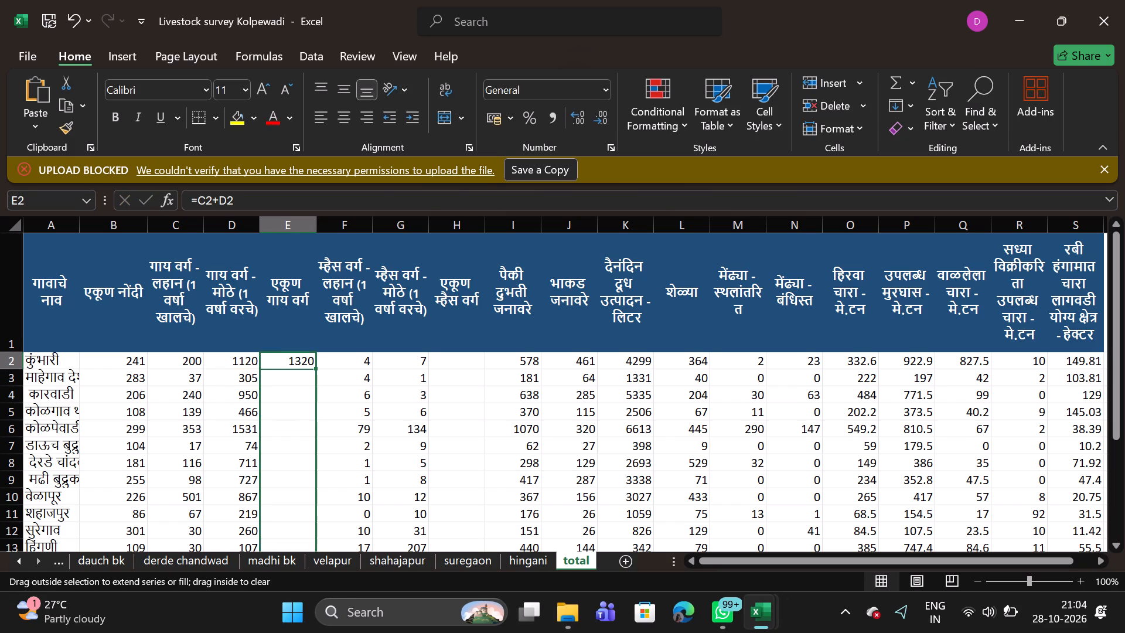
drag(314, 550, 298, 461)
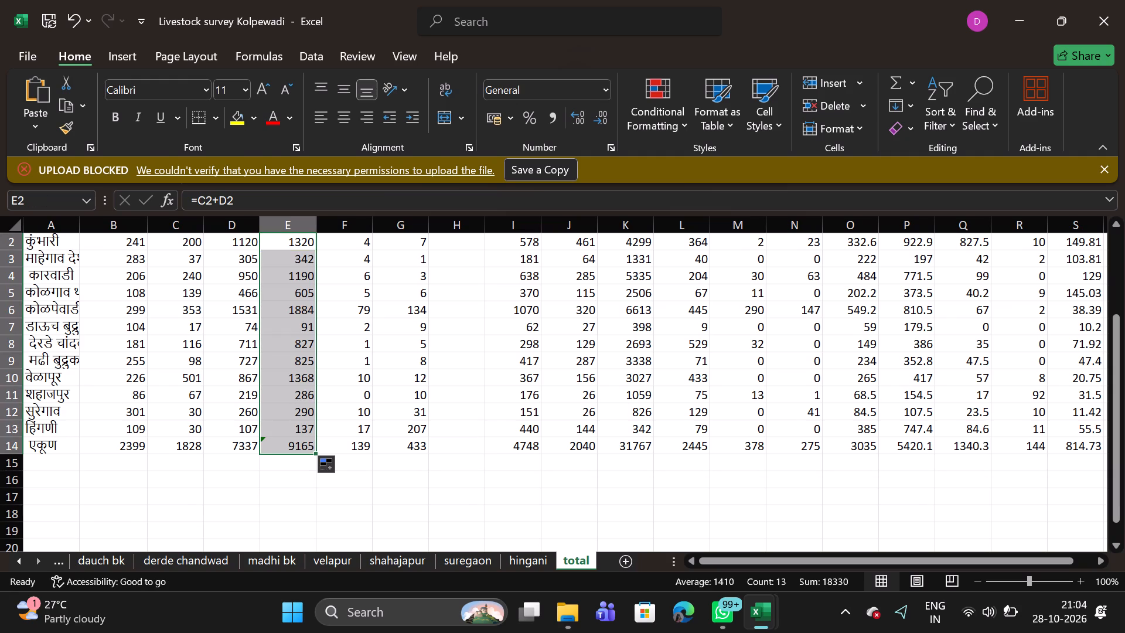
Total the buffaloes in H2 with =F2+G2 and fill the formula down through the एकूण row, H14.
click(453, 445)
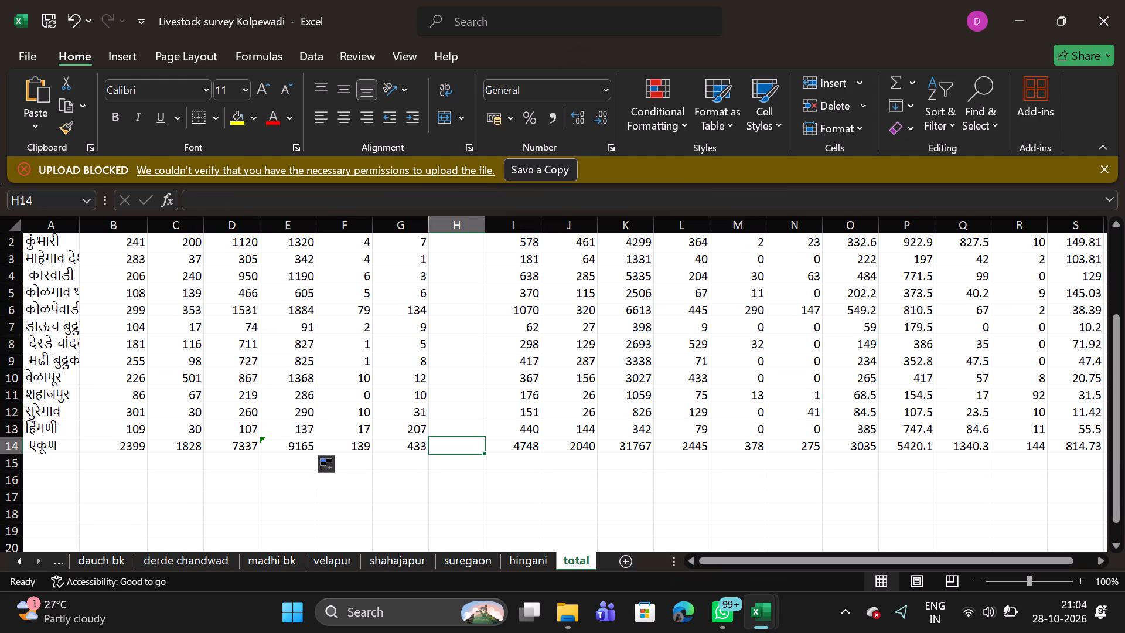
key(Up)
key(Up)
key(Up)
key(Up)
key(Up)
key(Up)
key(Up)
key(Up)
key(Up)
key(Up)
key(Up)
key(Up)
key(Up)
key(Up)
key(Up)
key(Up)
key(Up)
key(Up)
key(Up)
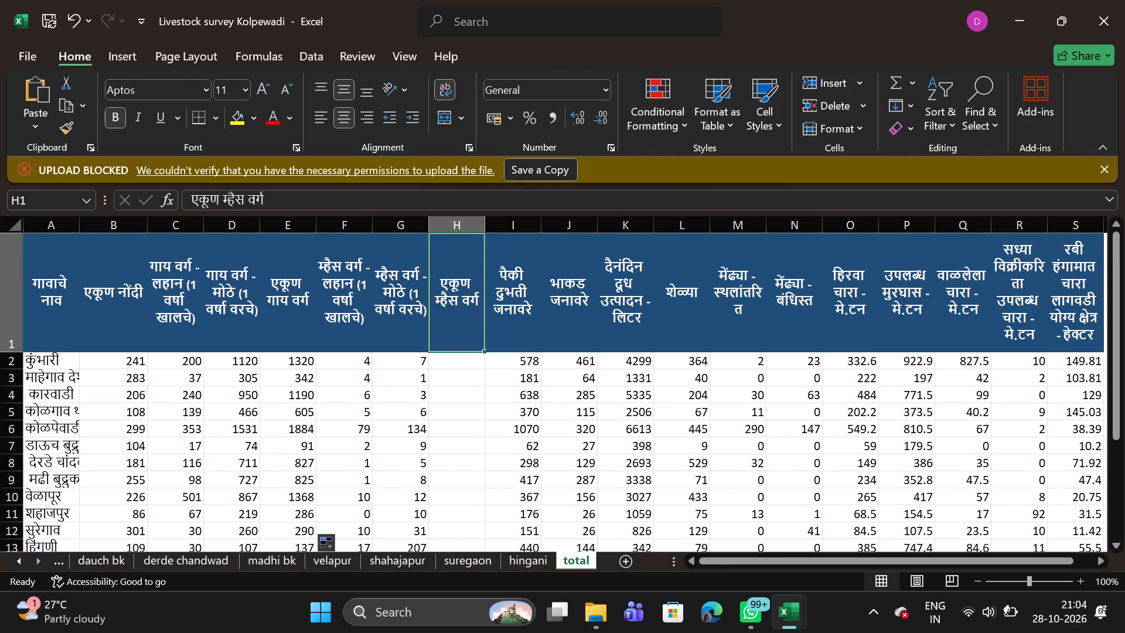
click(458, 365)
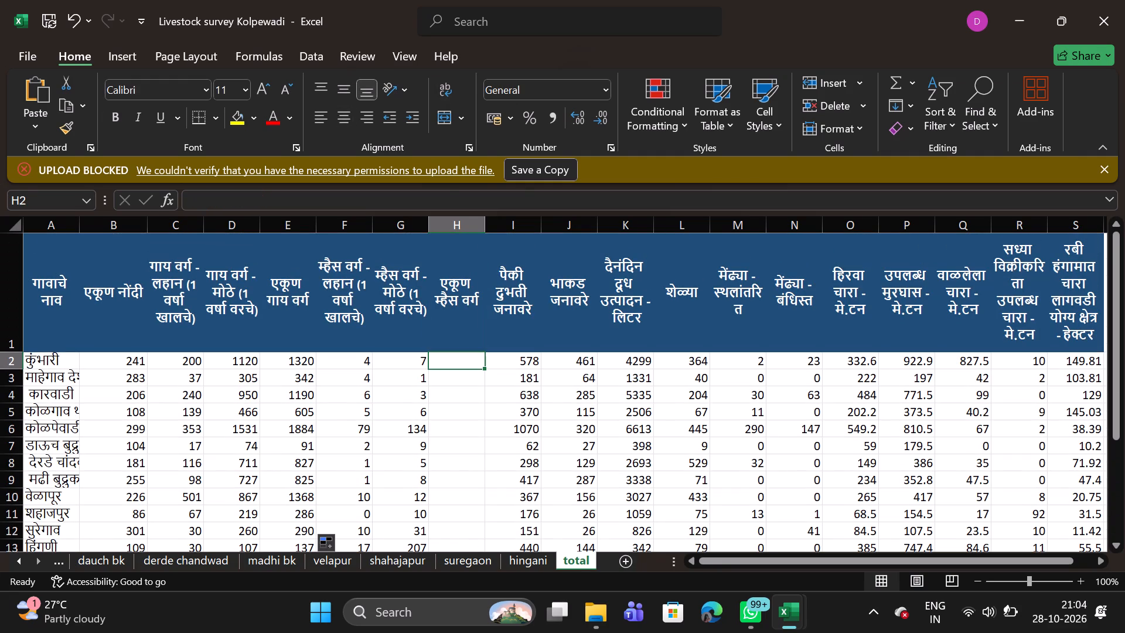
key(equal)
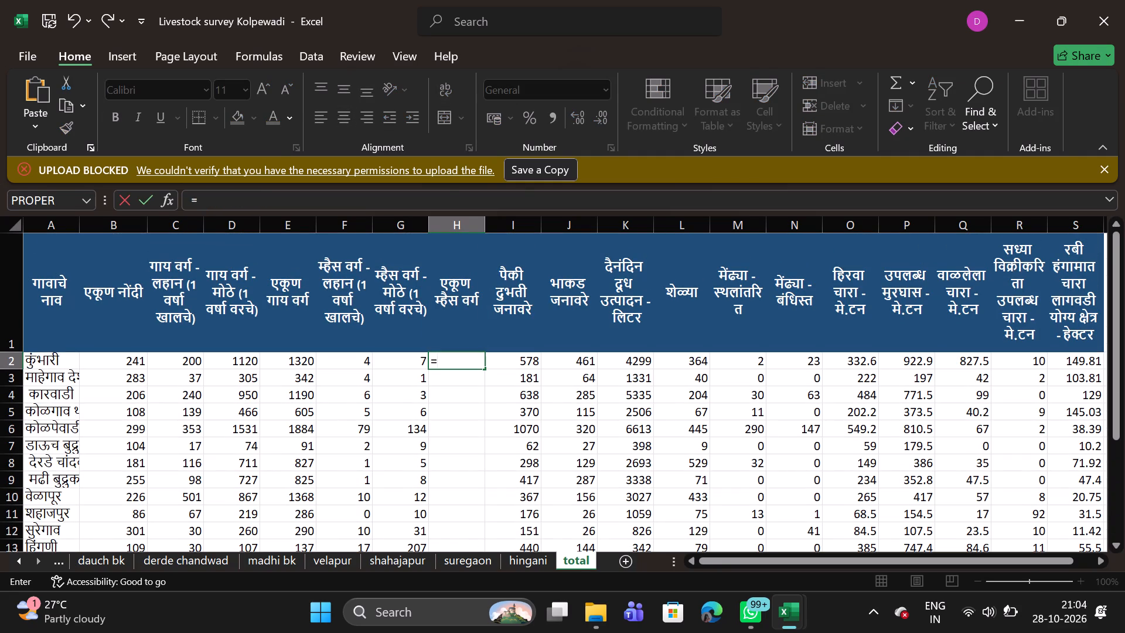
click(358, 362)
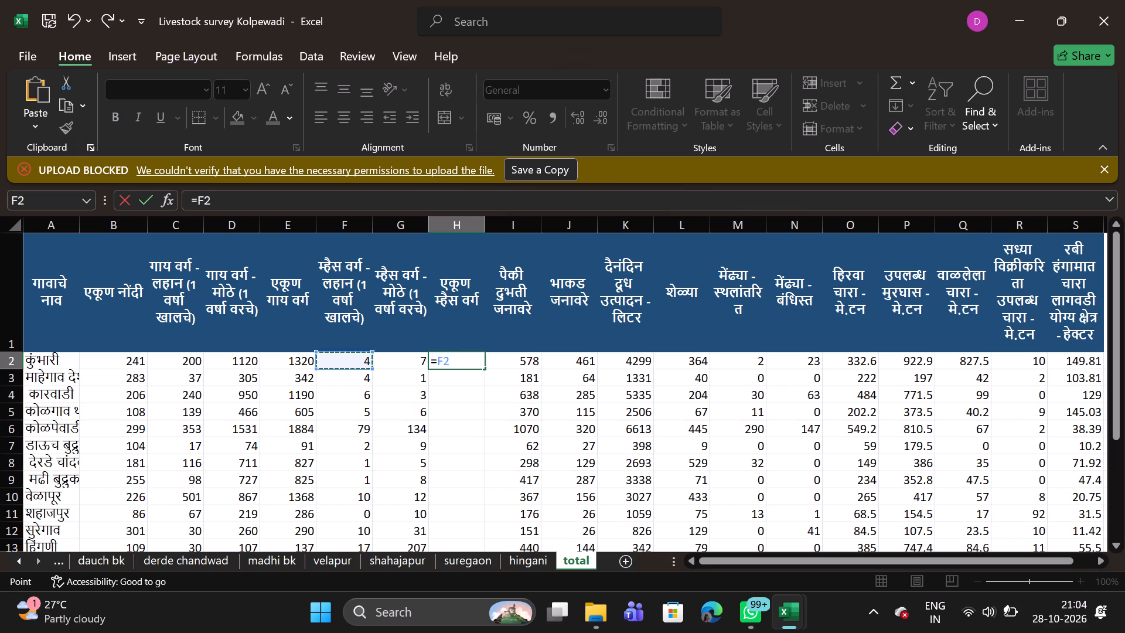
key(shift+plus)
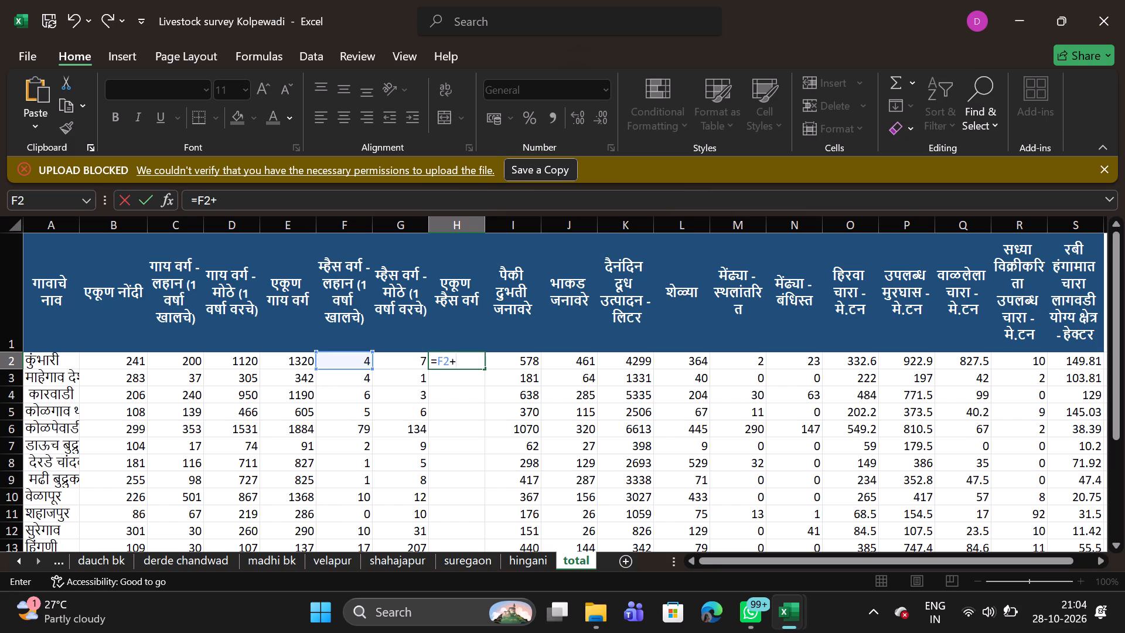
shift+click(400, 360)
key(Return)
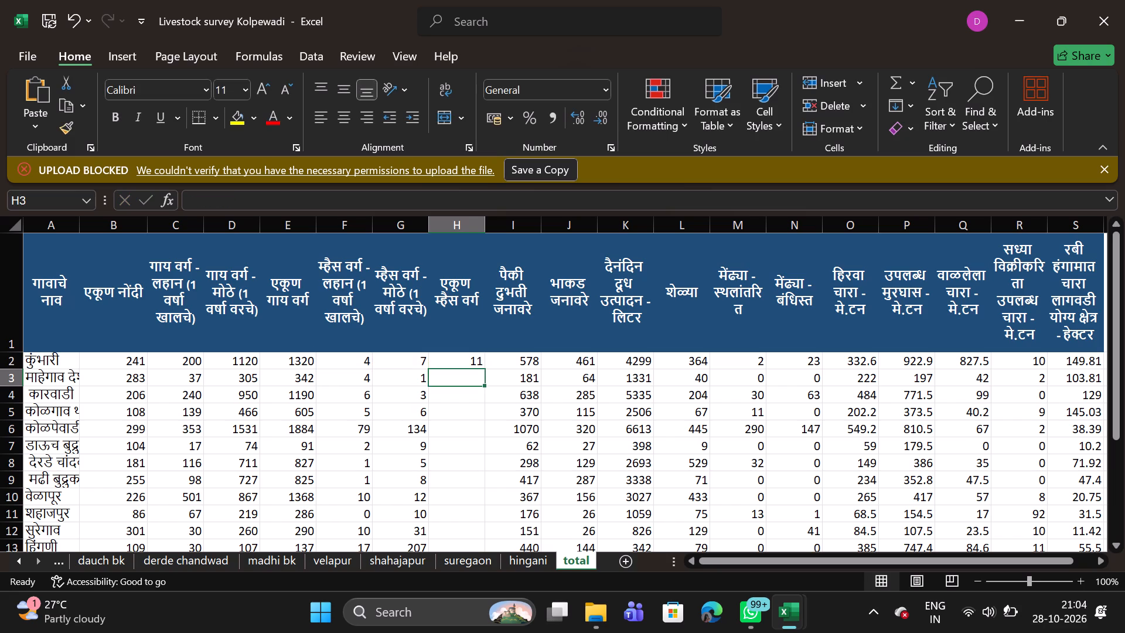
click(471, 359)
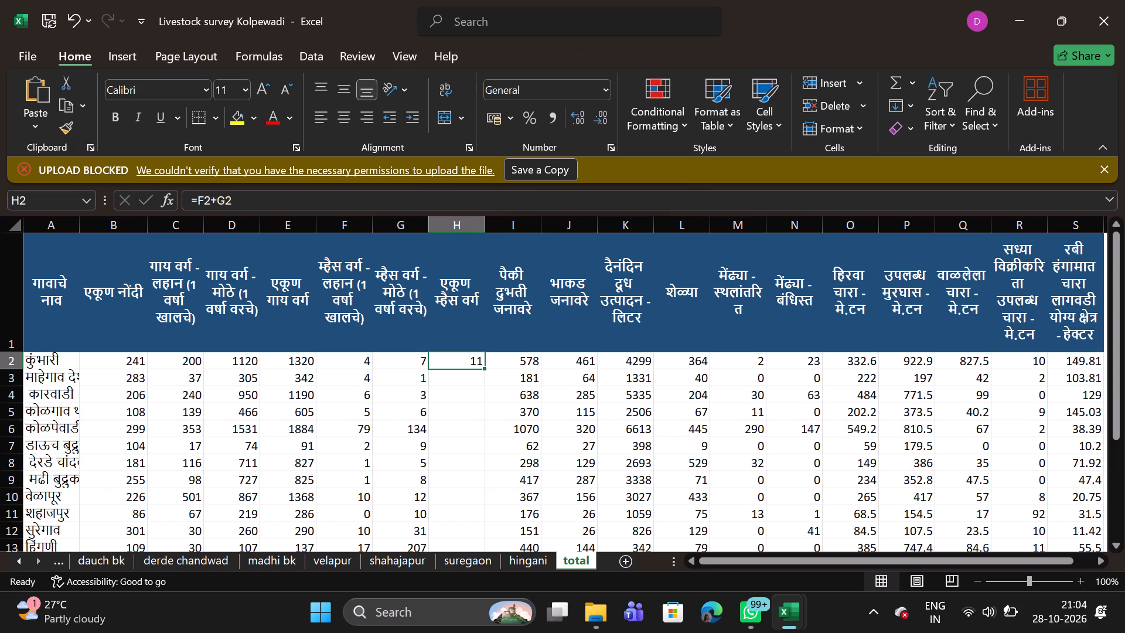
drag(484, 370, 489, 553)
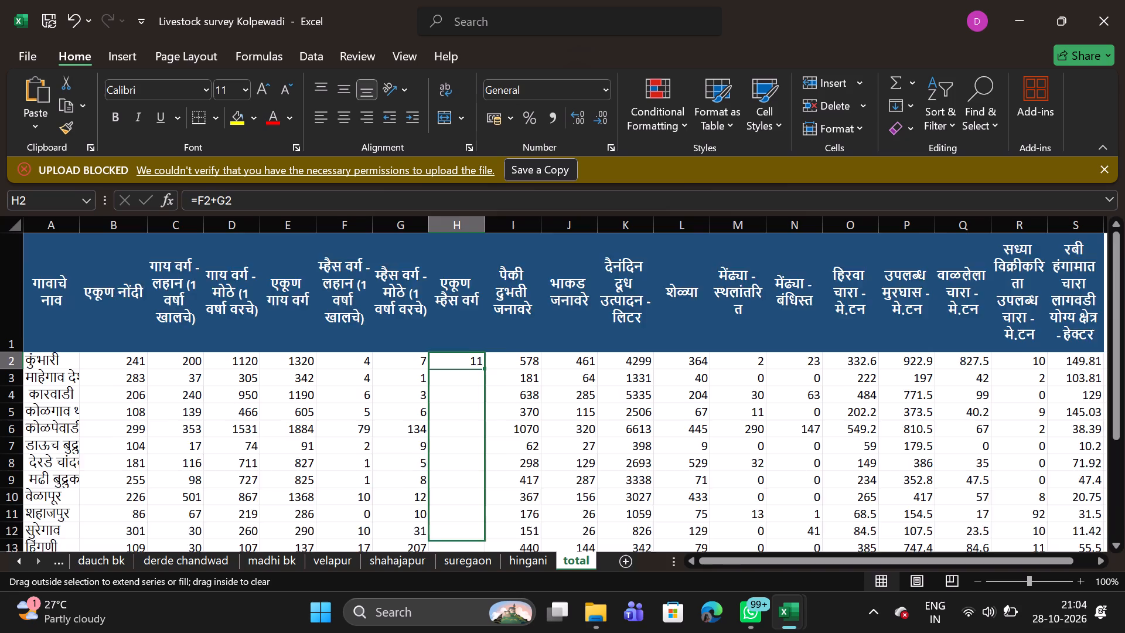
drag(489, 553, 473, 452)
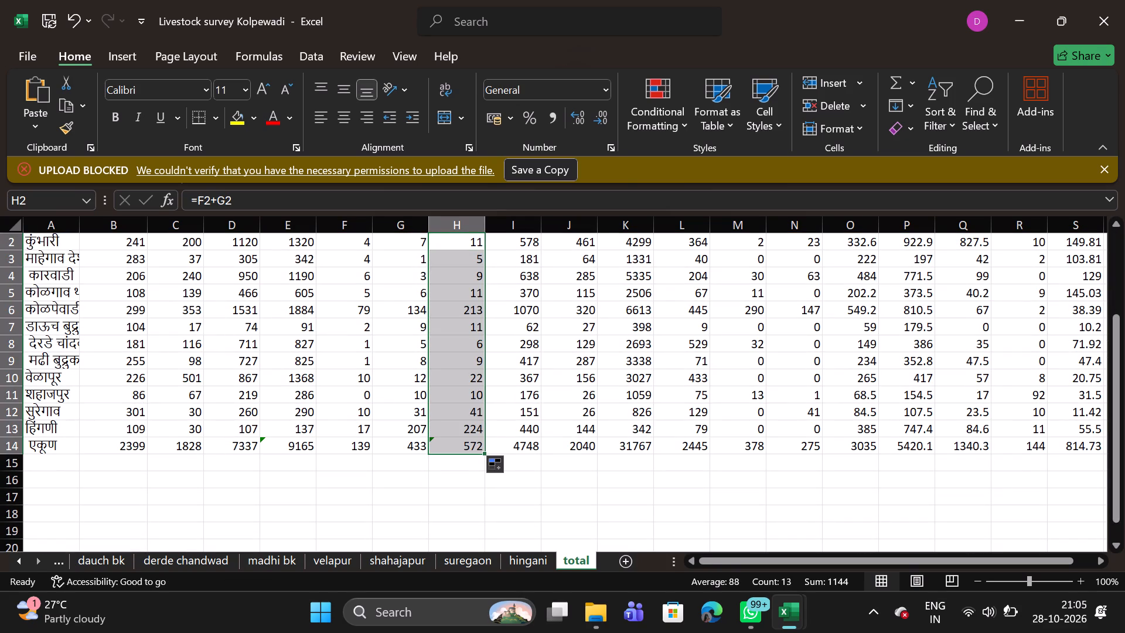
click(485, 489)
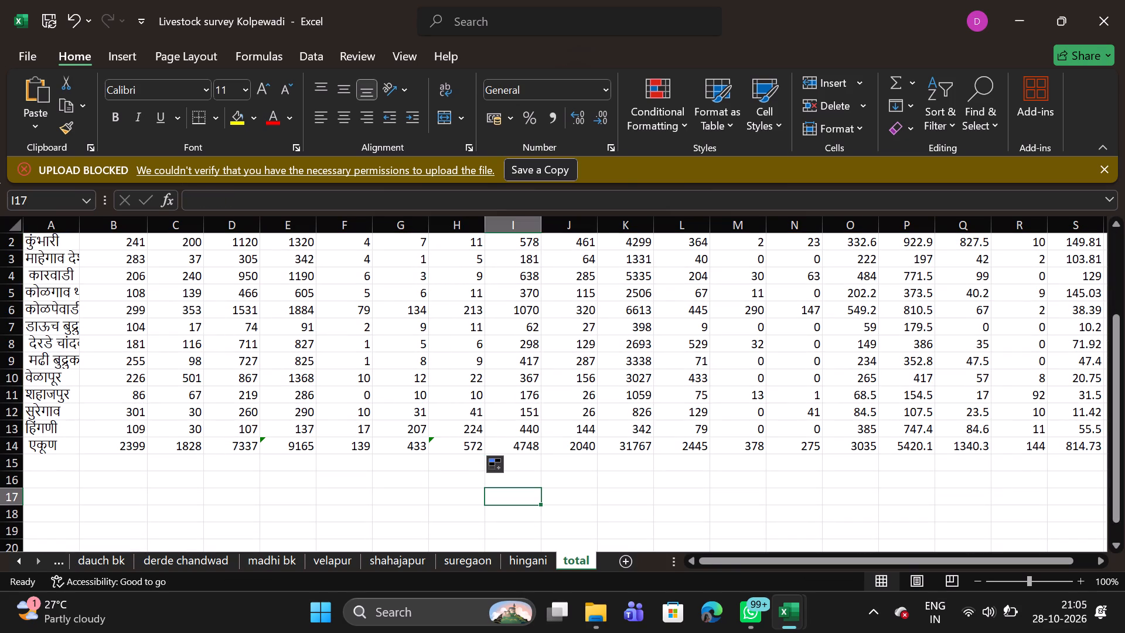
Save the workbook with the new cattle and buffalo total columns.
triple_click(1114, 224)
click(1114, 224)
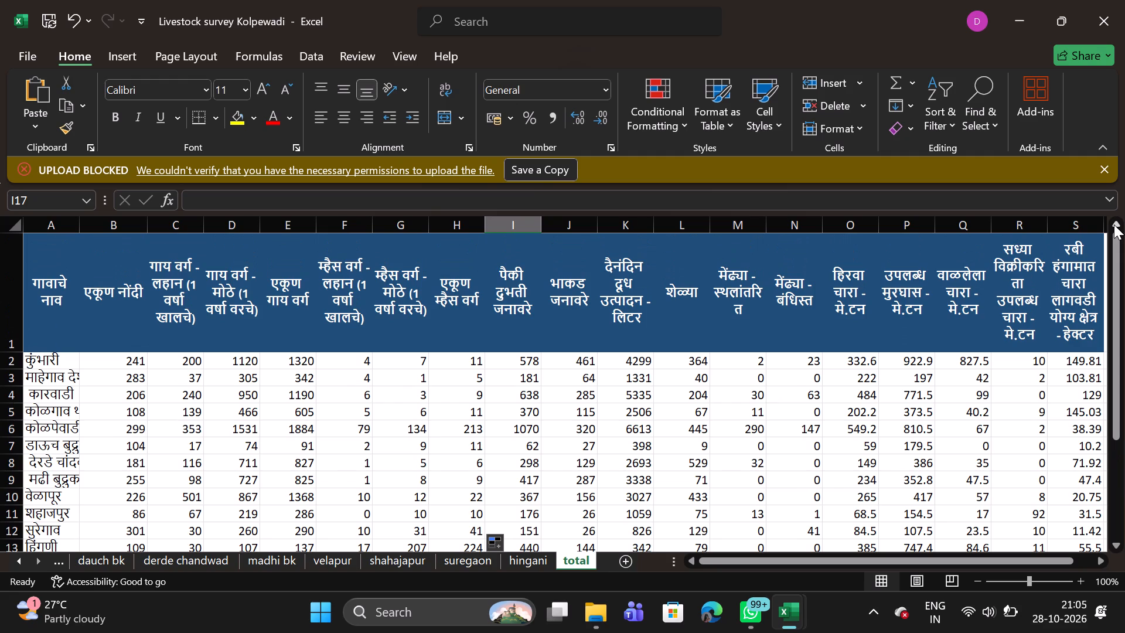
key(ctrl+s)
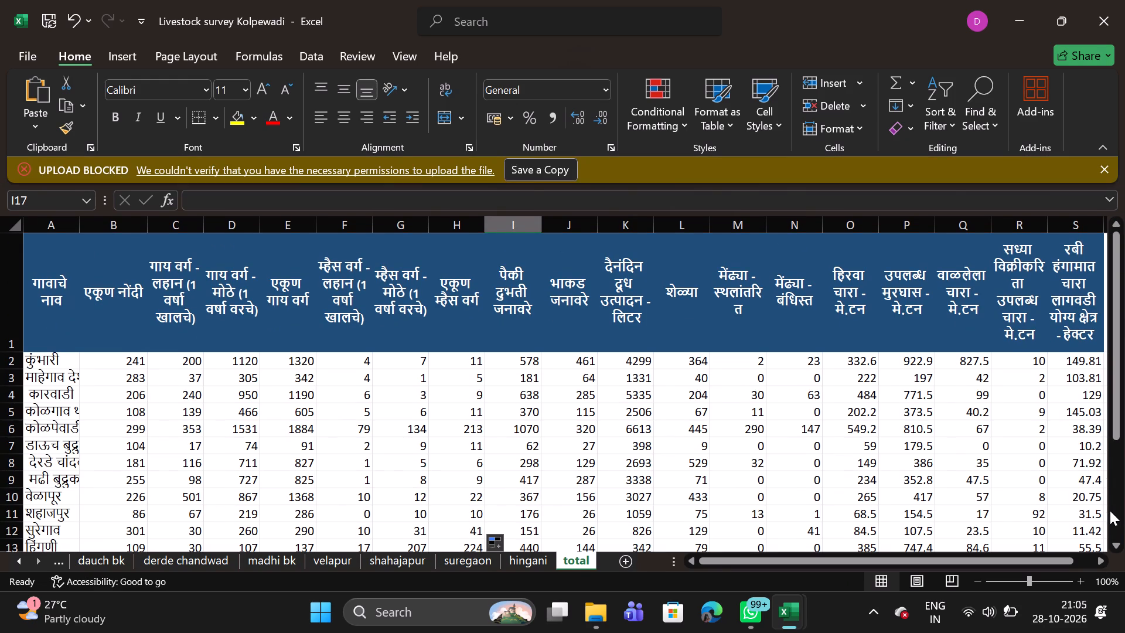
Widen the "गावाचे नाव" column A to give the Marathi village names more room.
triple_click(1116, 544)
double_click(1116, 544)
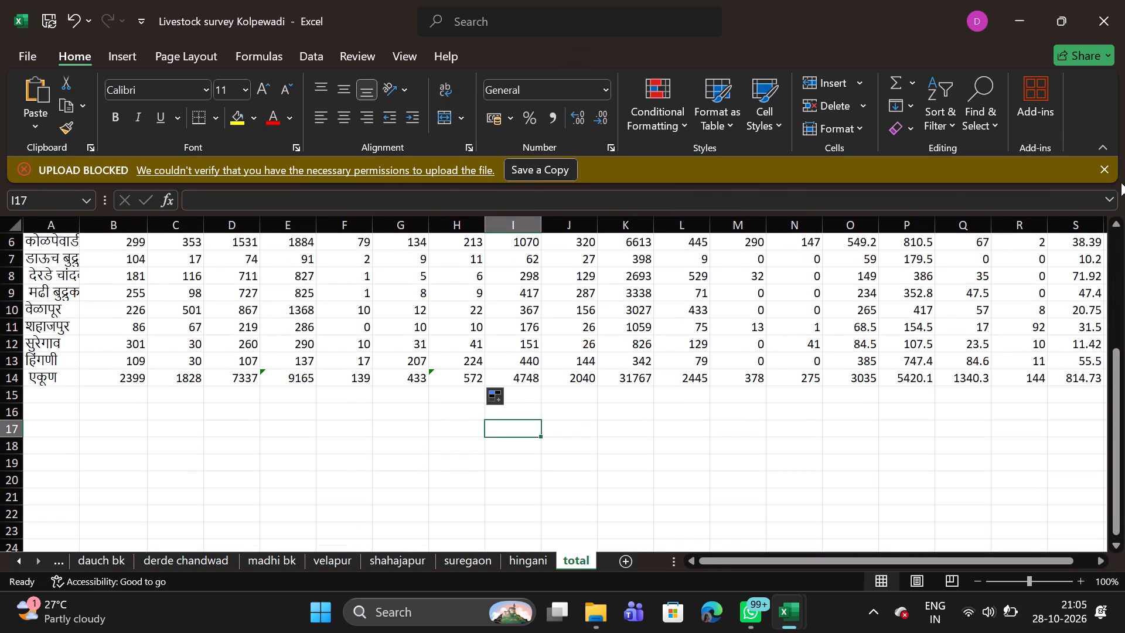
triple_click(1115, 227)
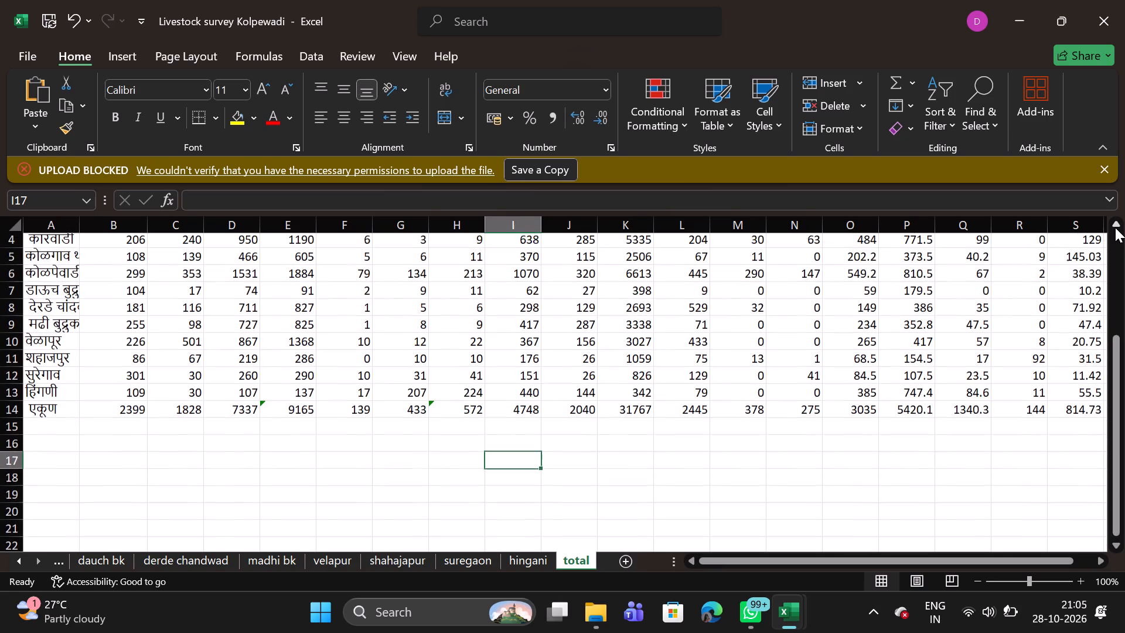
triple_click(1115, 227)
double_click(1115, 227)
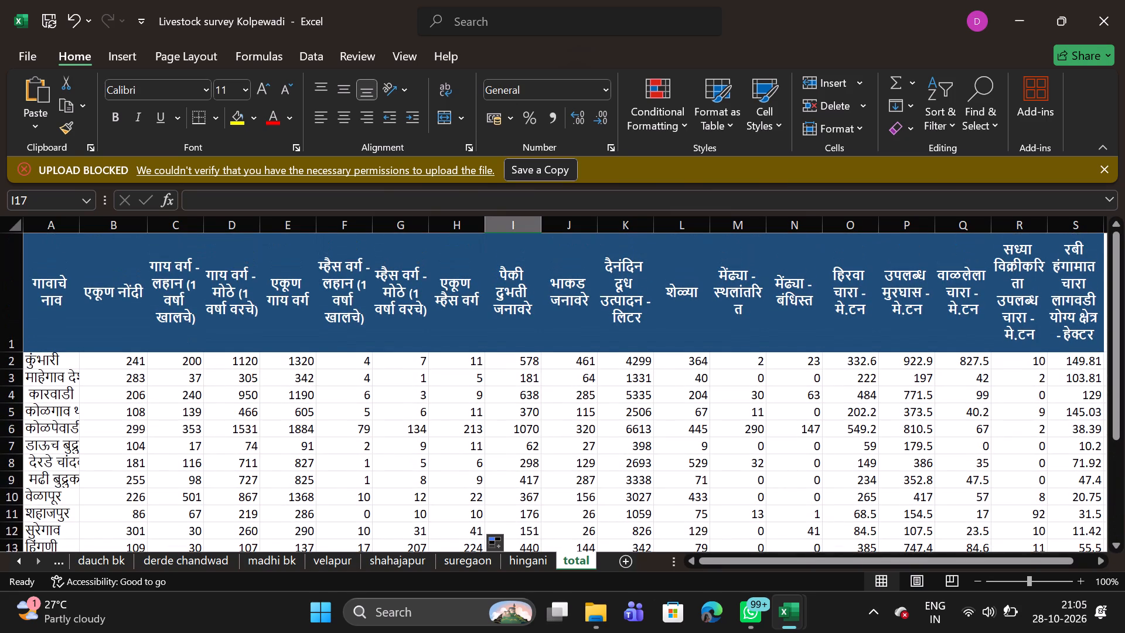
drag(78, 226, 103, 228)
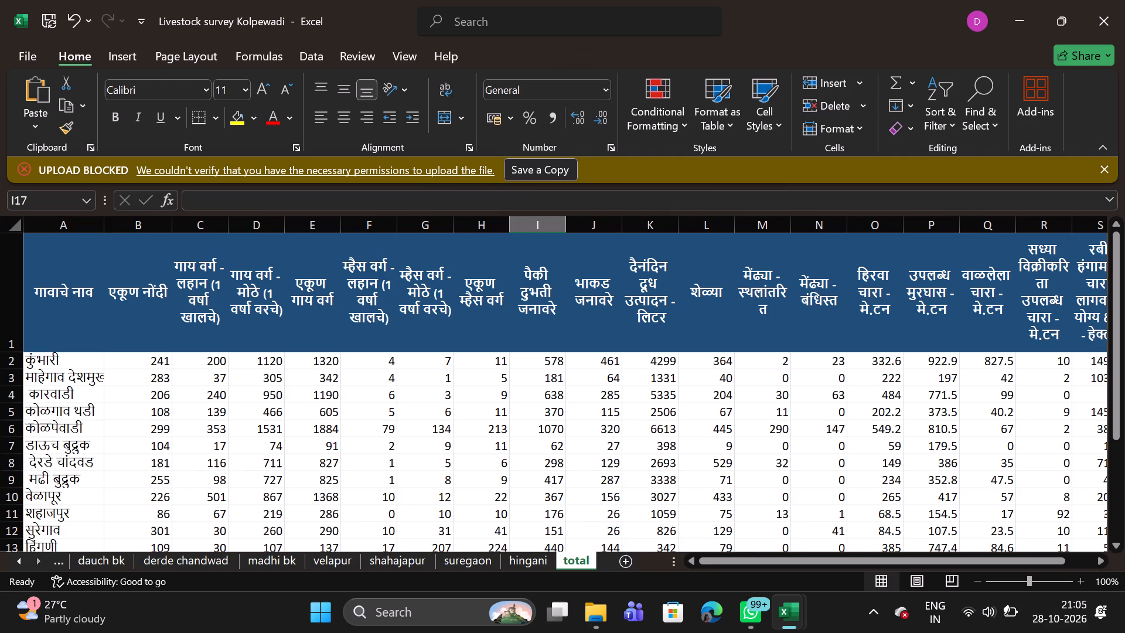
Auto-fit the width of the "गावाचे नाव" column A to its longest village name.
double_click(100, 229)
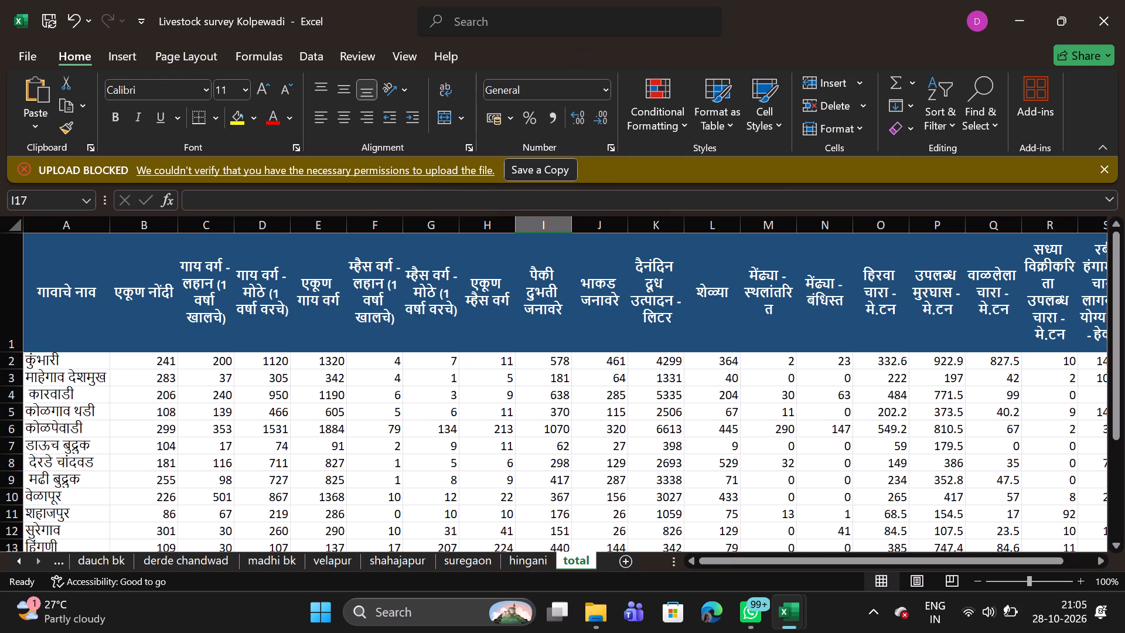
click(159, 494)
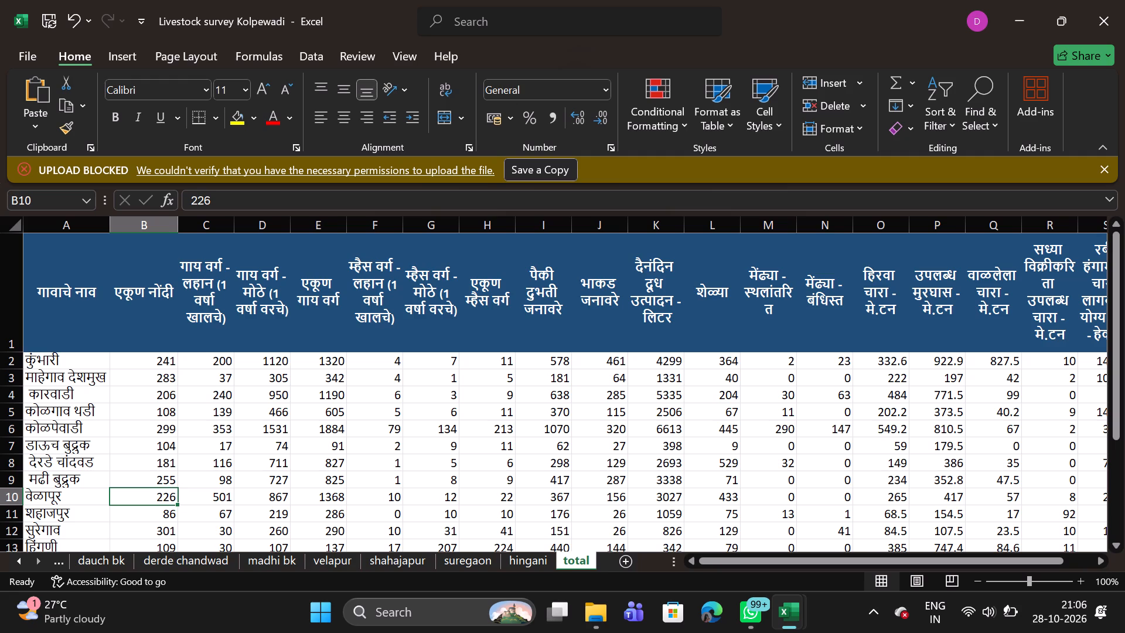
Select the whole summary table, A1:S14, from the "गावाचे नाव" header through the last column of the एकूण row.
click(49, 265)
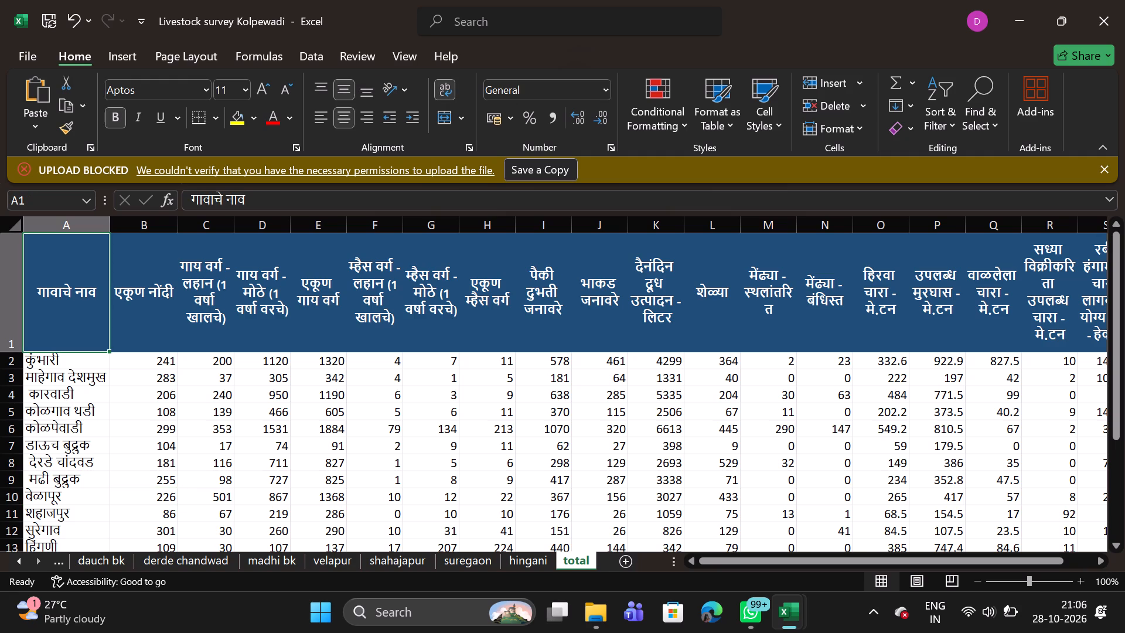
key(shift+Right)
key(shift+Right)
key(shift+Right)
key(shift+Right)
key(shift+Right)
key(shift+Right)
key(shift+Right)
key(shift+Right)
key(shift+Right)
key(shift+Right)
key(shift+Right)
key(shift+Right)
key(shift+Right)
key(shift+Right)
key(shift+Right)
key(shift+Right)
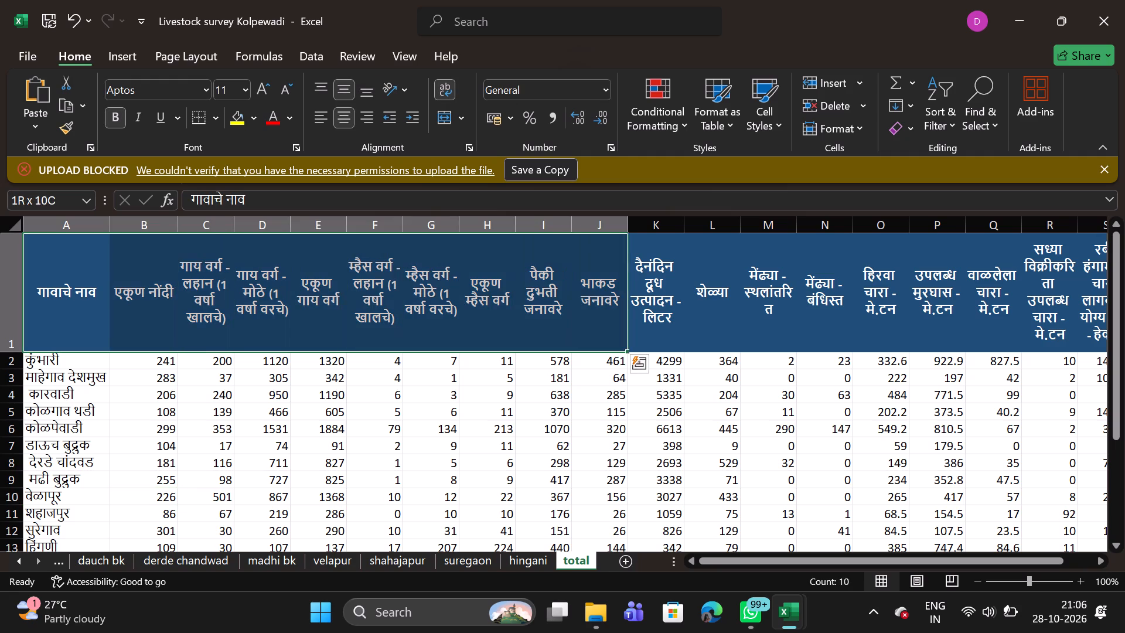
key(shift+Right)
key(shift+Right)
key(shift+Right)
key(shift+Right)
key(shift+Right)
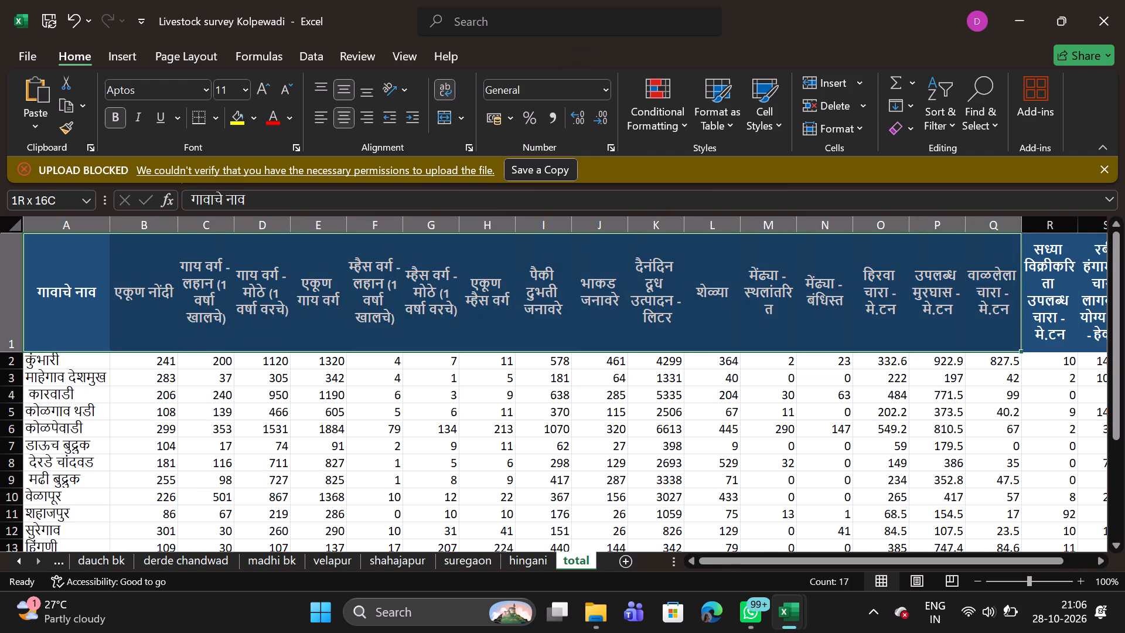
key(shift+Right)
key(shift+Right)
key(shift+Left)
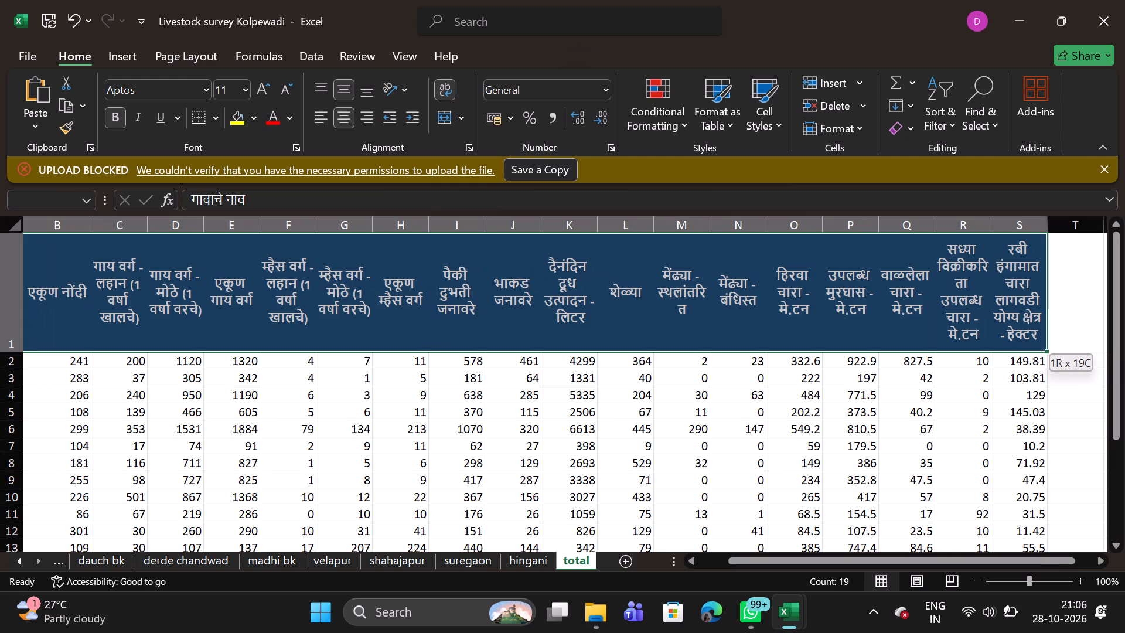
key(shift+Down)
key(shift+Down)
key(shift+Down)
key(shift+Down)
key(shift+Down)
key(shift+Down)
key(shift+Down)
key(shift+Down)
key(shift+Down)
key(shift+Down)
key(shift+Down)
key(shift+Down)
key(shift+Down)
key(shift+Down)
key(shift+Down)
key(shift+Down)
key(shift+Down)
key(shift+Down)
key(shift+Down)
key(shift+Down)
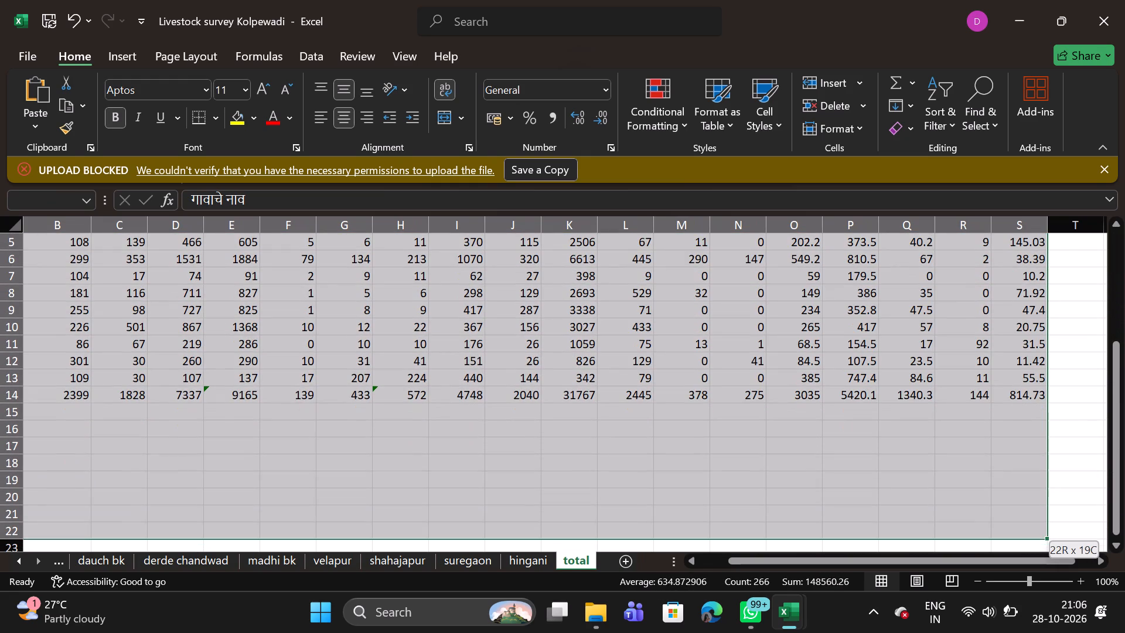
key(shift+Up)
key(shift+Up)
key(shift+Up)
key(shift+Up)
key(shift+Up)
key(shift+Up)
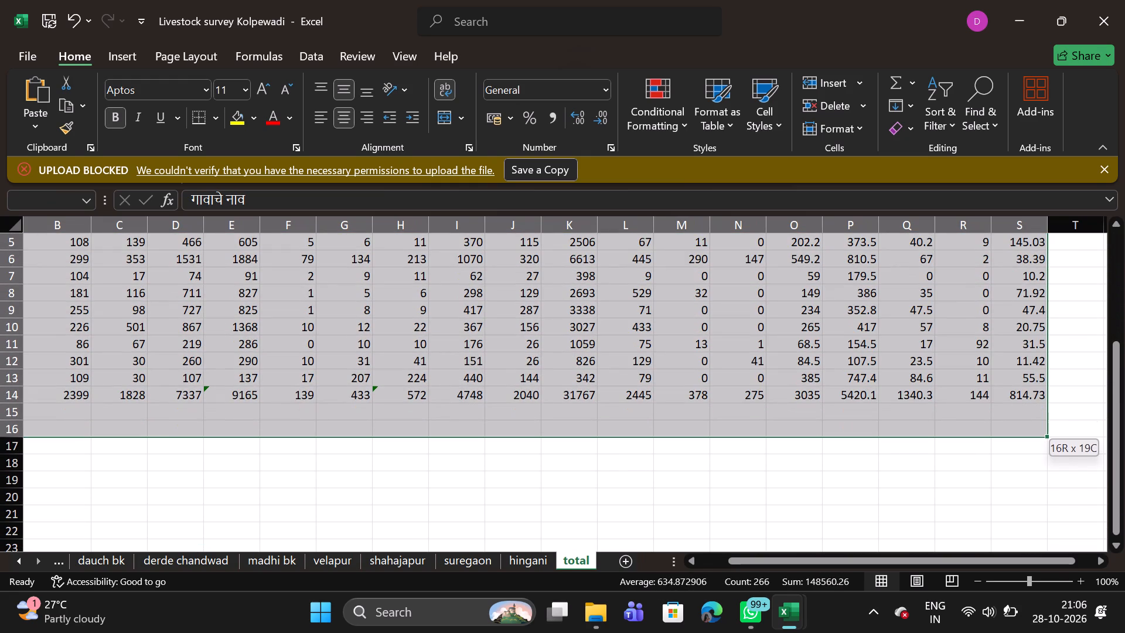
key(shift+Up)
key(shift+Up)
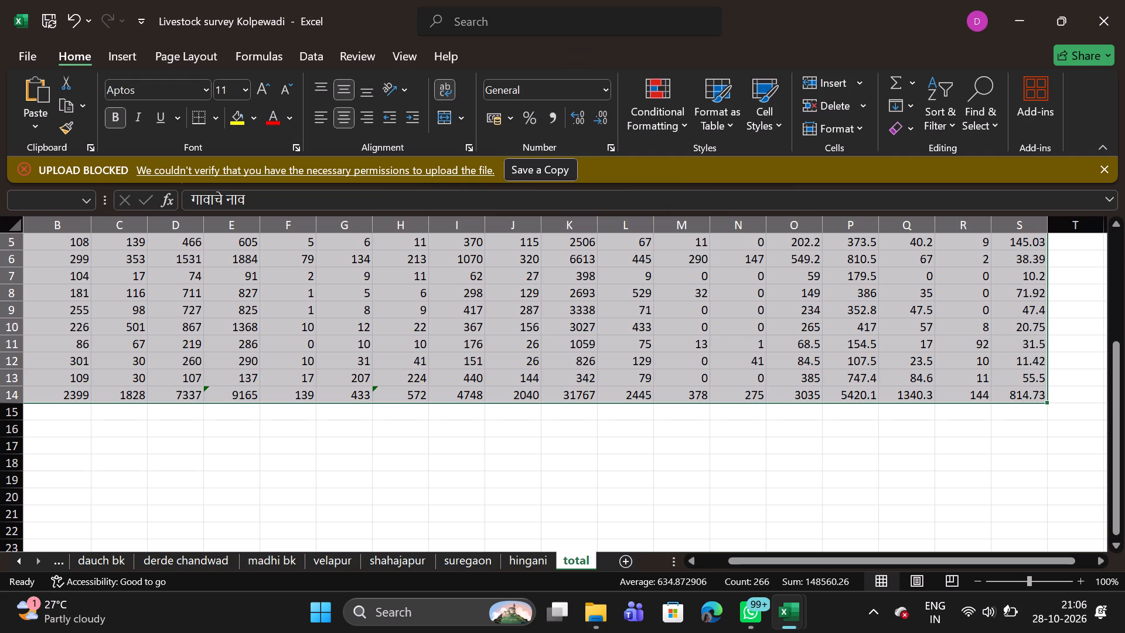
Copy the summary table without the village-name column, B1:S14, from the "एकूण नोंदी" header through the last column of the totals row.
click(104, 288)
scroll(104, 288, up, 3)
click(53, 276)
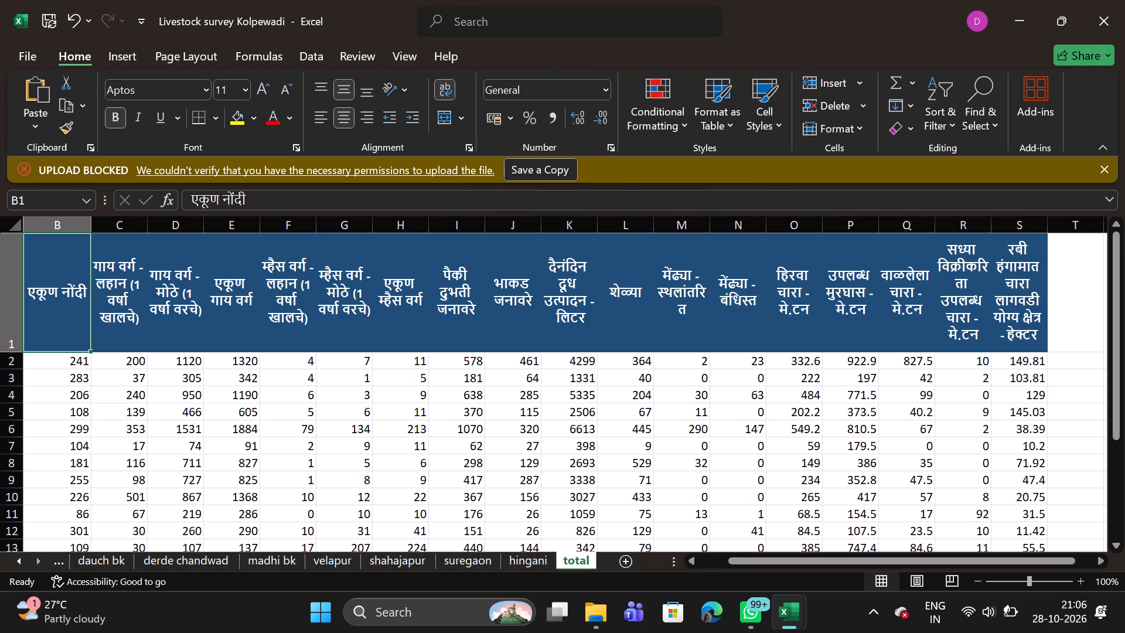
key(Right)
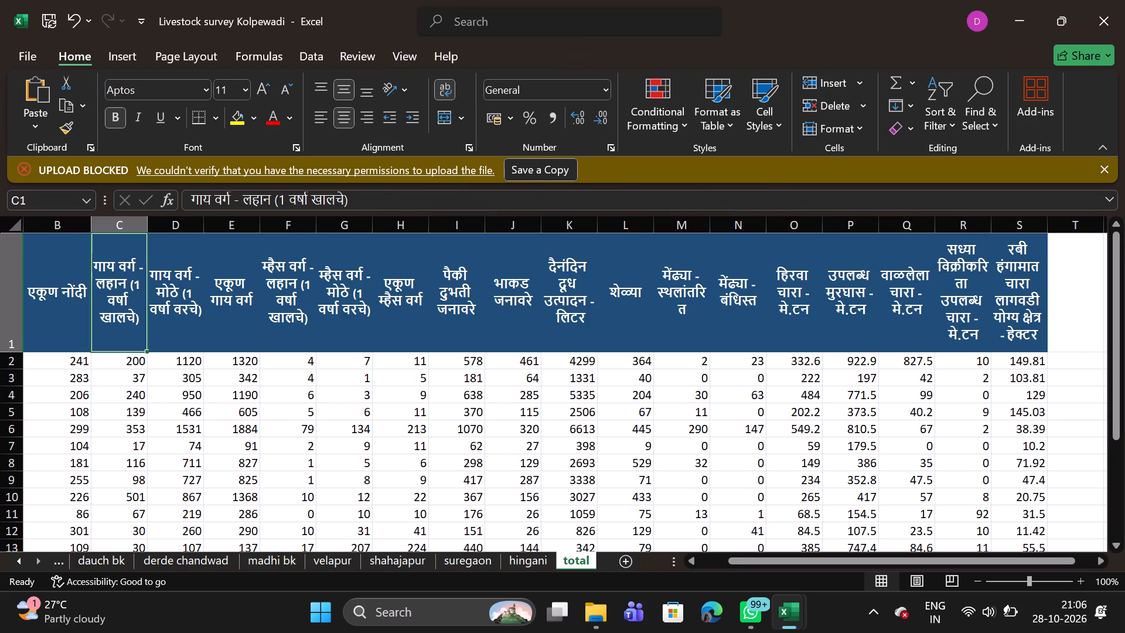
key(Left)
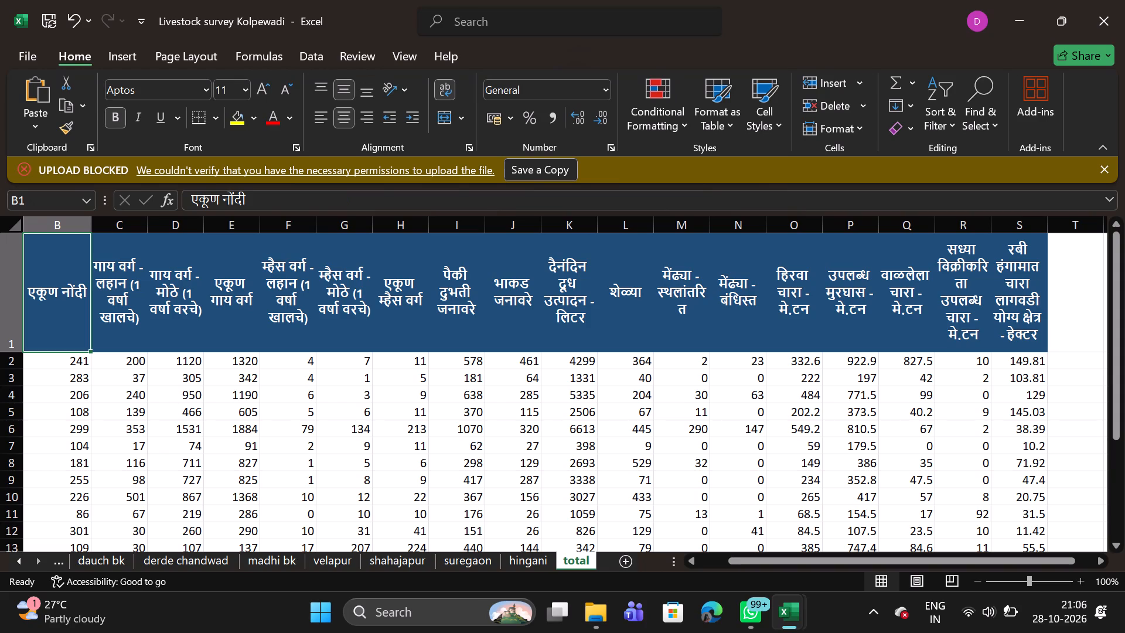
key(ctrl+shift+Right)
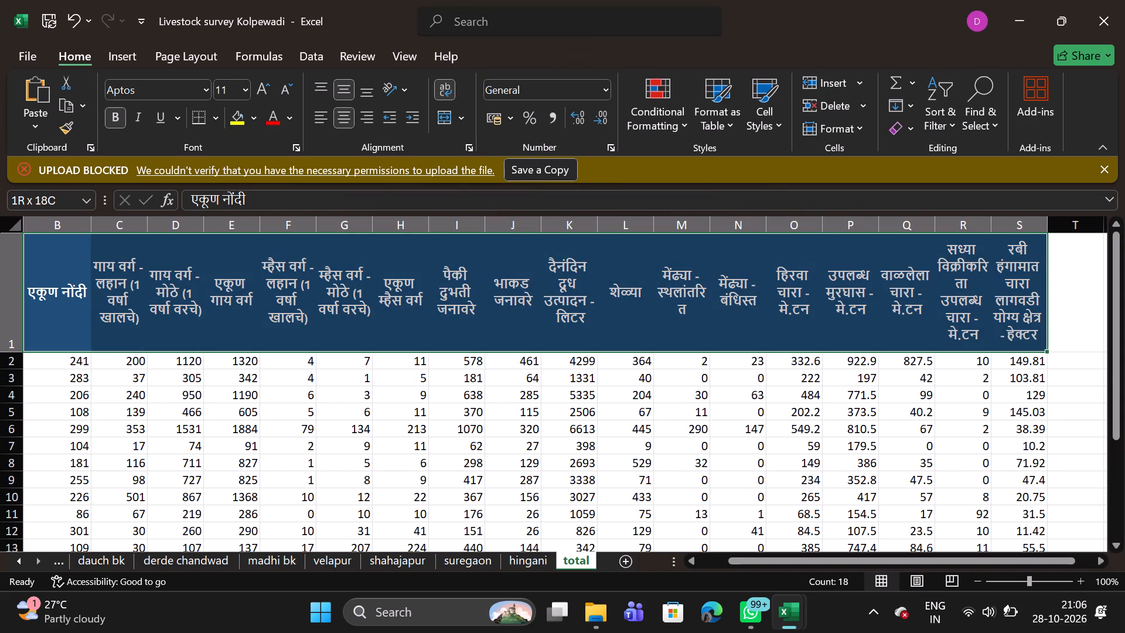
key(ctrl+shift+Down)
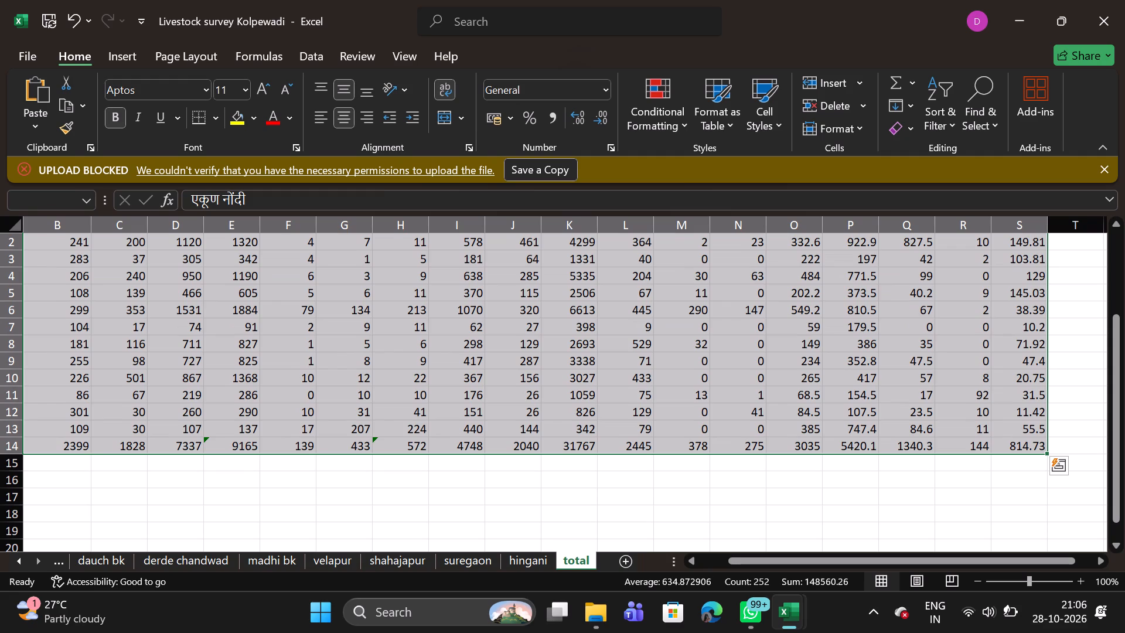
key(ctrl+c)
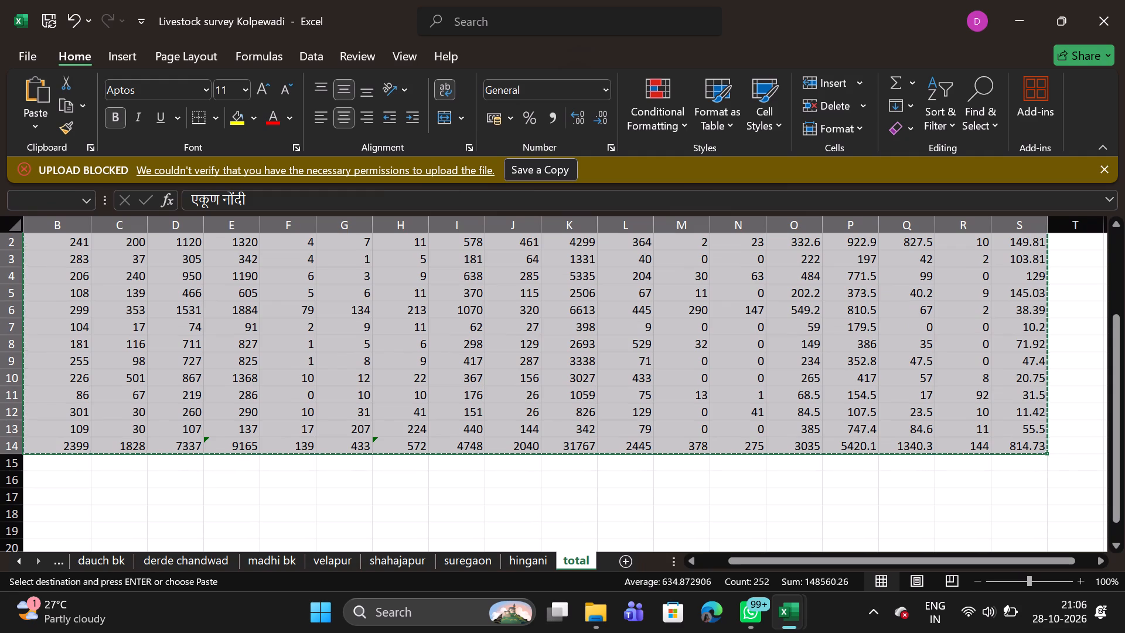
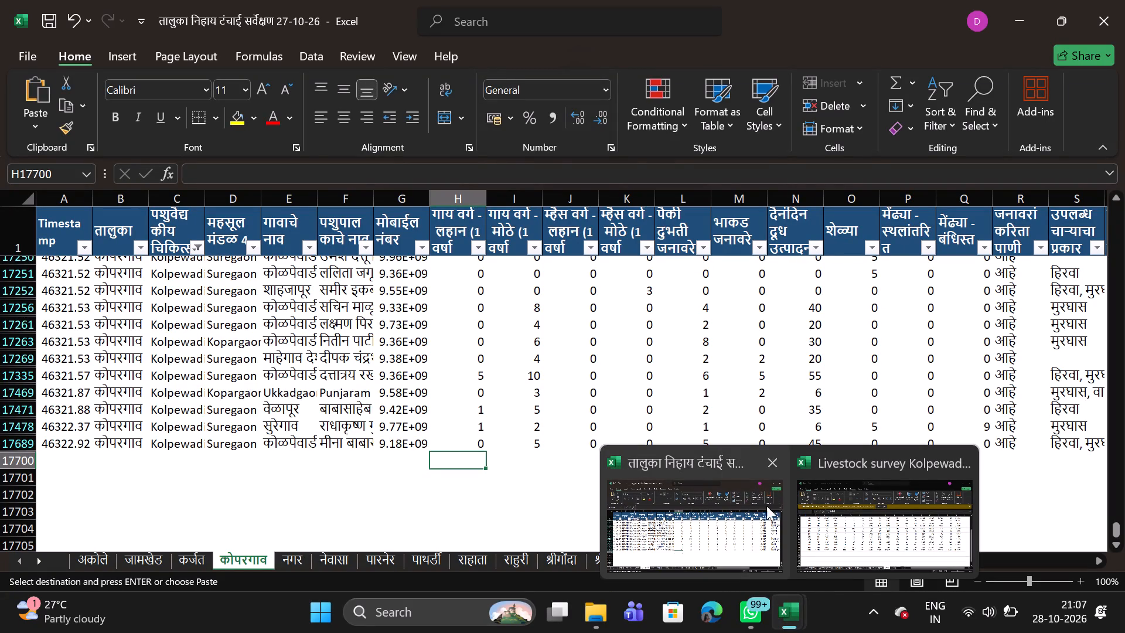
Switch to the Livestock survey Kolpewadi workbook and copy the whole summary table A1:S14 on the total sheet, including the गावाचे नाव column.
click(843, 499)
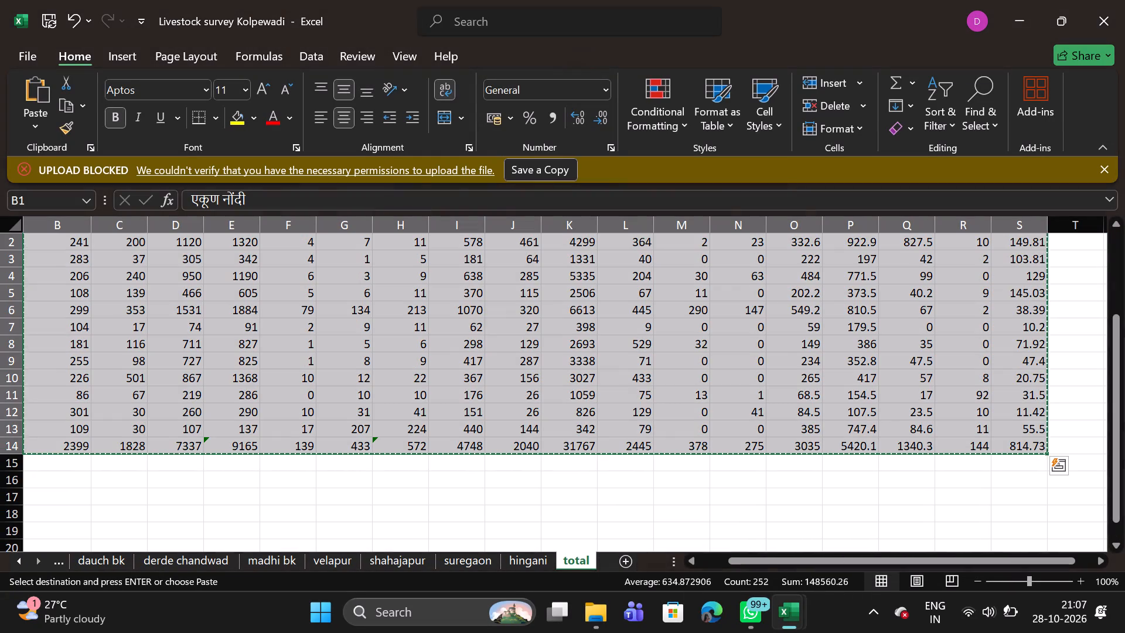
scroll(659, 397, up, 4)
scroll(354, 375, right, 2)
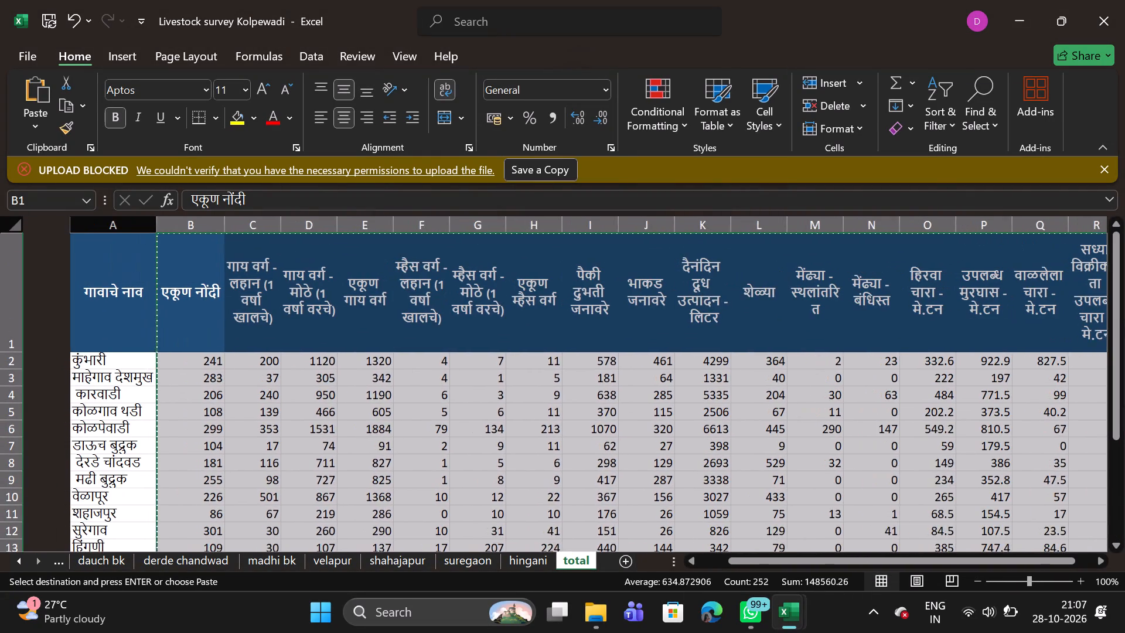
scroll(354, 375, right, 1)
click(83, 267)
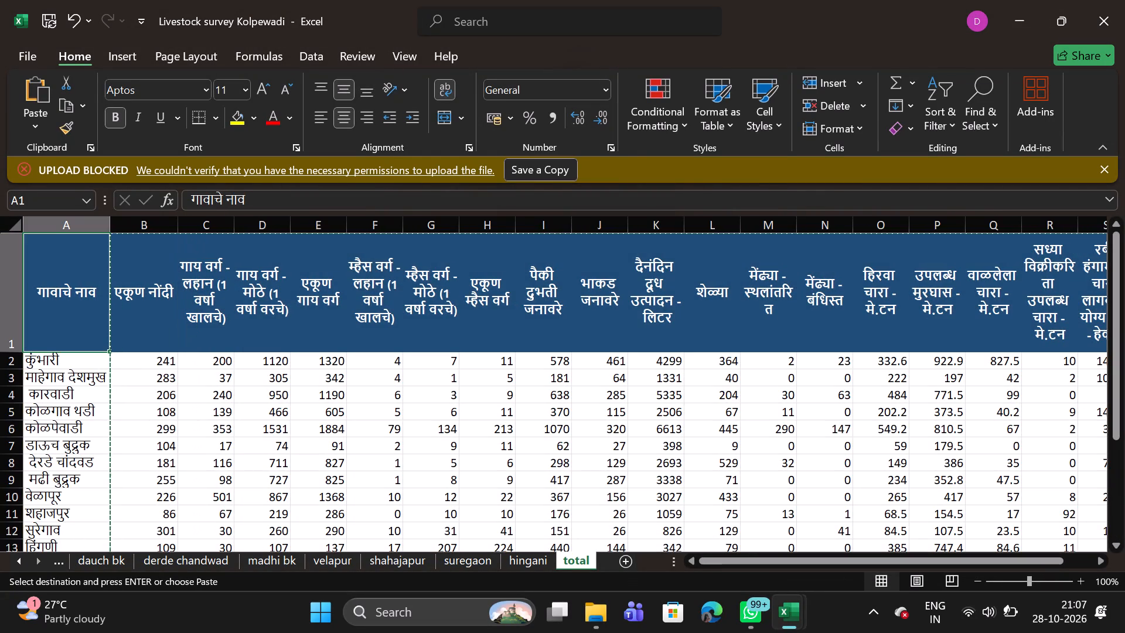
key(ctrl+shift+Down)
key(ctrl+shift+Right)
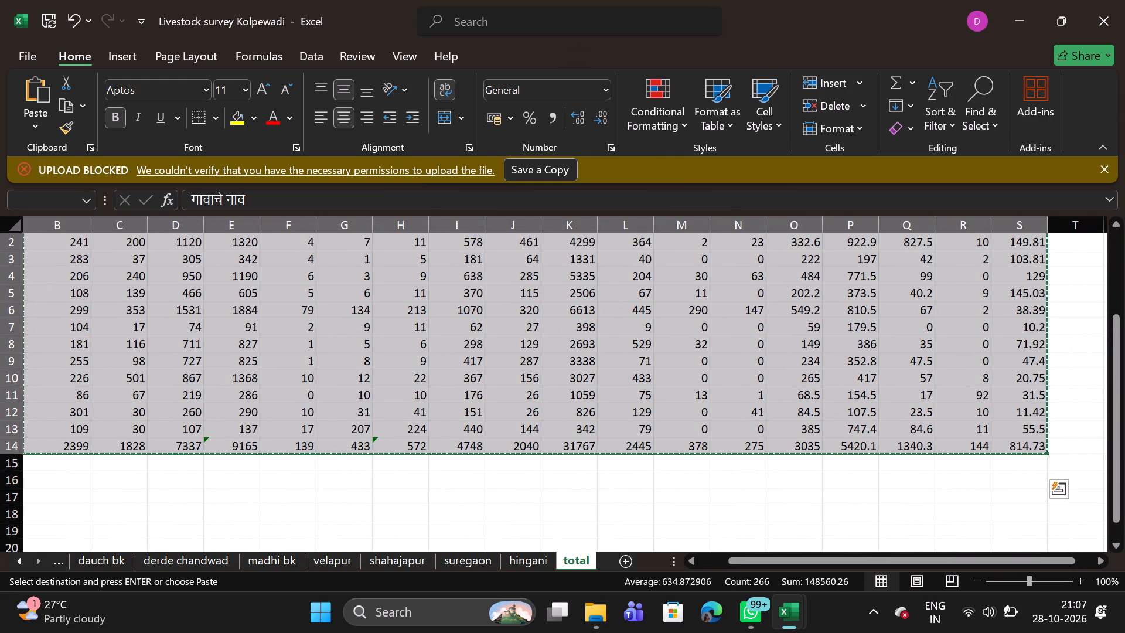
key(ctrl+c)
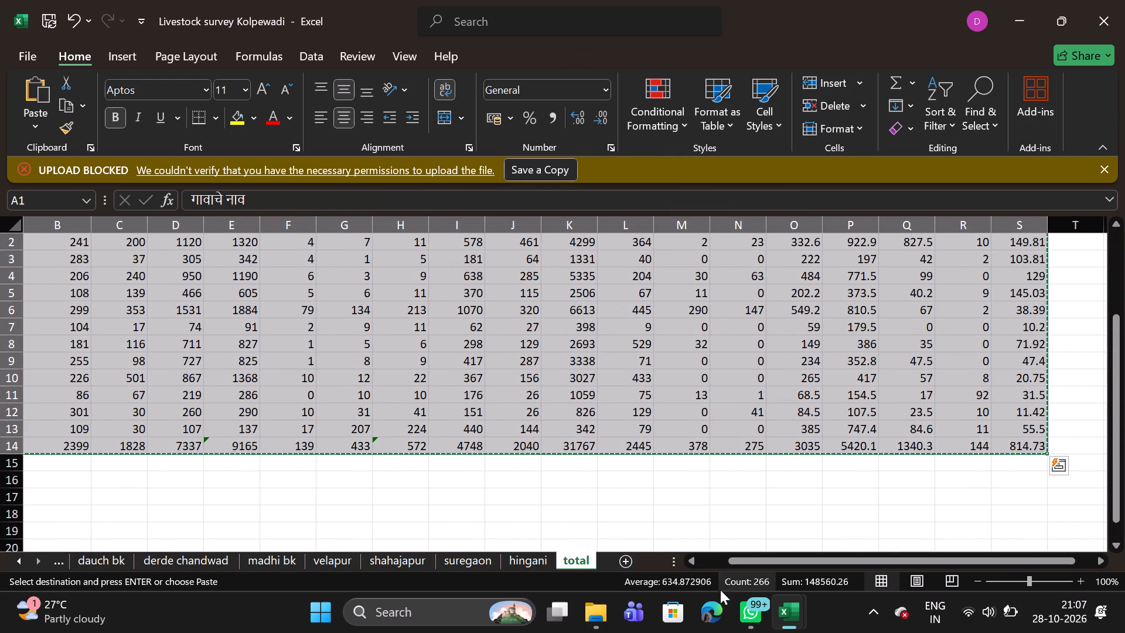
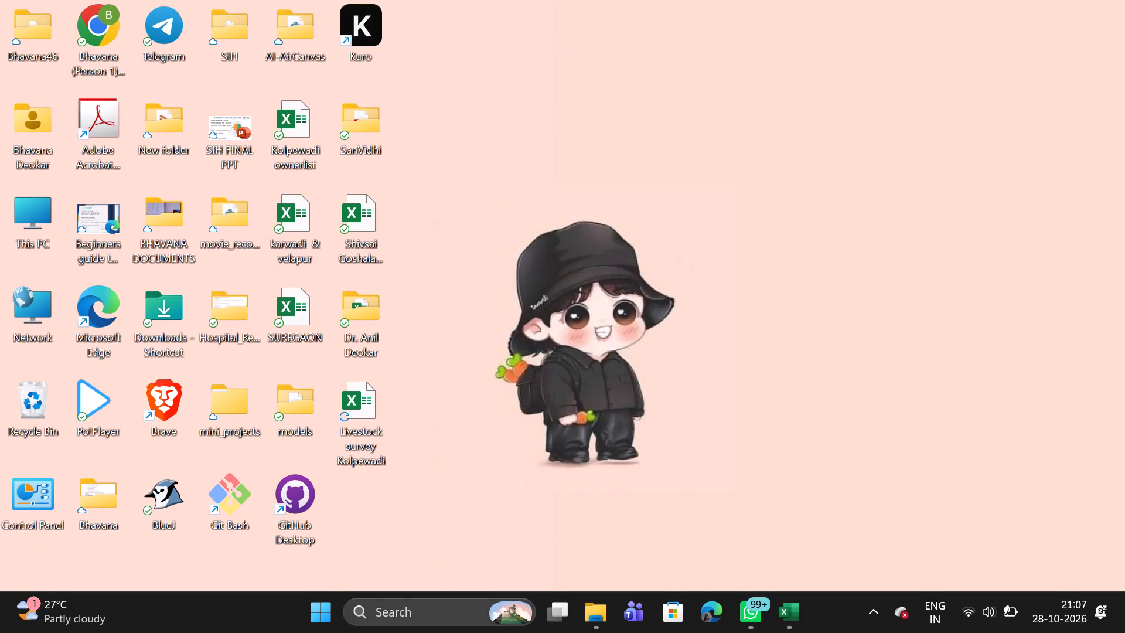
Switch to Google Chrome using the doctor's profile, labelled "Dr. Anil", and bring up its New Tab page.
click(393, 622)
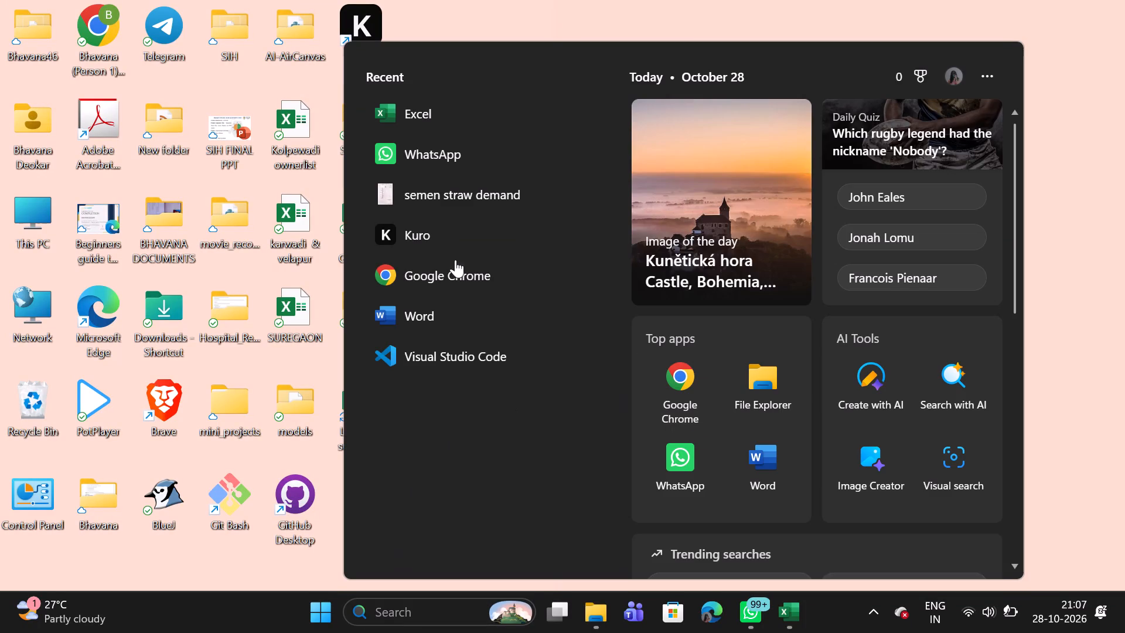
click(448, 280)
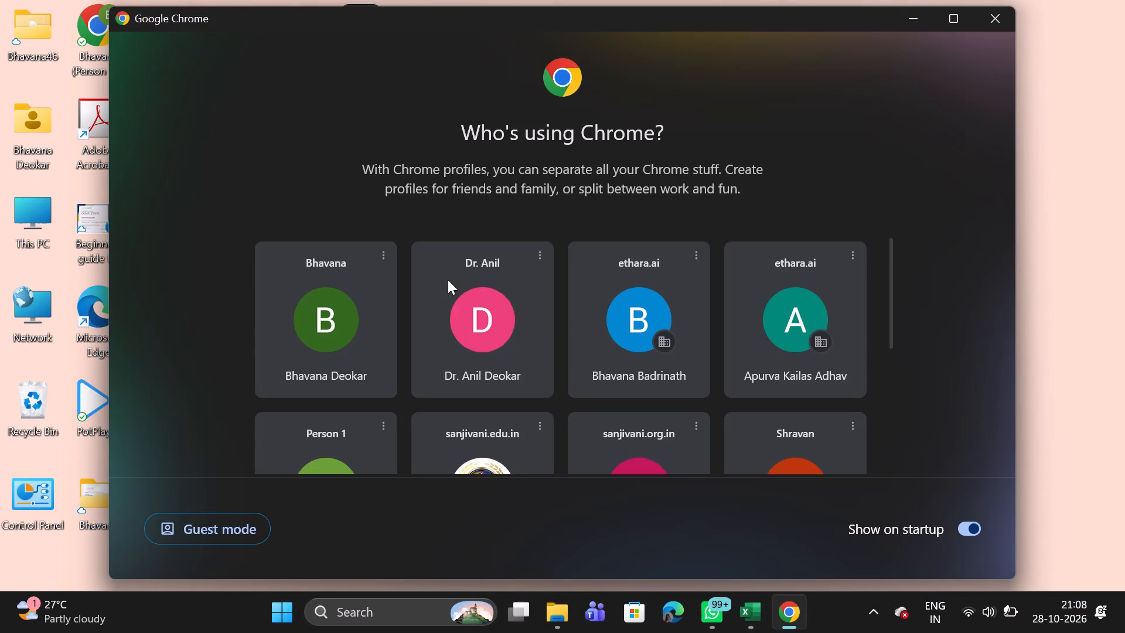
scroll(423, 365, down, 3)
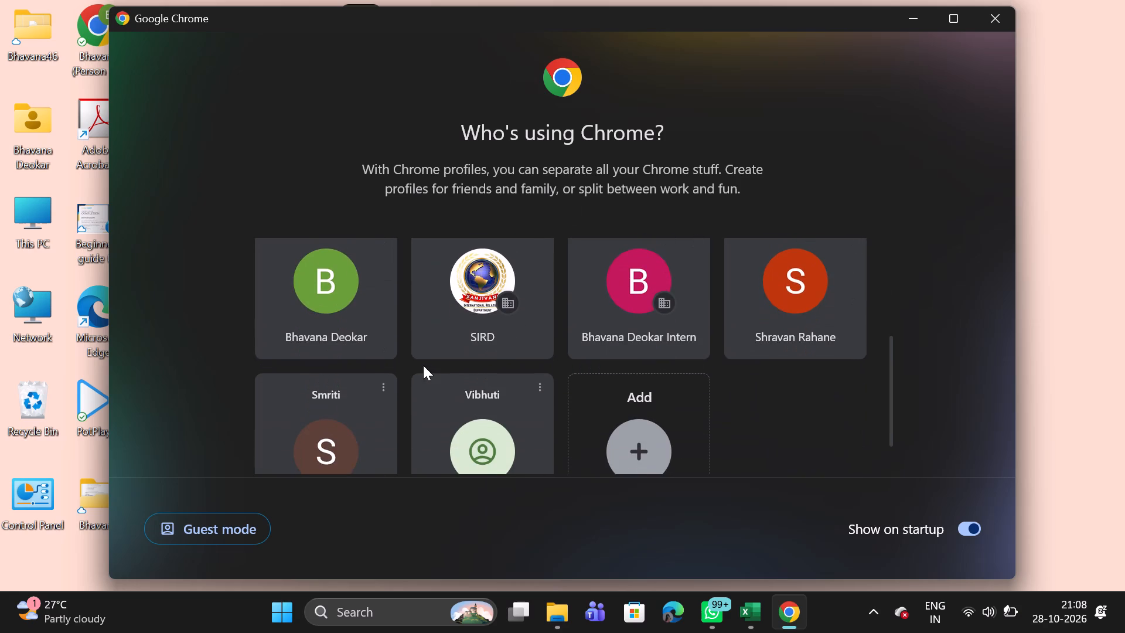
scroll(442, 349, up, 2)
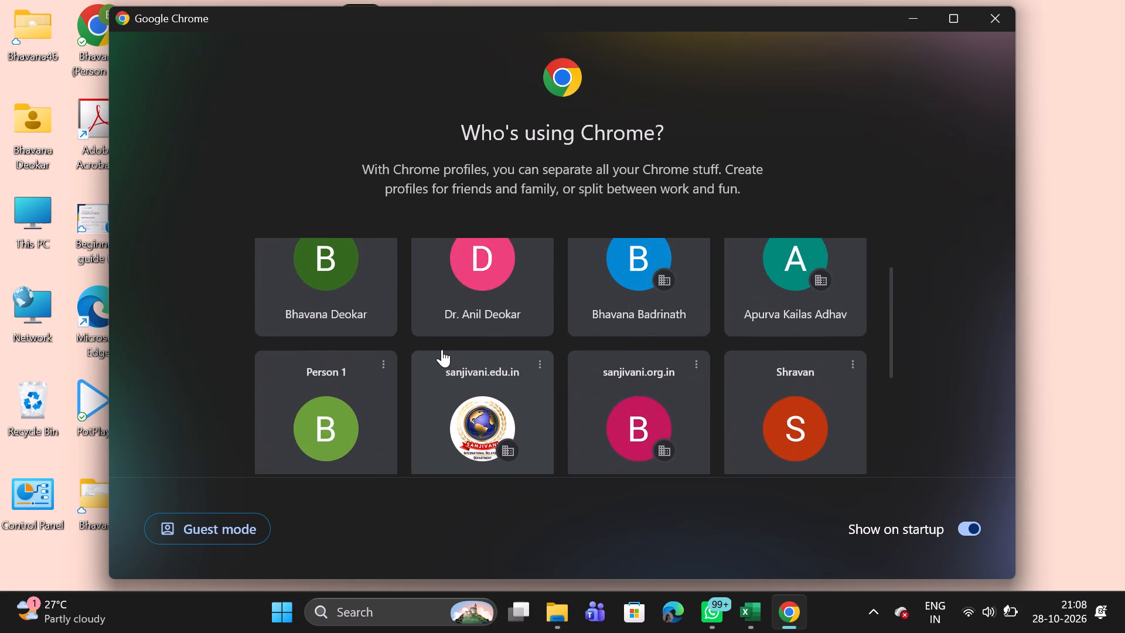
scroll(442, 349, up, 1)
click(475, 361)
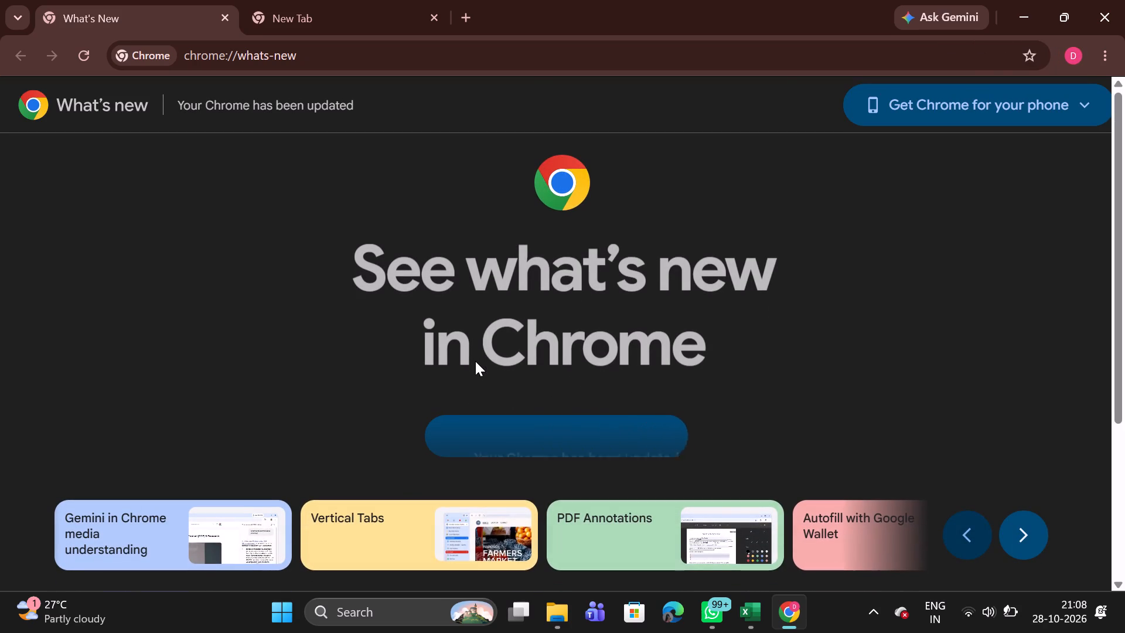
click(295, 6)
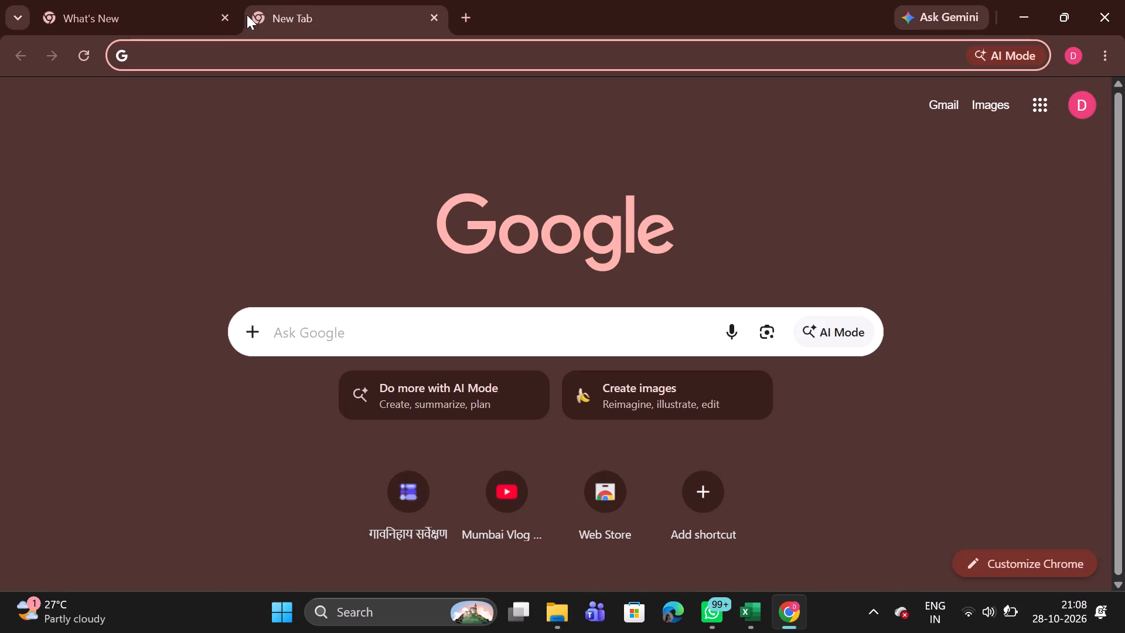
Close the What's New tab, leaving the New Tab page open.
click(220, 16)
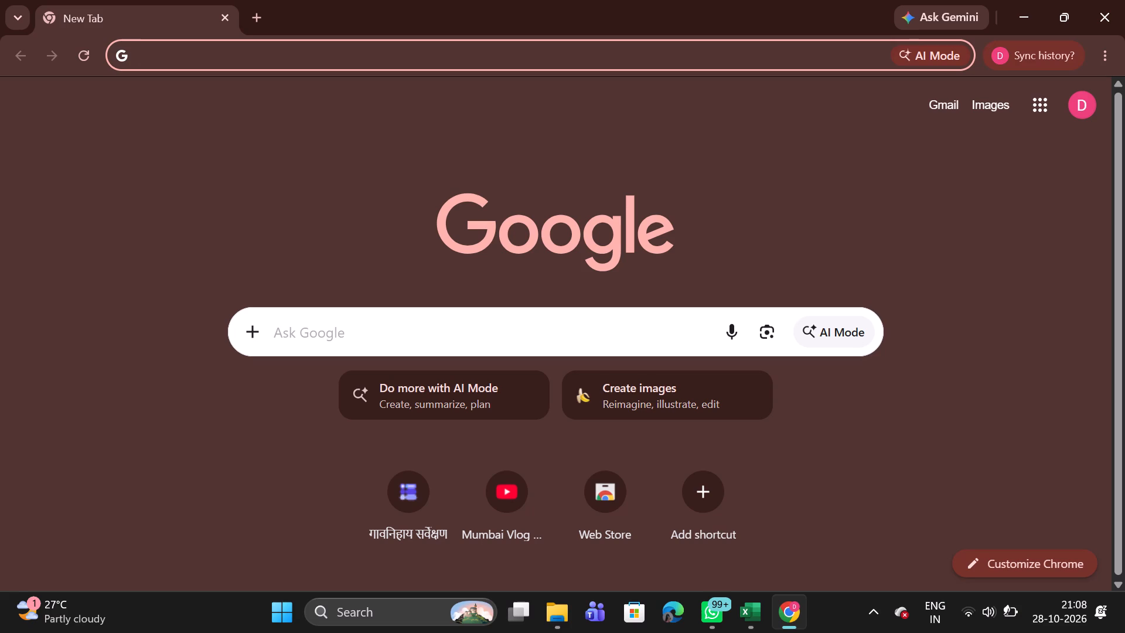
Search the web for "image to pdf converter" and open iLovePDF's JPG to PDF conversion page.
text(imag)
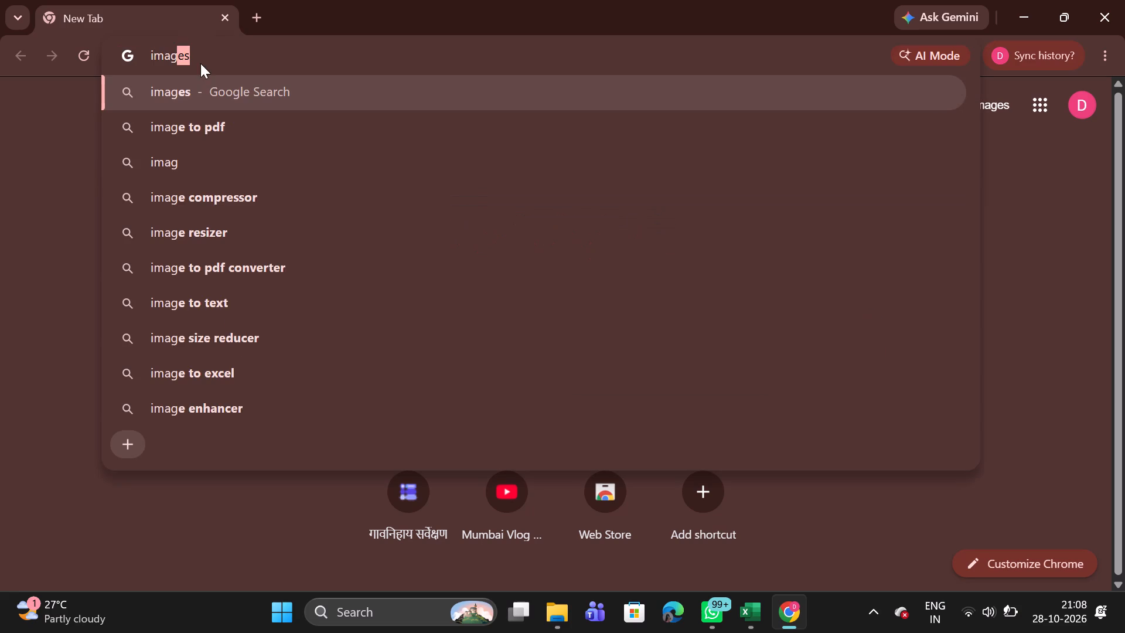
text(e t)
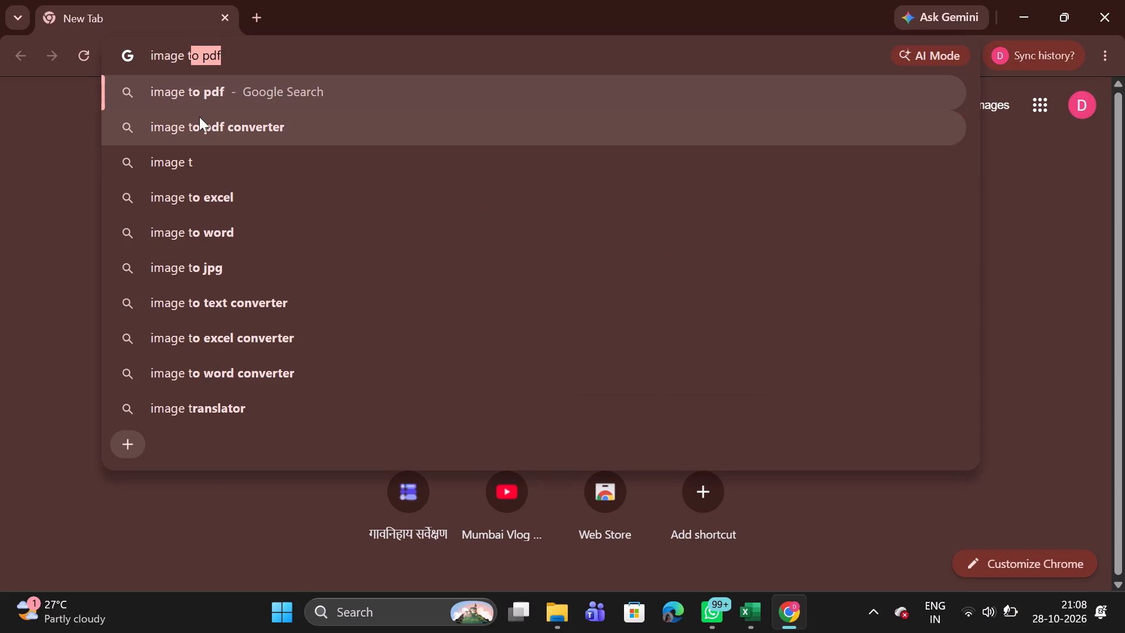
click(199, 117)
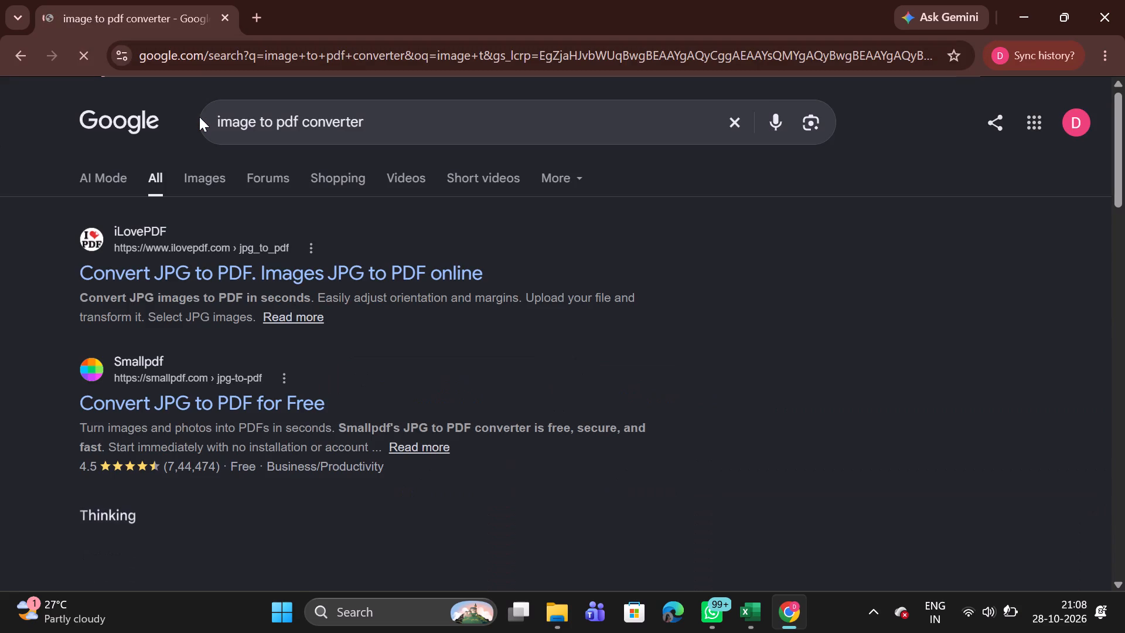
click(193, 278)
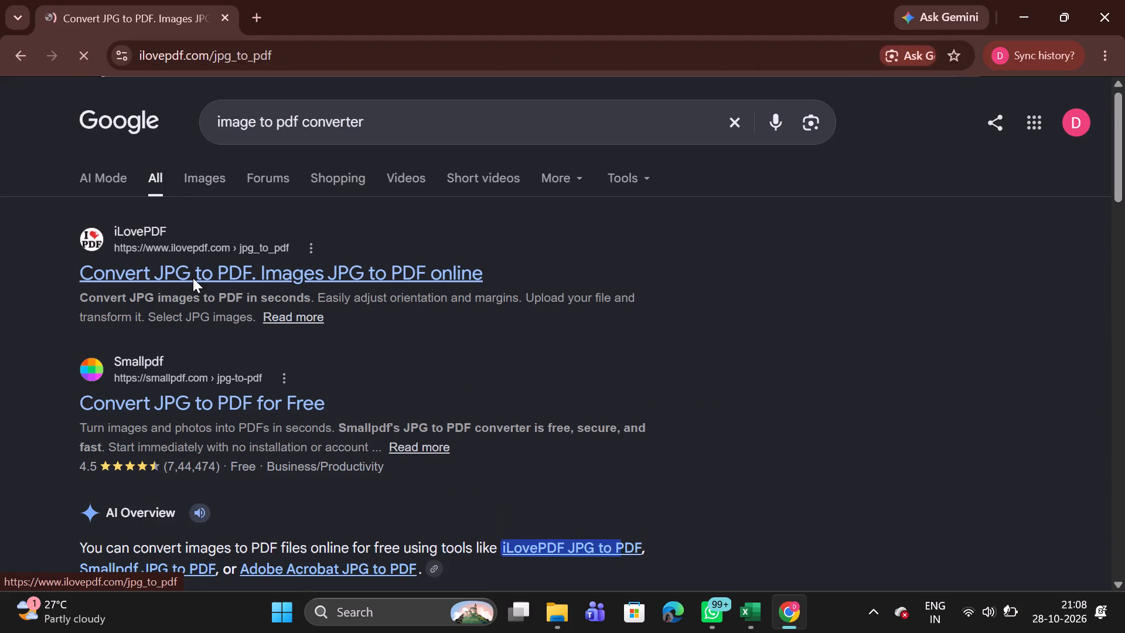
Start choosing the JPG images to convert to PDF on iLovePDF.
click(598, 318)
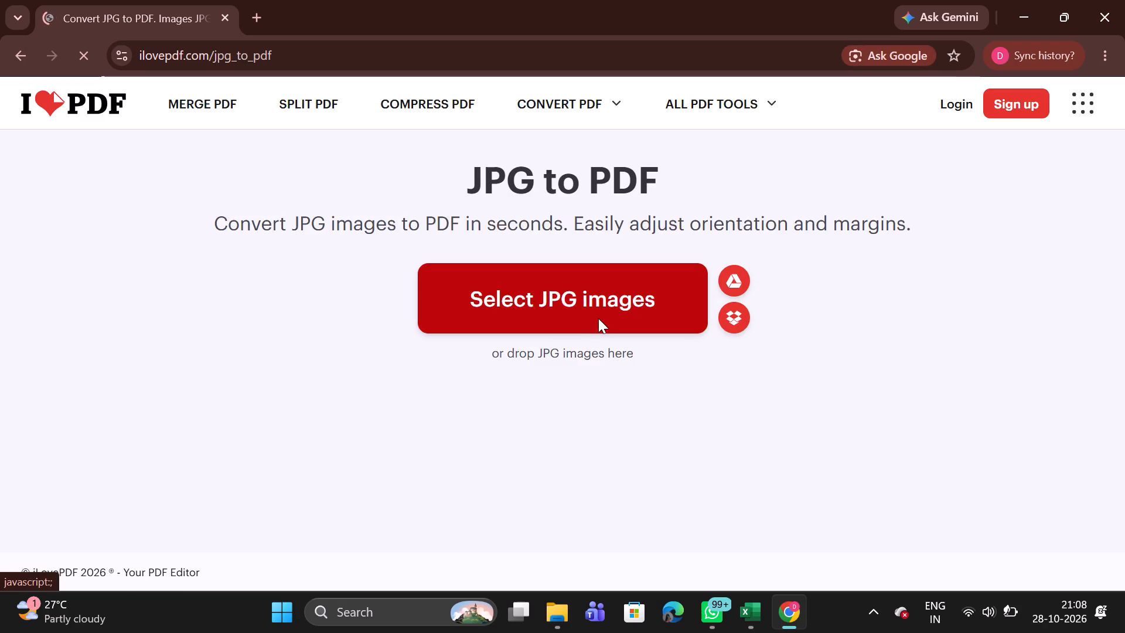
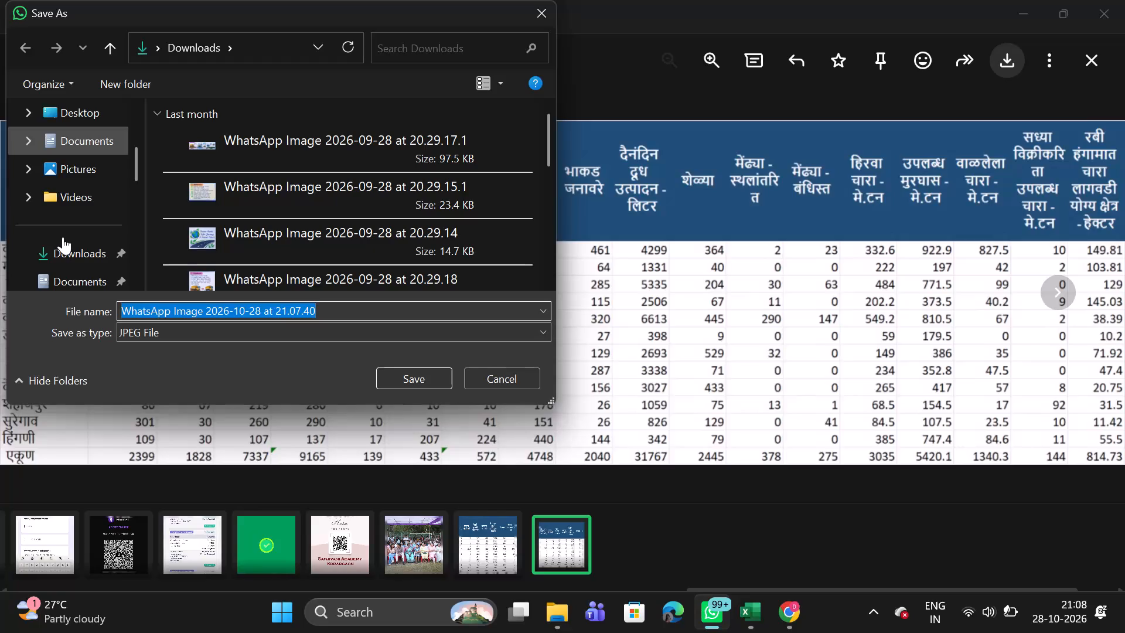
Choose the Downloads folder as the save location for the survey table image "WhatsApp Image 2026-10-28 at 21.07.40".
click(63, 246)
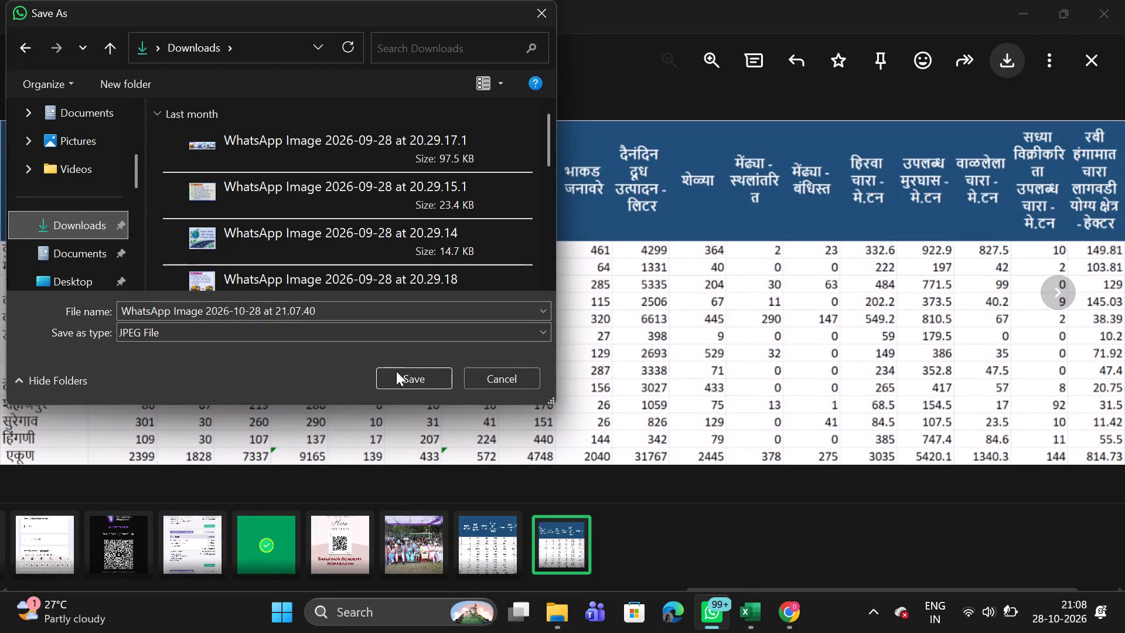
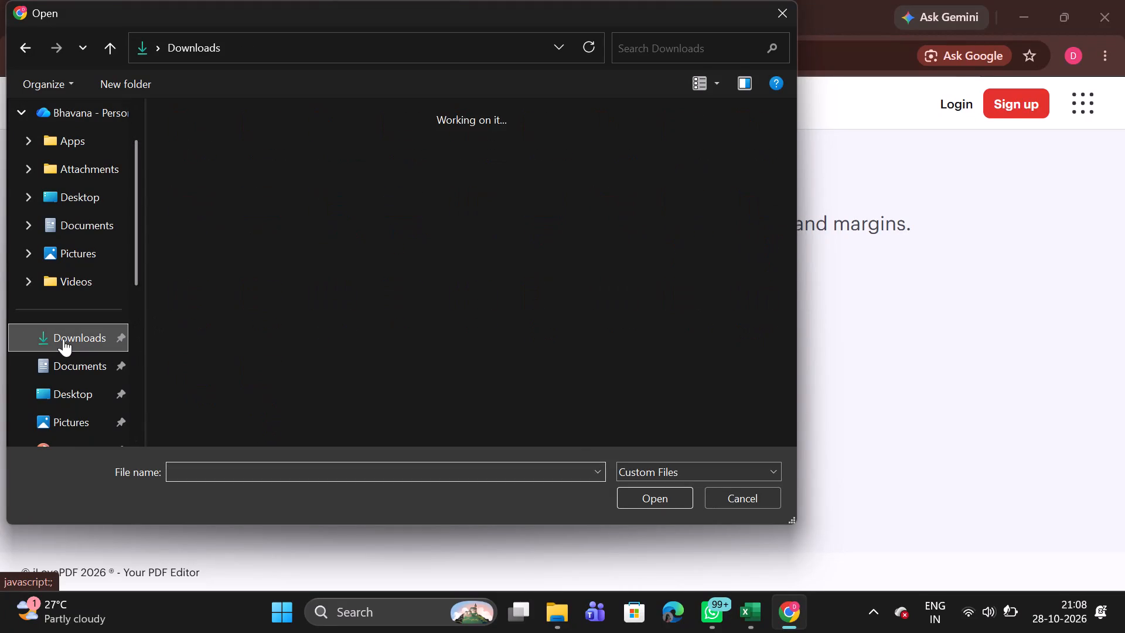
Load the image "WhatsApp Image 2026-10-28 at 21.07.40" from Downloads into the JPG to PDF converter.
click(261, 147)
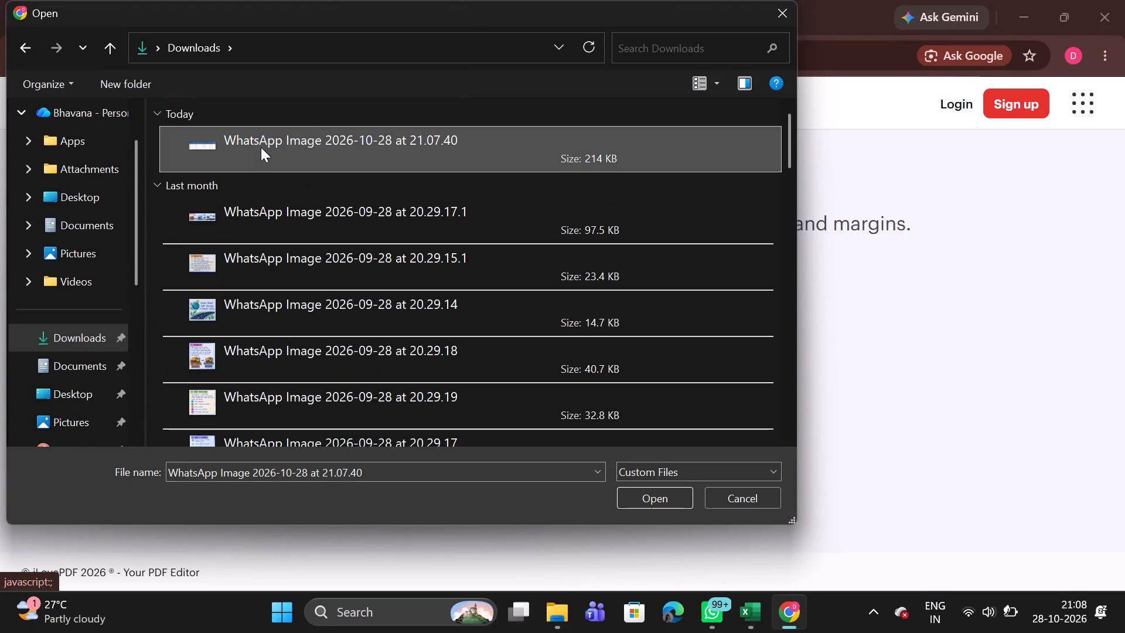
click(654, 500)
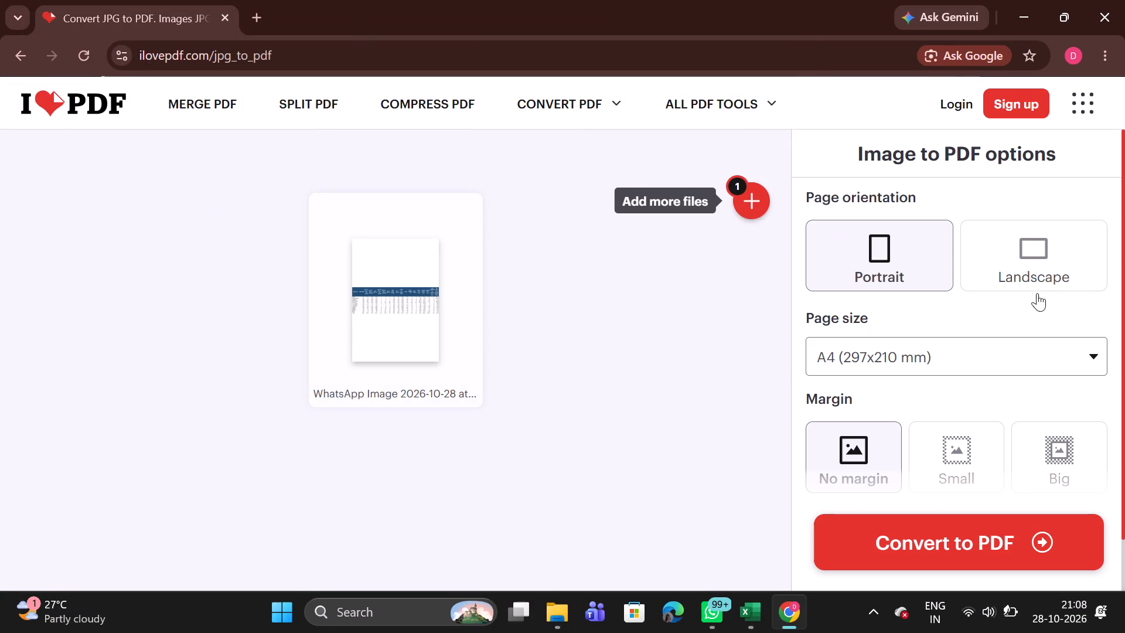
Set the page orientation to Landscape and convert the uploaded image to PDF.
click(1045, 278)
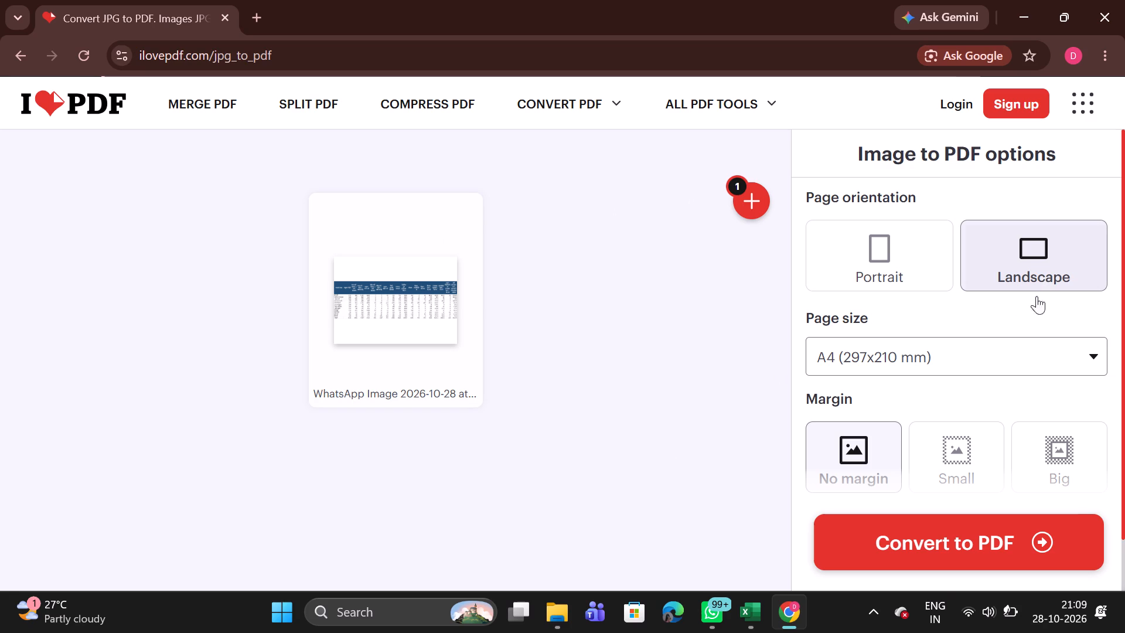
click(966, 534)
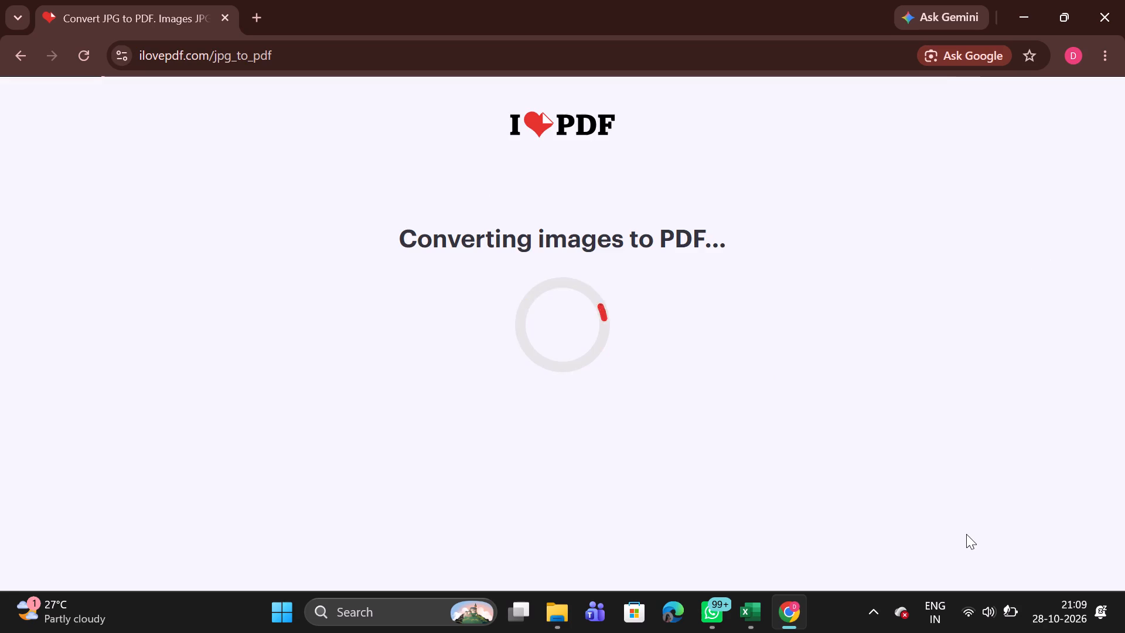
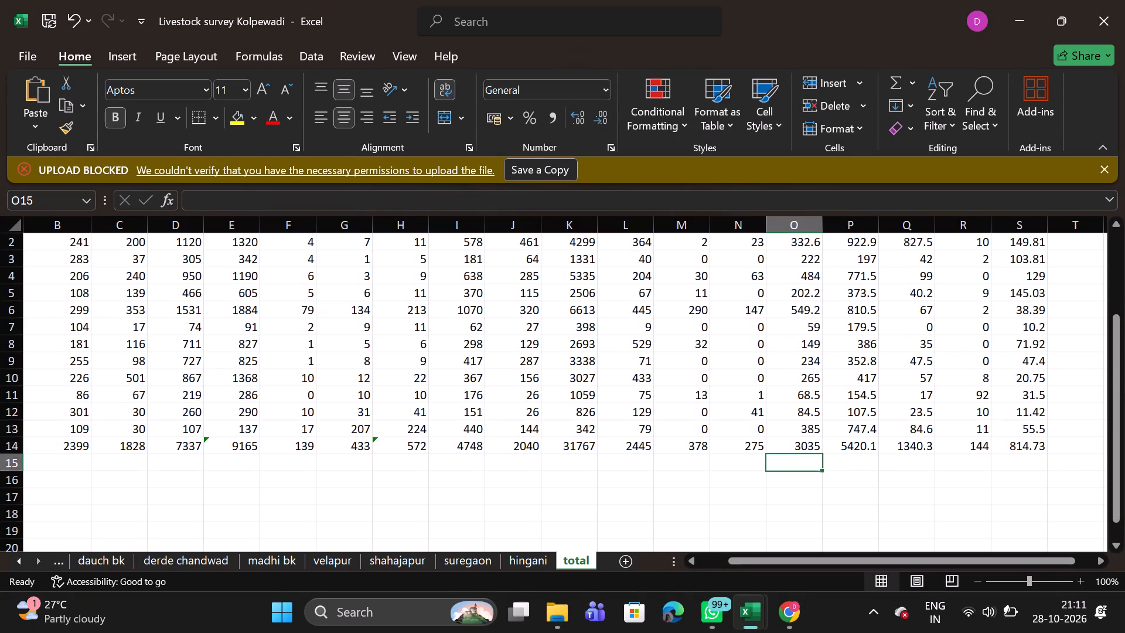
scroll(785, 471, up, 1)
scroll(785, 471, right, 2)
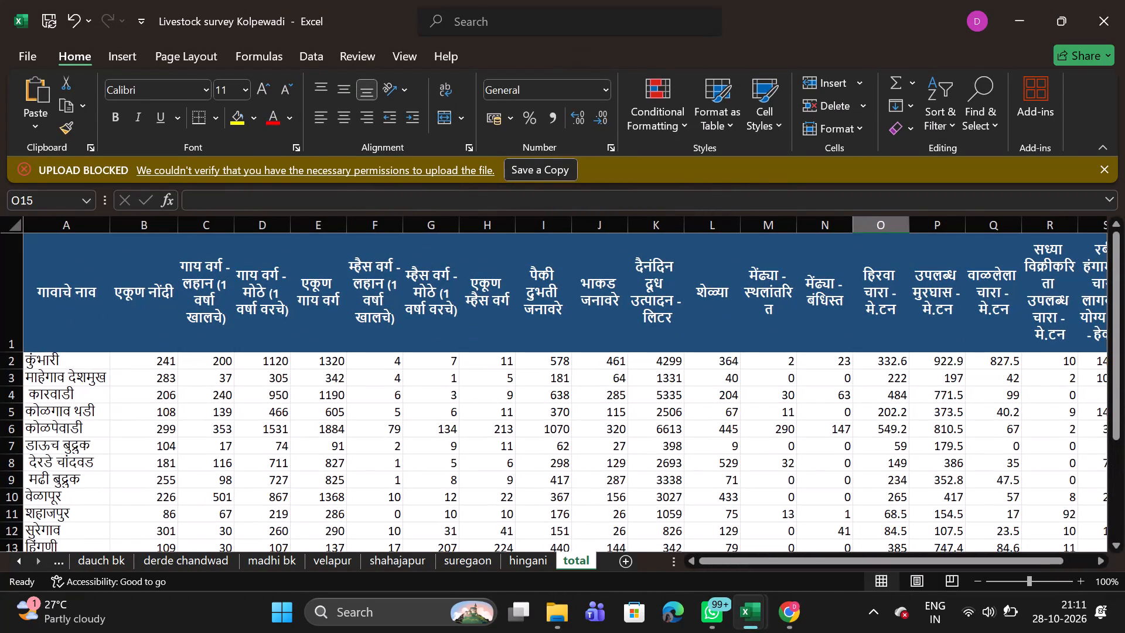
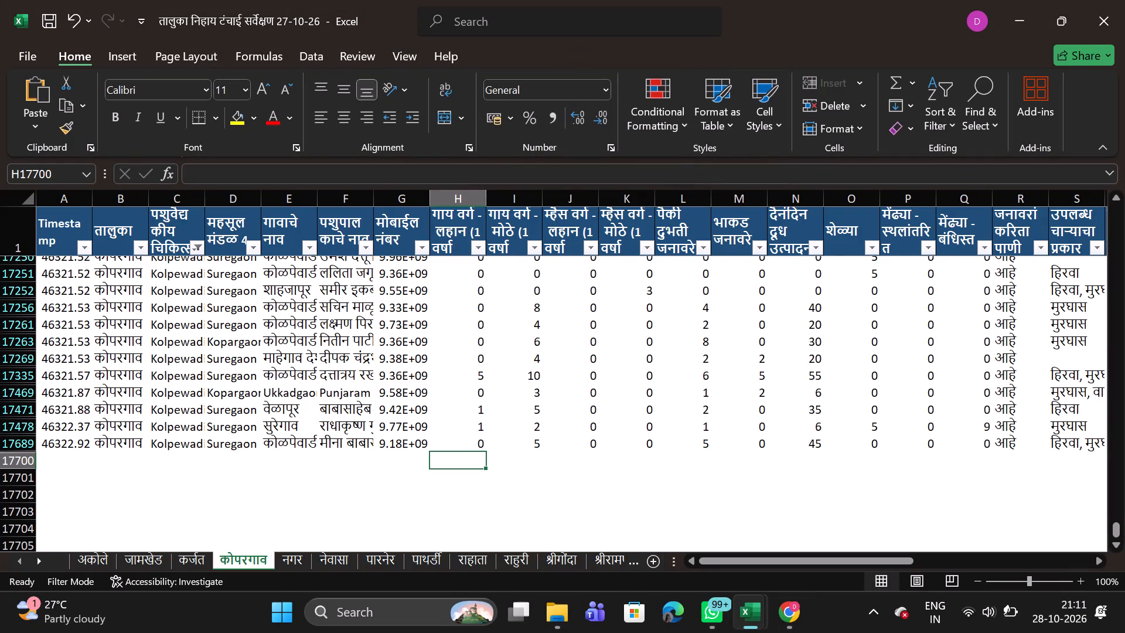
Look back through the filtered Kolpewadi records on the कोपरगाव sheet, up to the header and first rows.
scroll(694, 465, right, 2)
scroll(694, 465, up, 5)
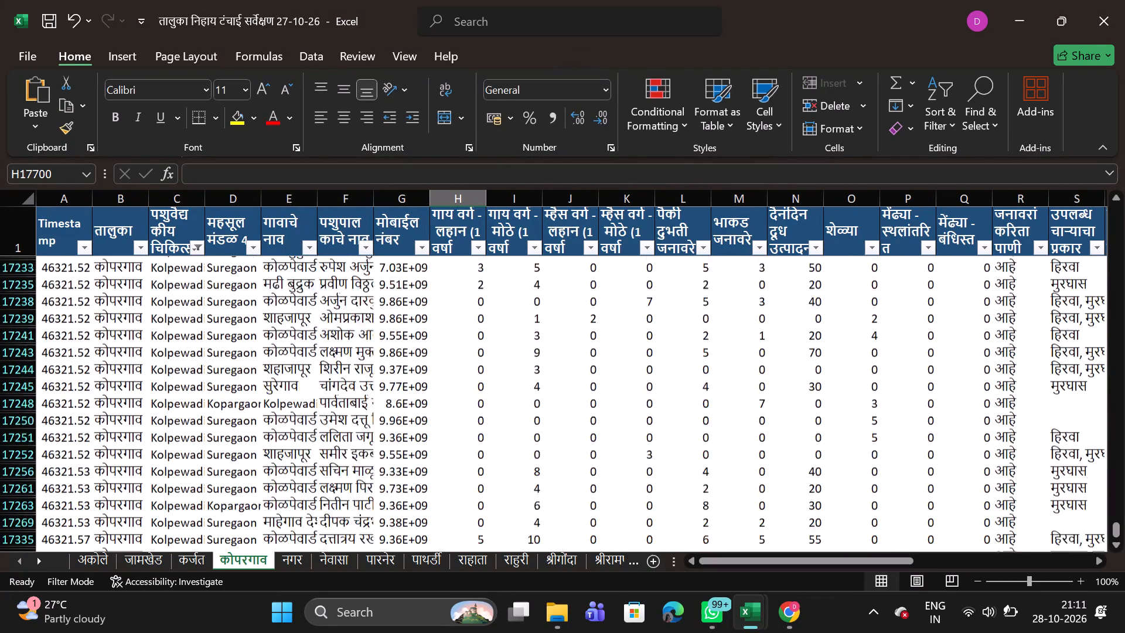
scroll(694, 465, up, 4)
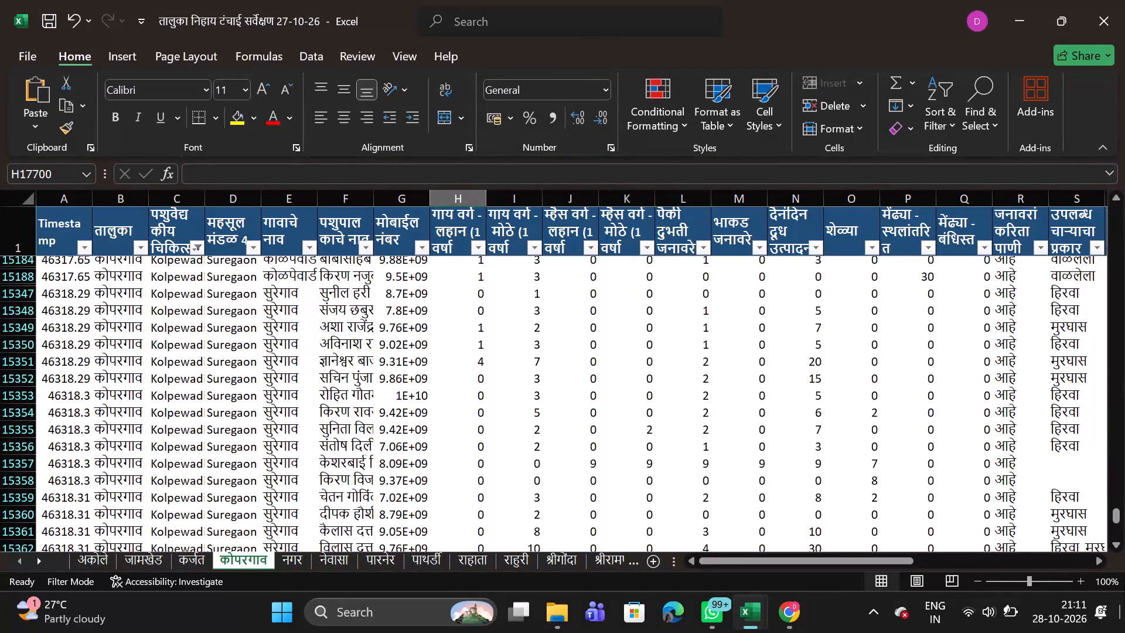
drag(1123, 509, 1114, 356)
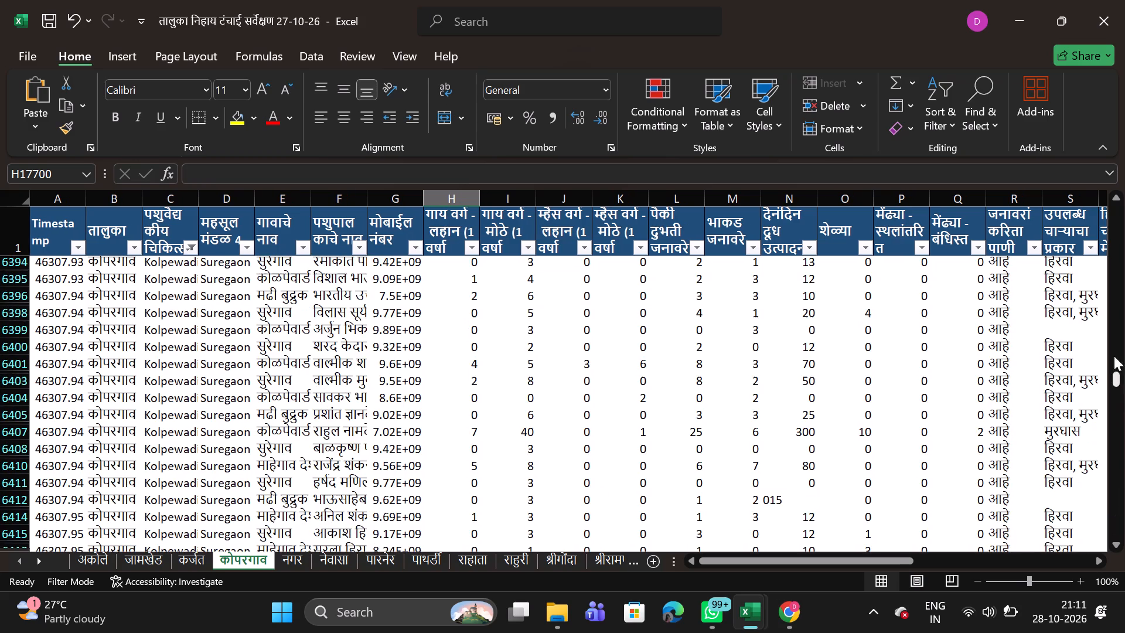
drag(1114, 356, 1114, 339)
drag(1120, 346, 1124, 211)
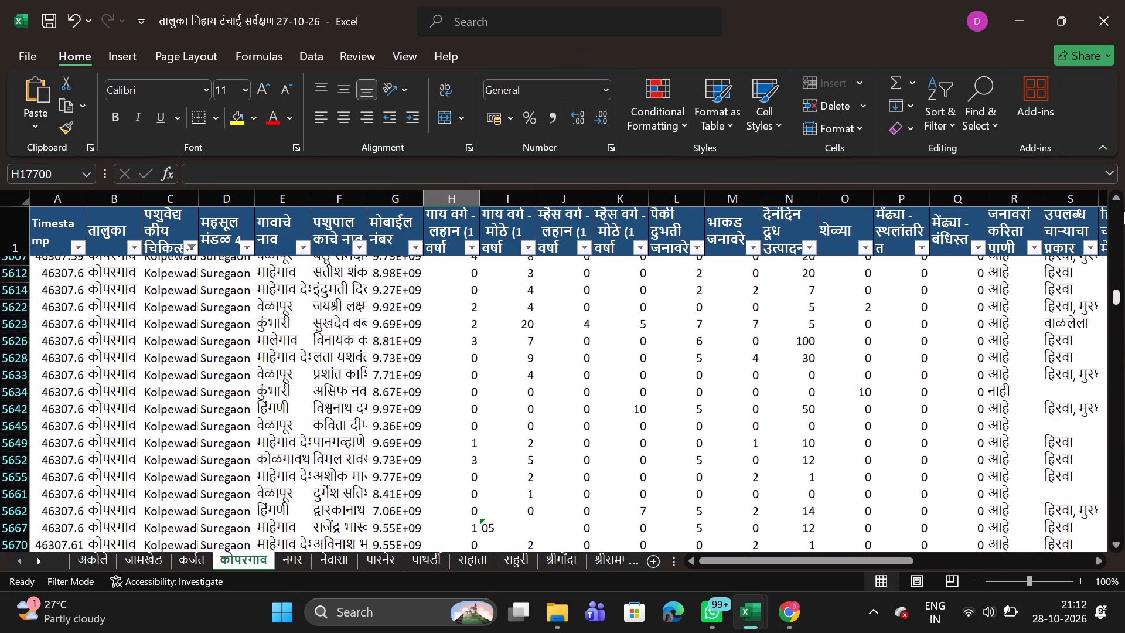
drag(1124, 211, 1124, 80)
scroll(790, 291, right, 1)
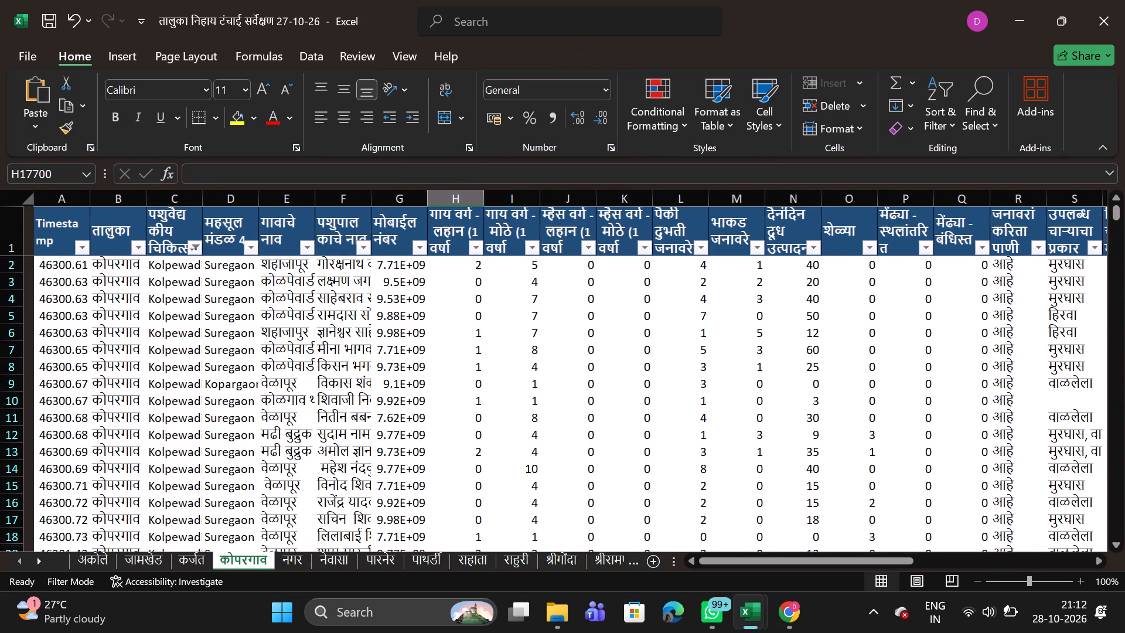
scroll(790, 291, right, 1)
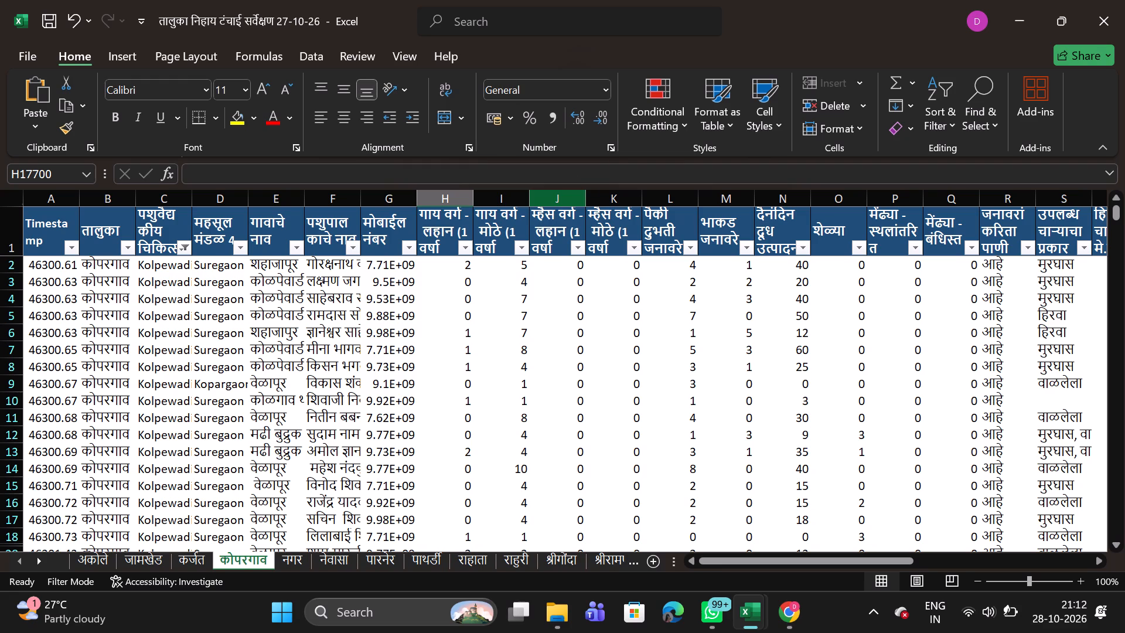
scroll(360, 294, up, 1)
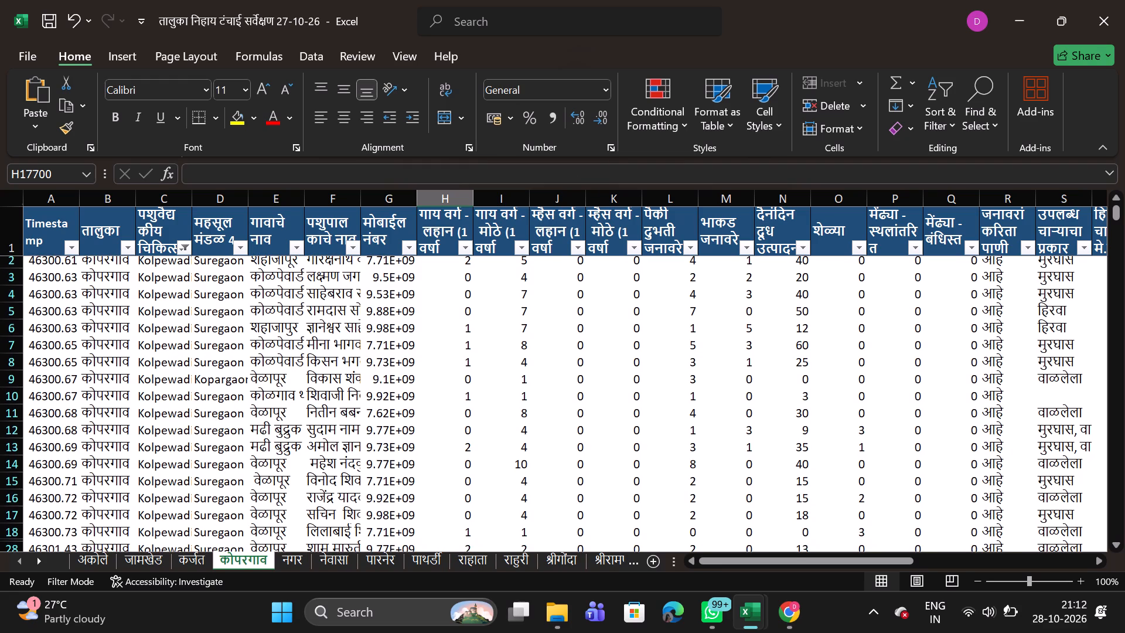
scroll(360, 294, up, 2)
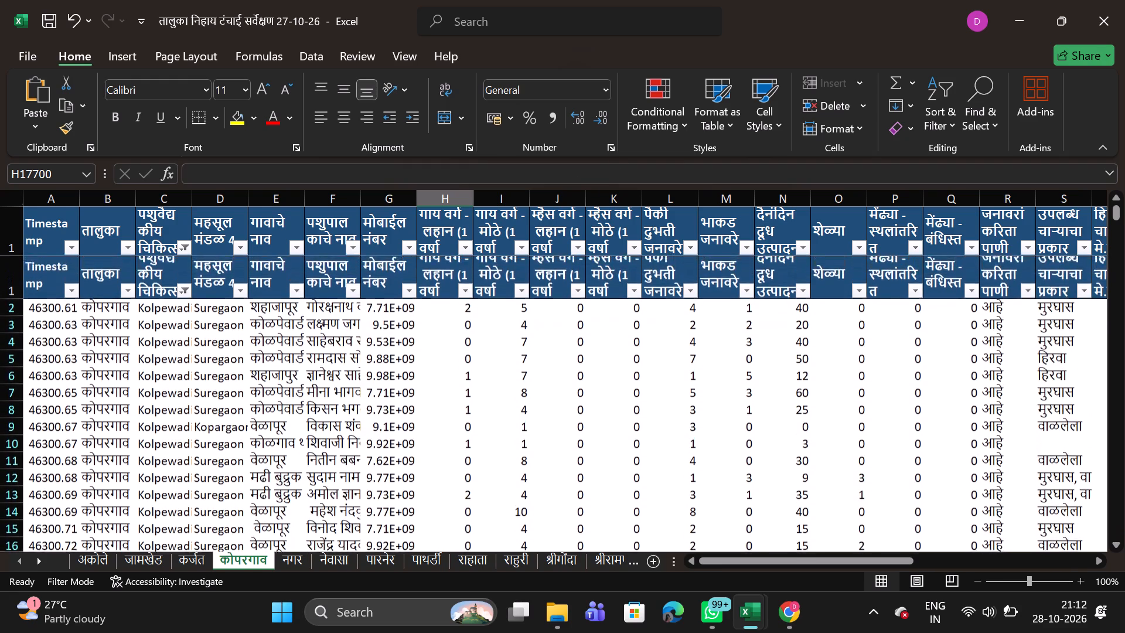
scroll(360, 294, up, 2)
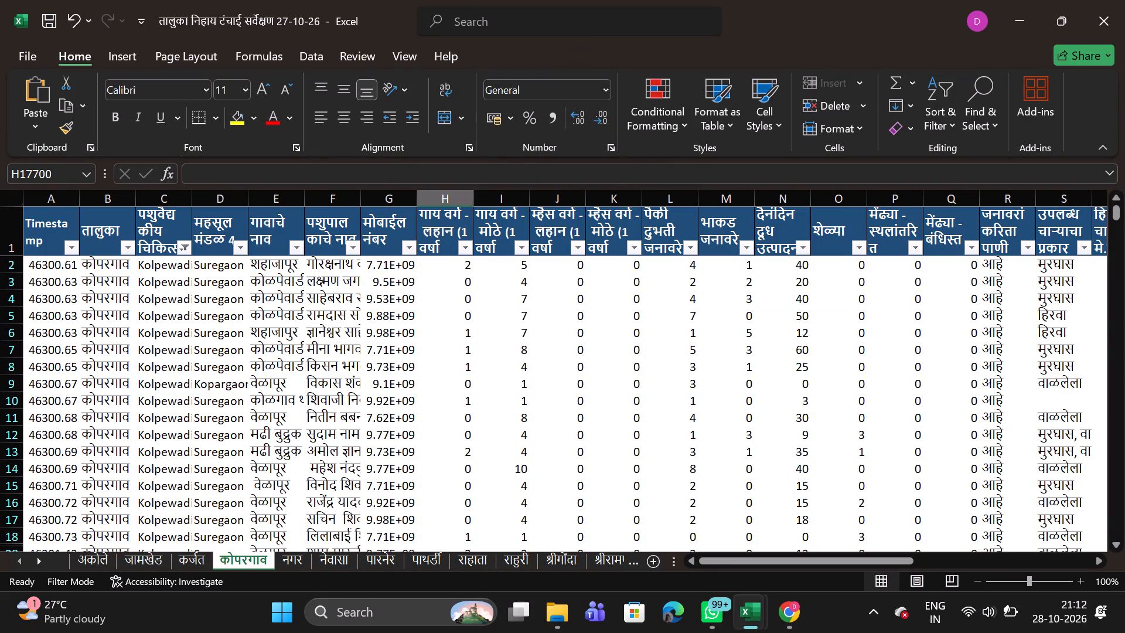
Examine the Timestamp entries and other data down the filtered Kolpewadi records.
click(53, 329)
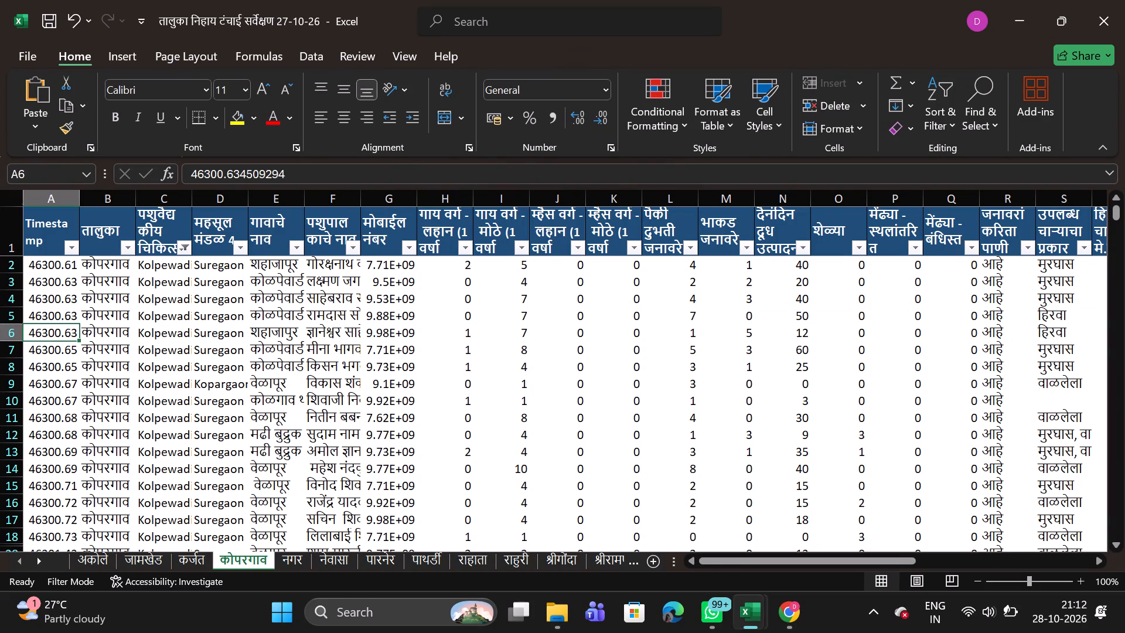
click(75, 410)
scroll(75, 410, down, 3)
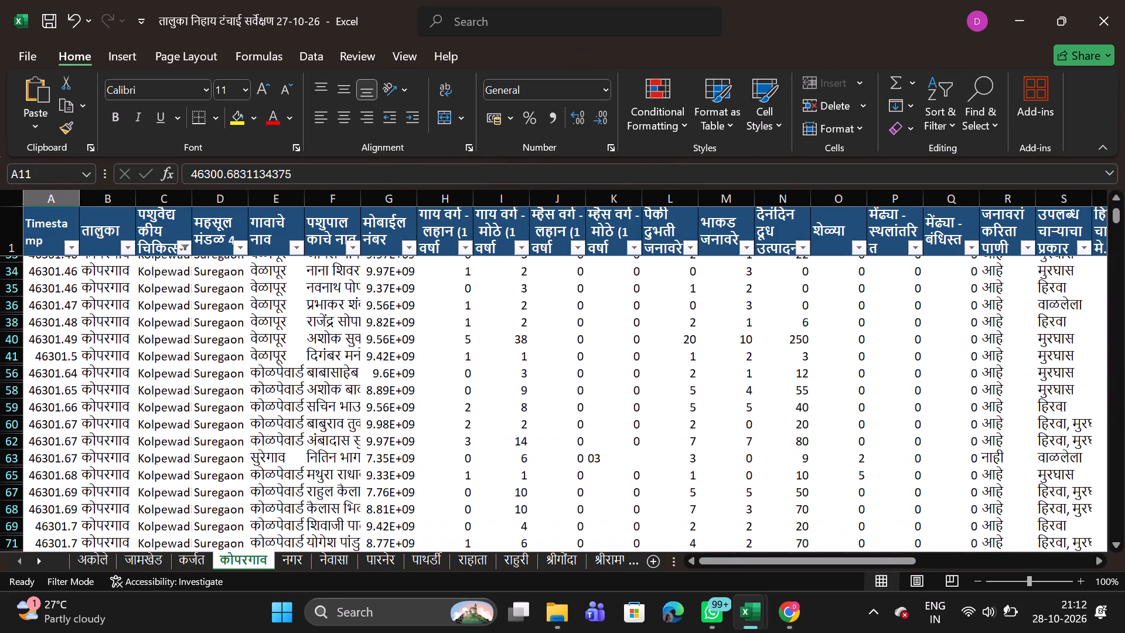
scroll(75, 410, down, 9)
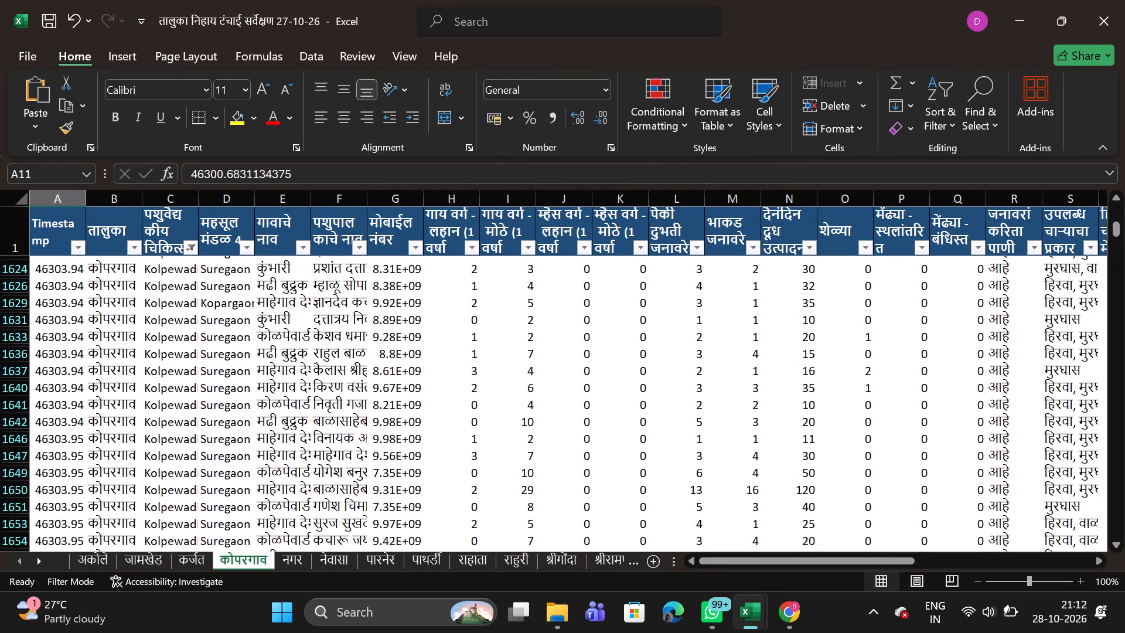
scroll(75, 410, down, 9)
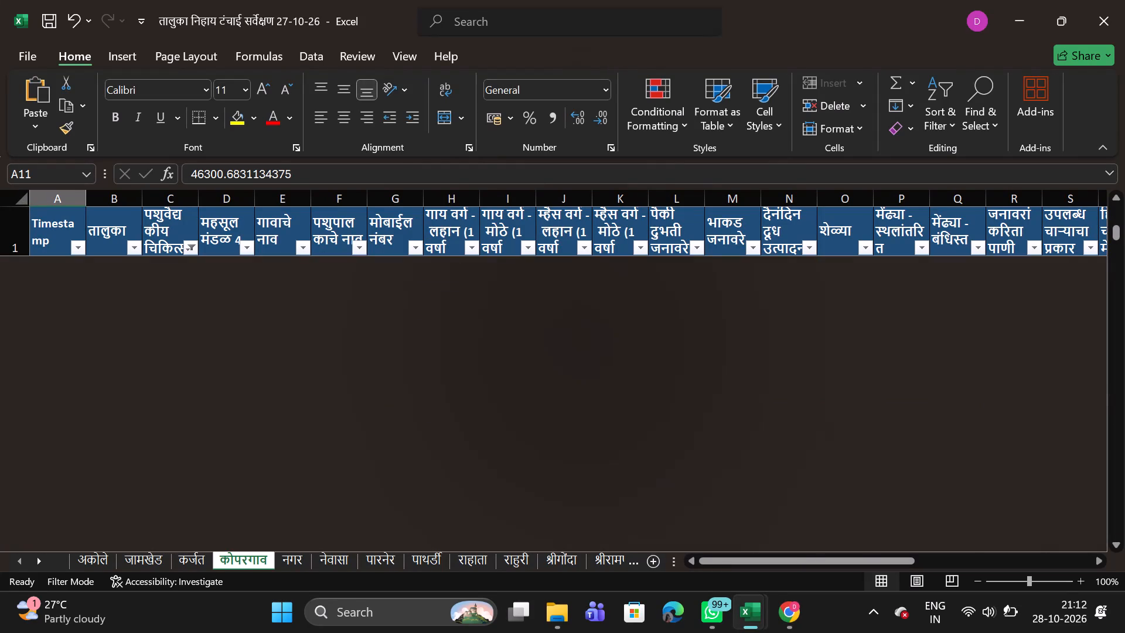
scroll(75, 410, up, 5)
scroll(75, 410, down, 4)
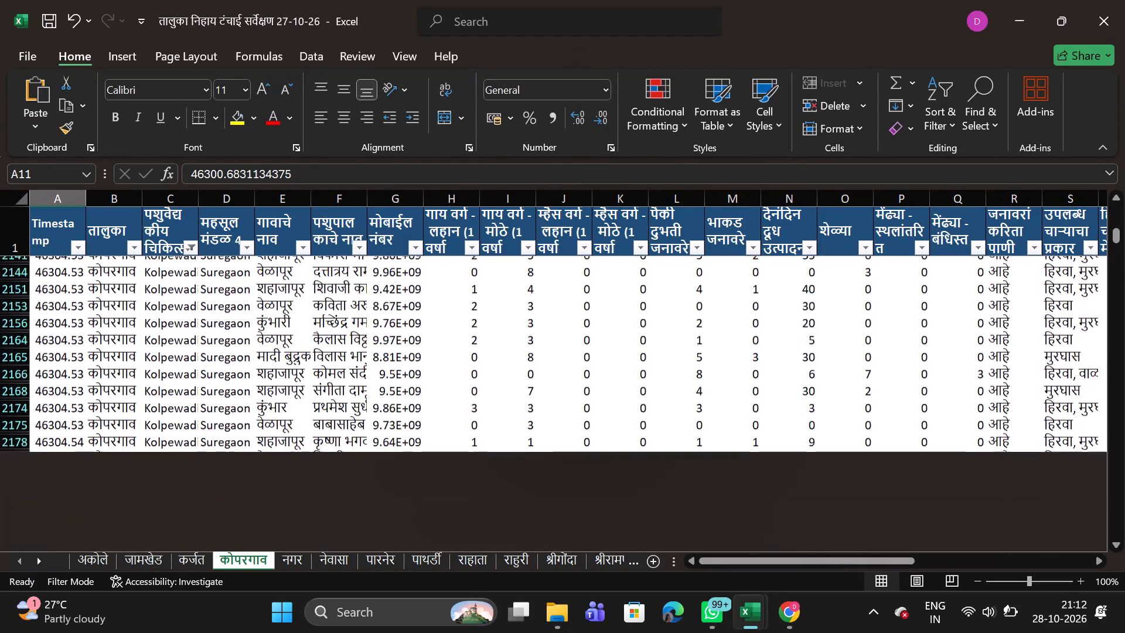
scroll(75, 410, down, 3)
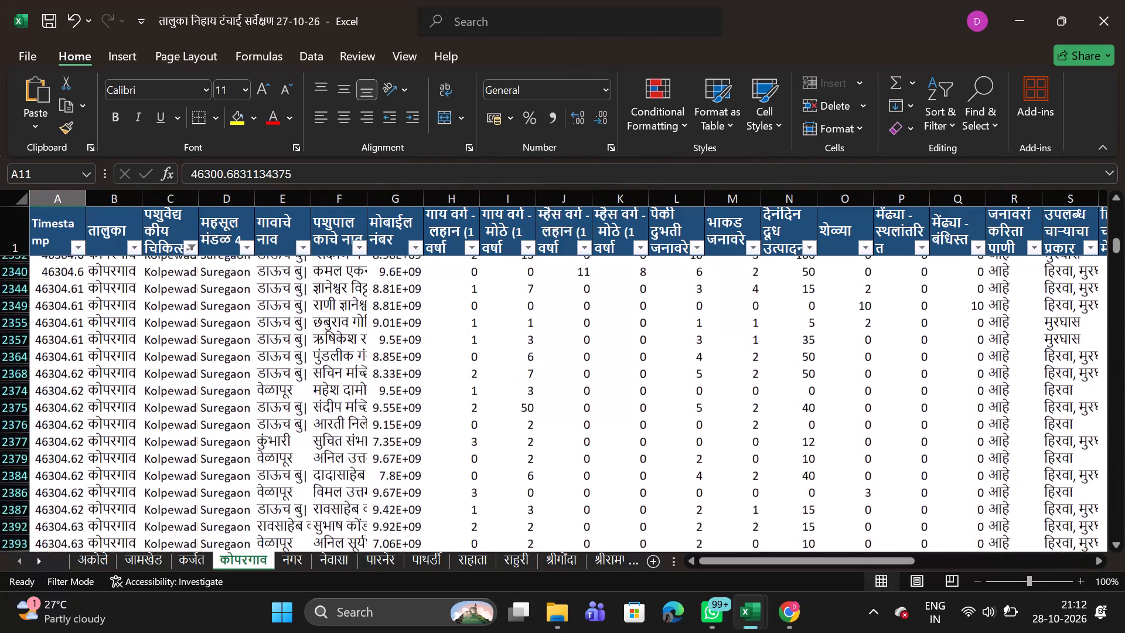
scroll(75, 410, down, 7)
scroll(76, 410, up, 2)
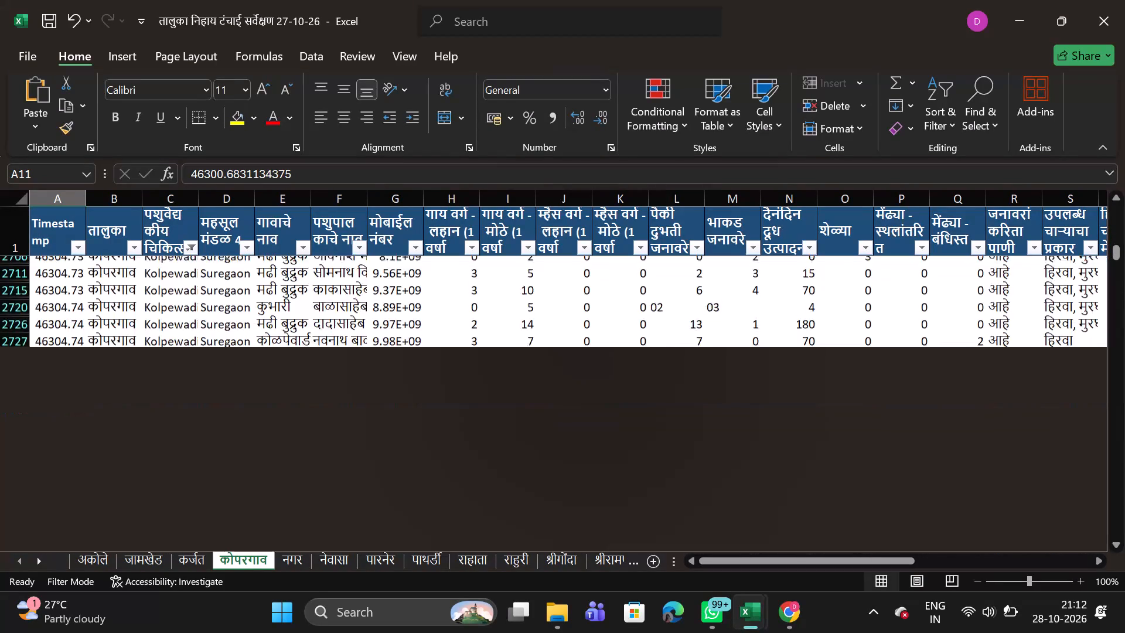
scroll(76, 410, up, 20)
scroll(76, 410, up, 5)
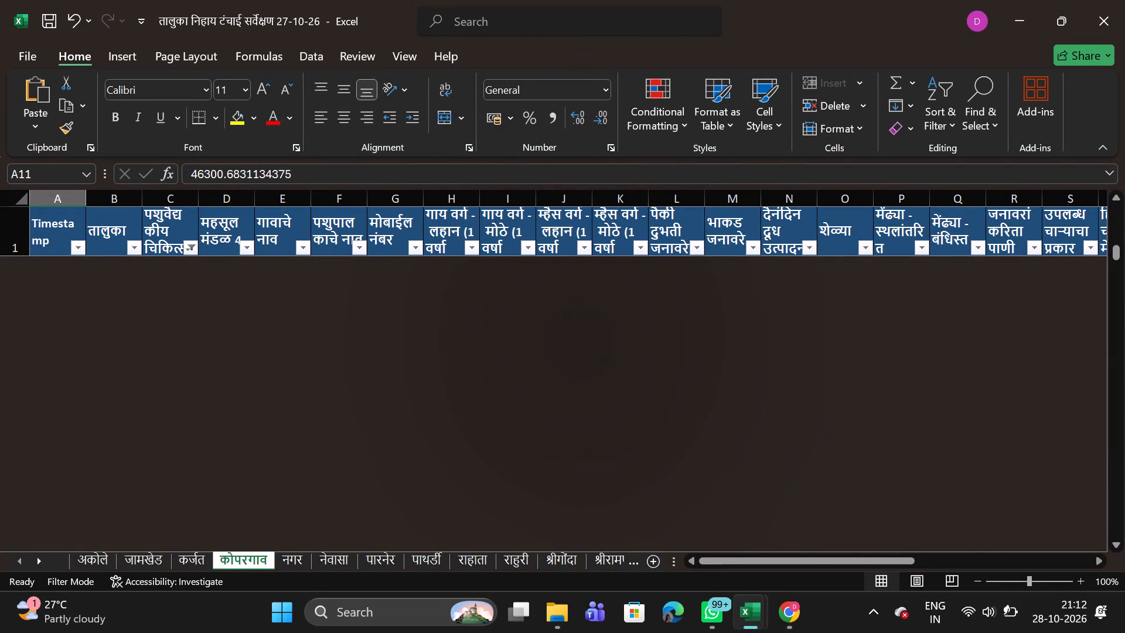
Format the whole Timestamp column as Date, using the *14-03-2012 type with the English (India) locale.
click(61, 199)
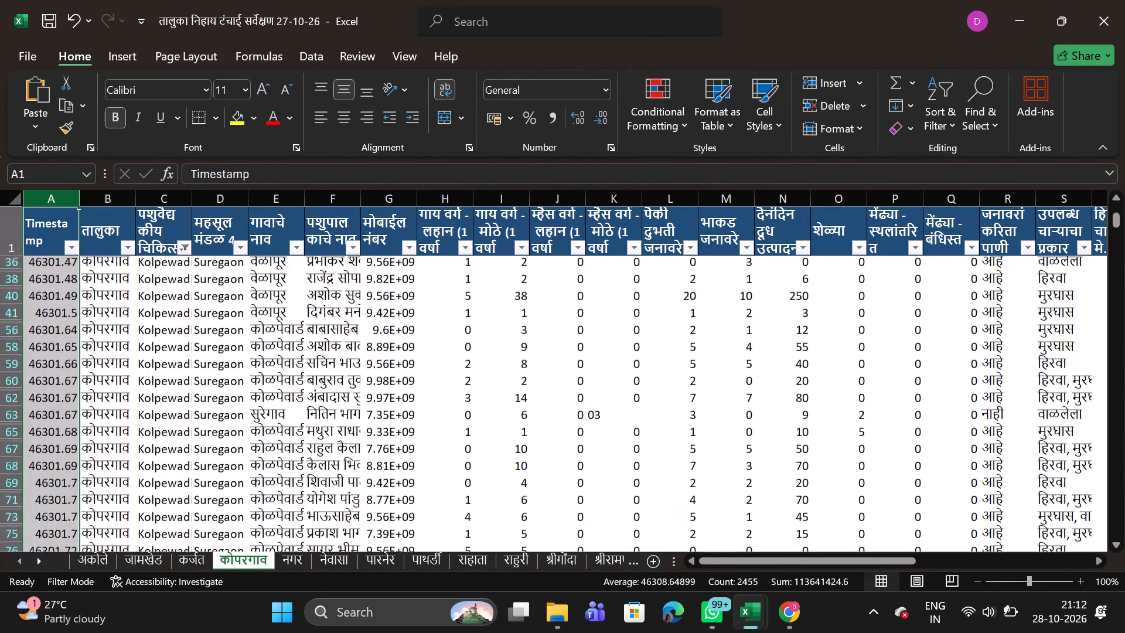
right_click(61, 199)
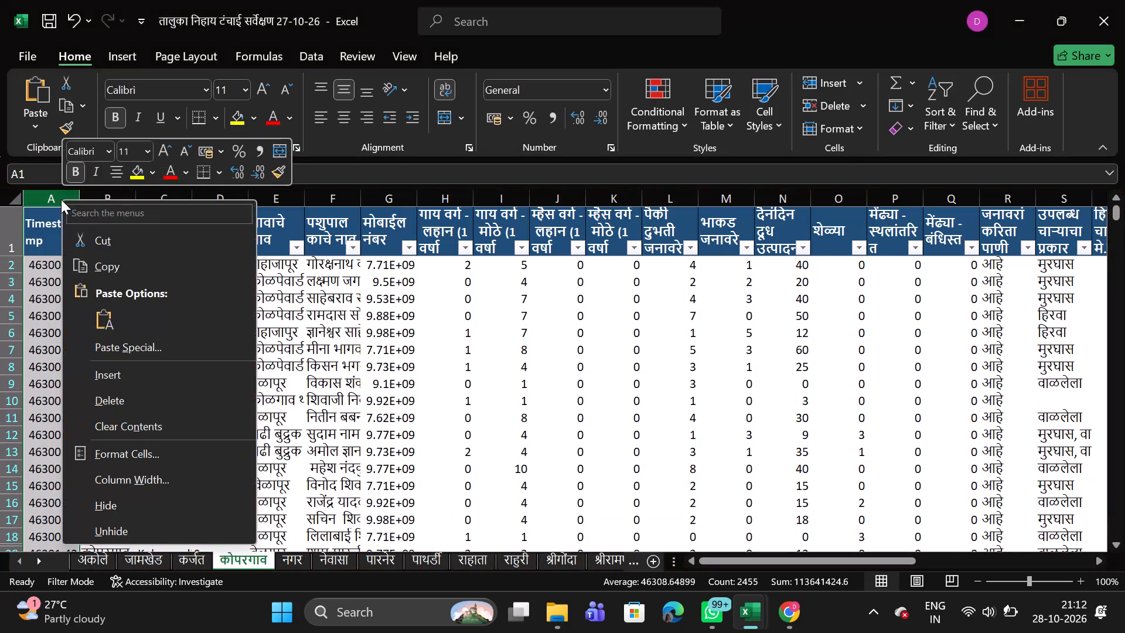
click(116, 452)
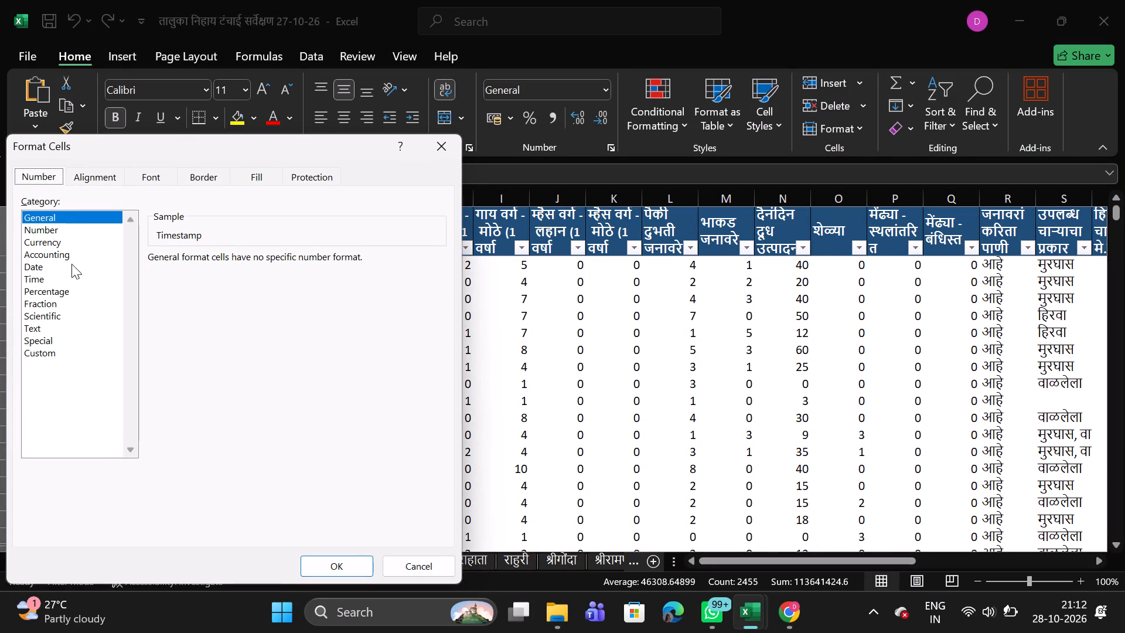
click(50, 271)
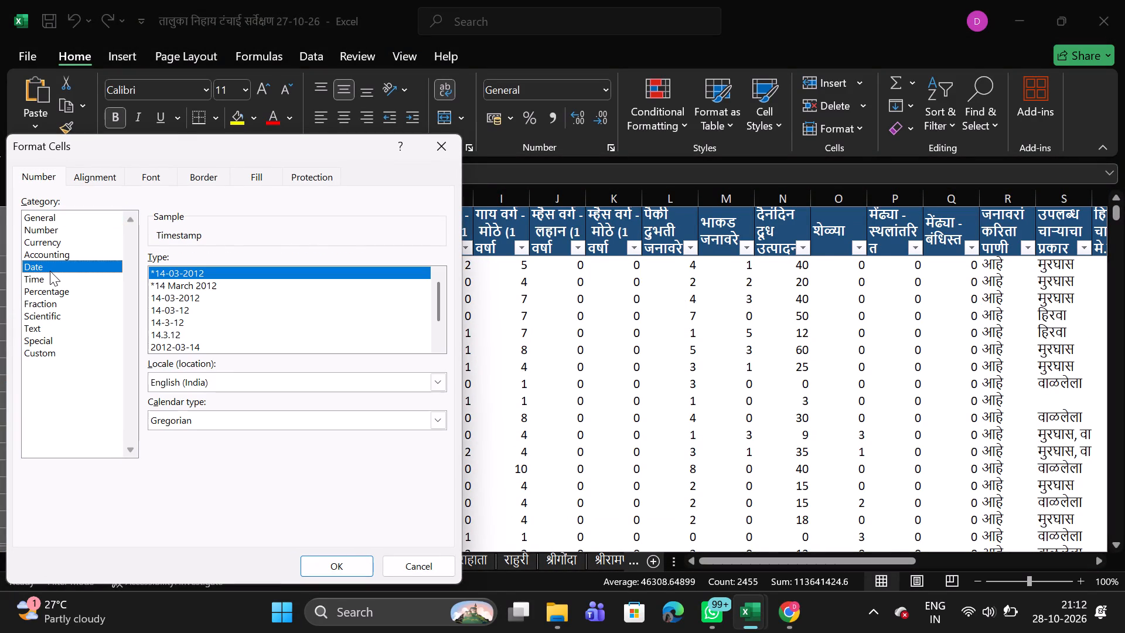
click(46, 283)
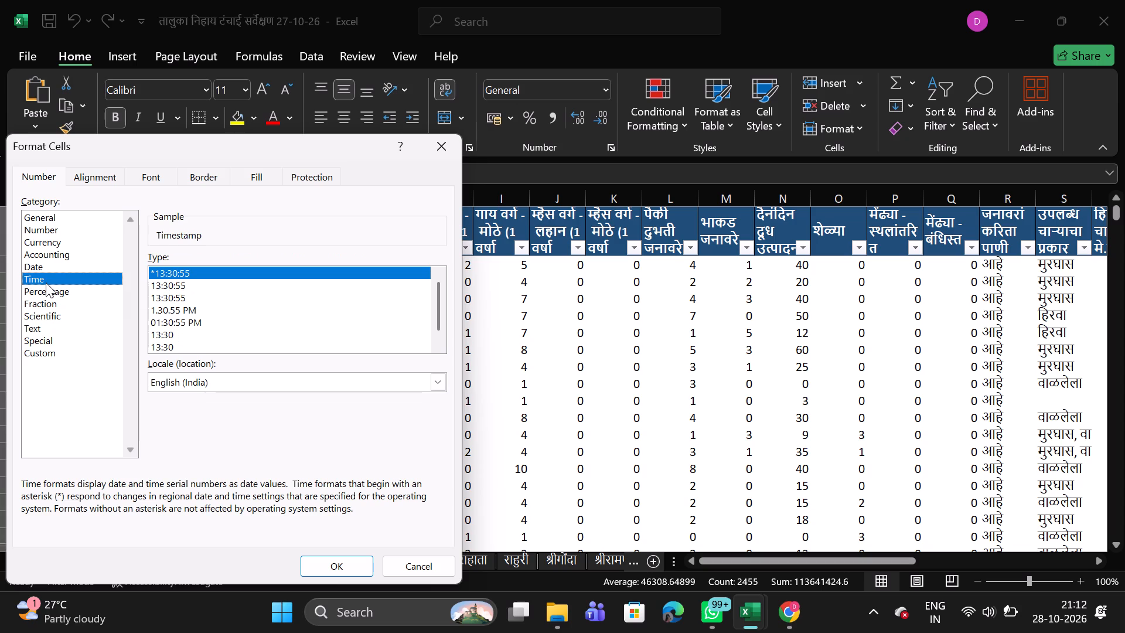
click(52, 271)
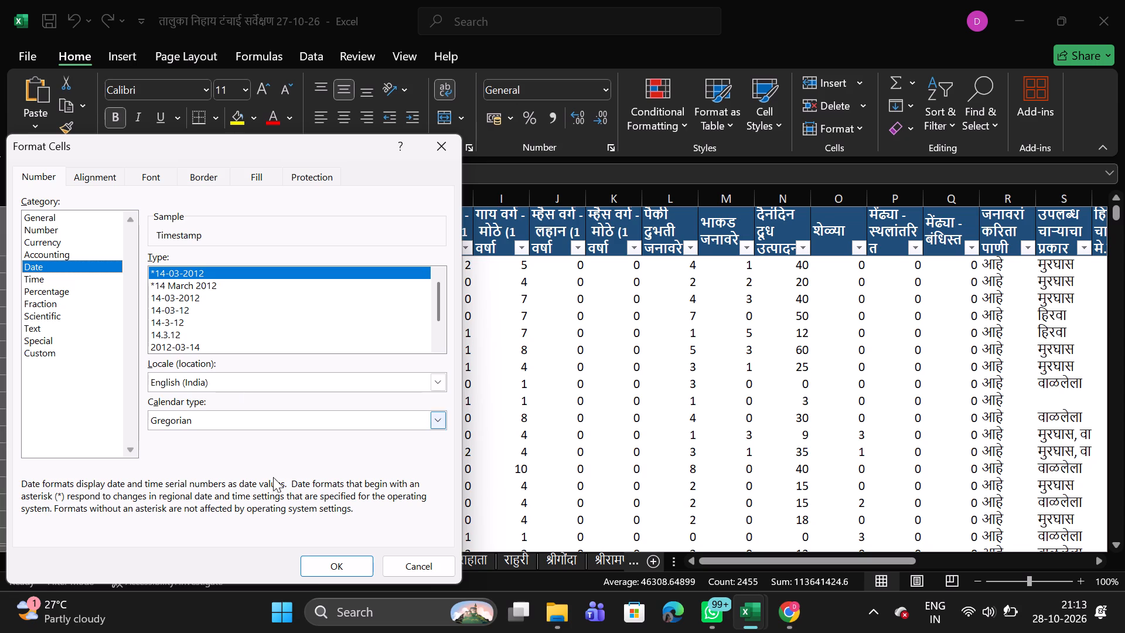
click(311, 567)
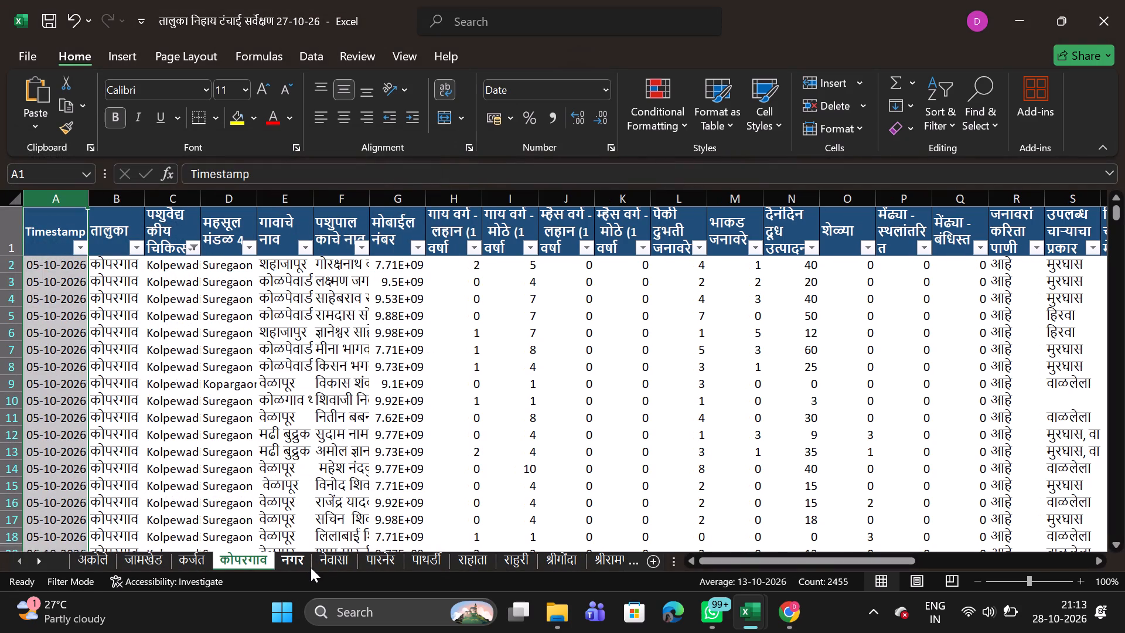
click(196, 373)
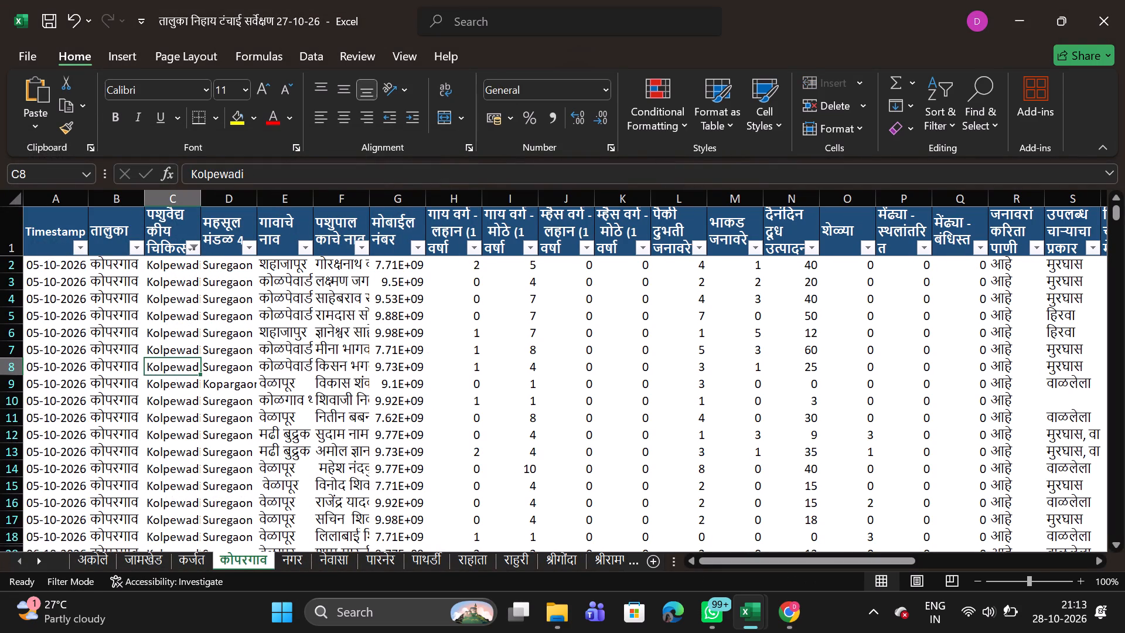
Look through the October 2026 dates offered in the Timestamp column's filter for the Kolpewadi records.
scroll(196, 373, down, 5)
scroll(196, 373, up, 1)
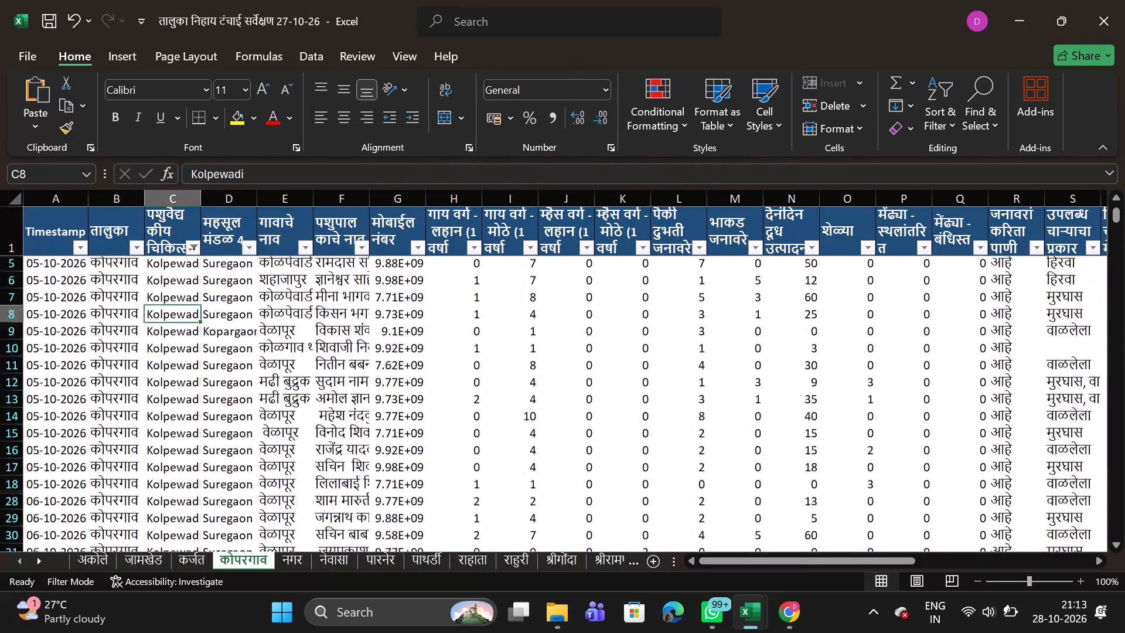
scroll(158, 354, right, 1)
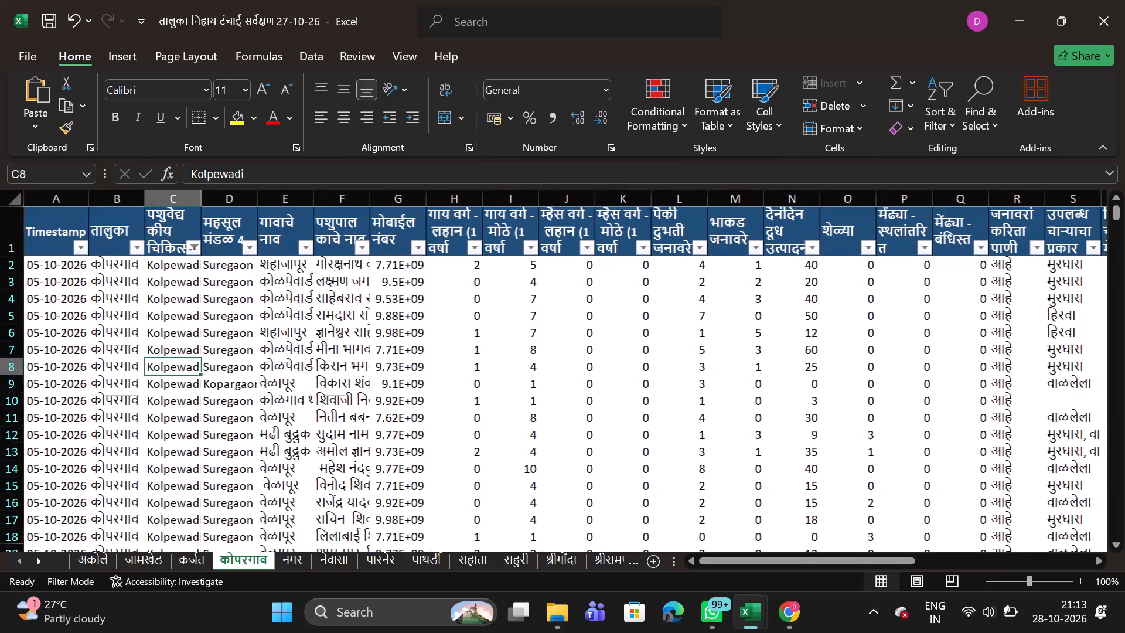
click(81, 246)
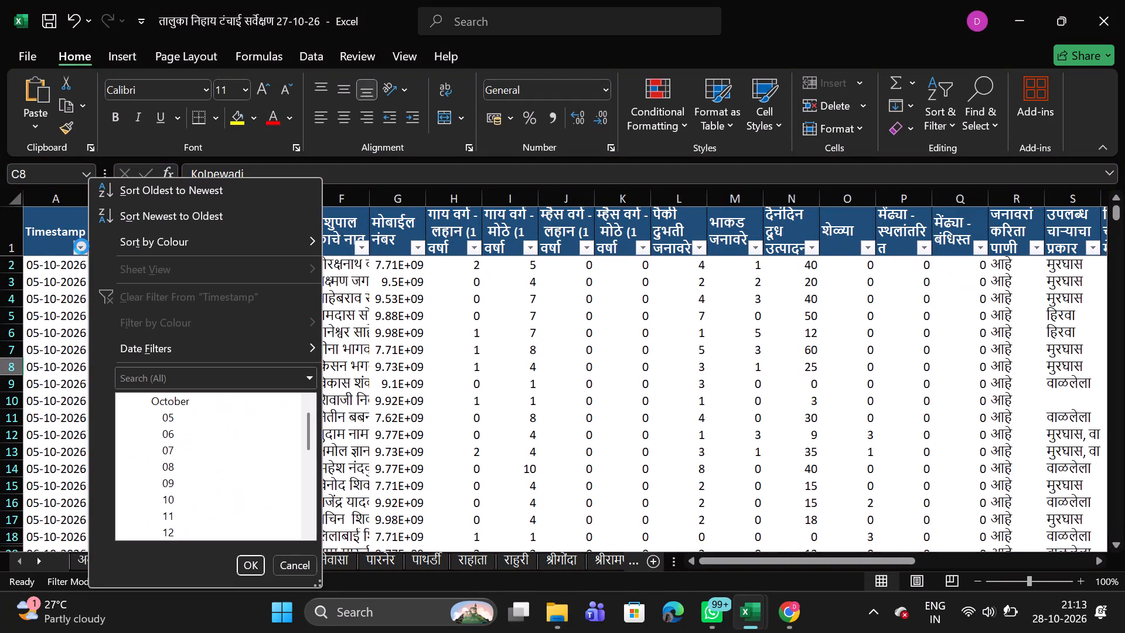
scroll(205, 462, down, 1)
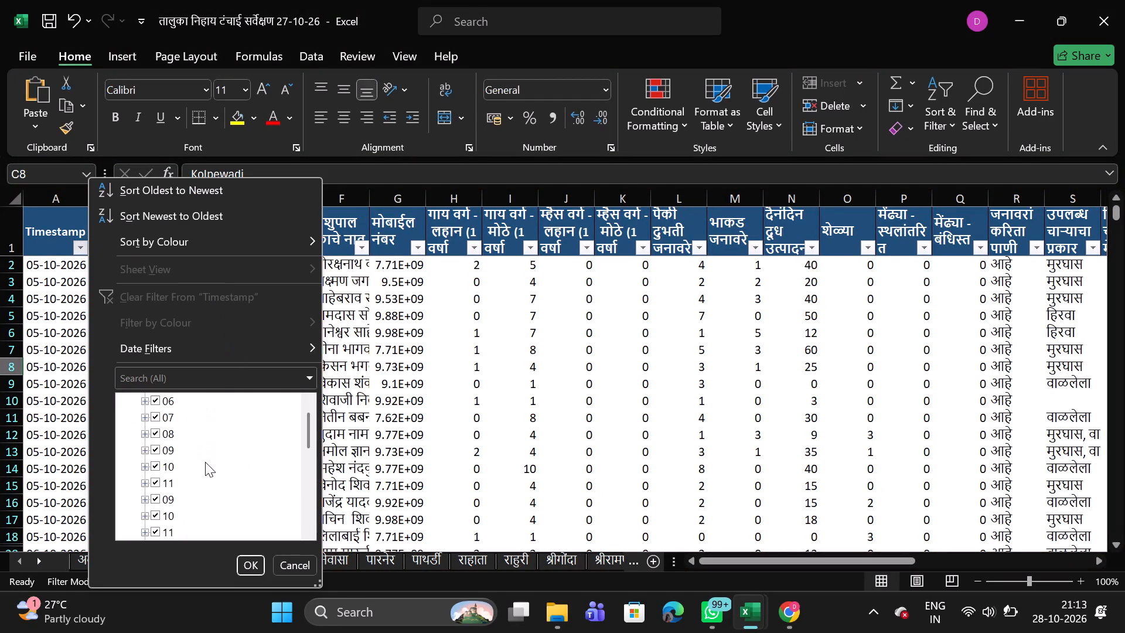
scroll(205, 462, down, 1)
scroll(205, 462, up, 2)
scroll(205, 462, down, 1)
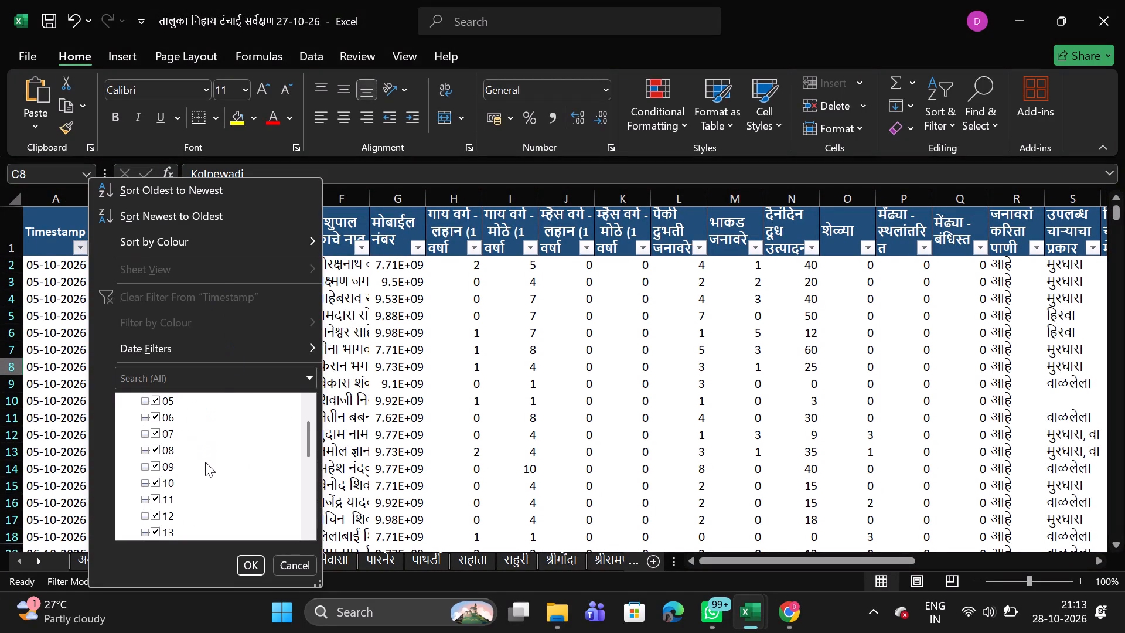
scroll(205, 462, down, 3)
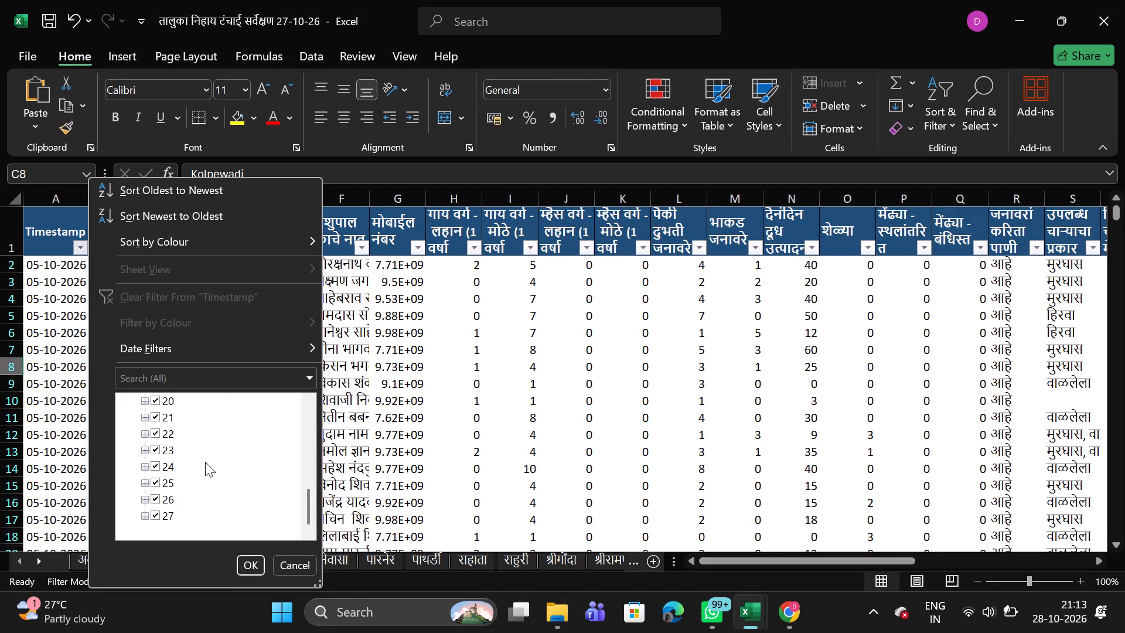
scroll(205, 462, down, 1)
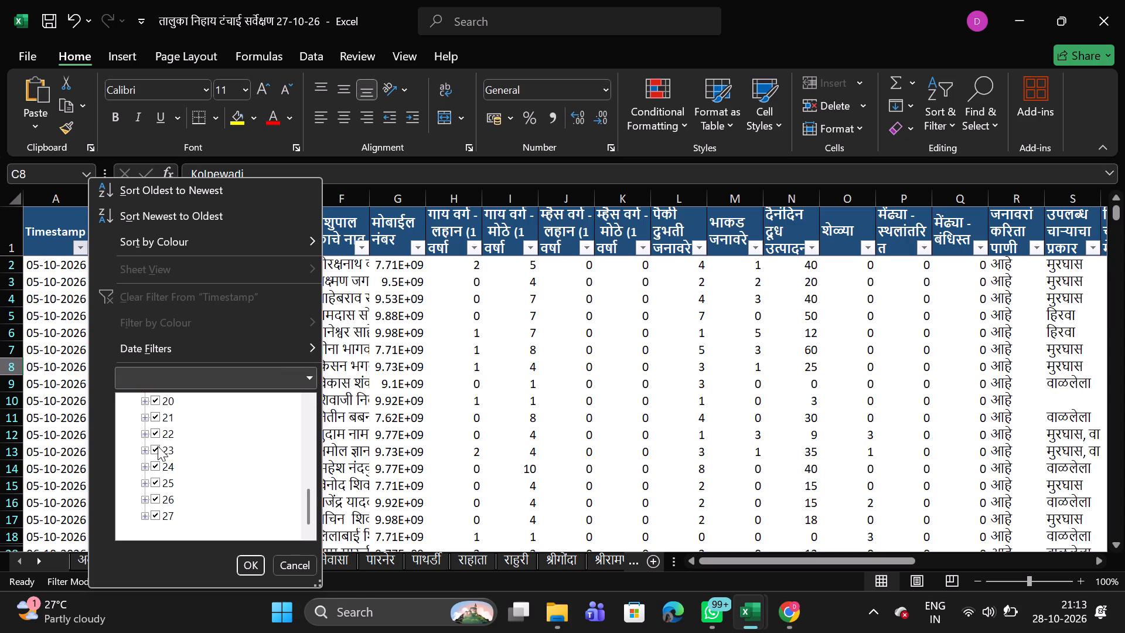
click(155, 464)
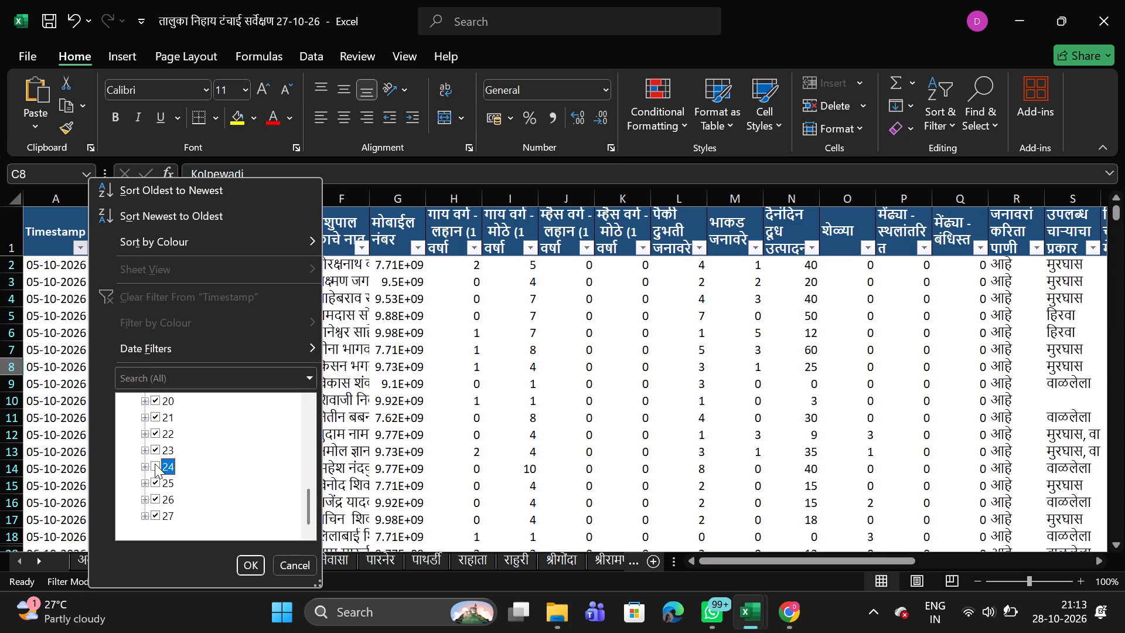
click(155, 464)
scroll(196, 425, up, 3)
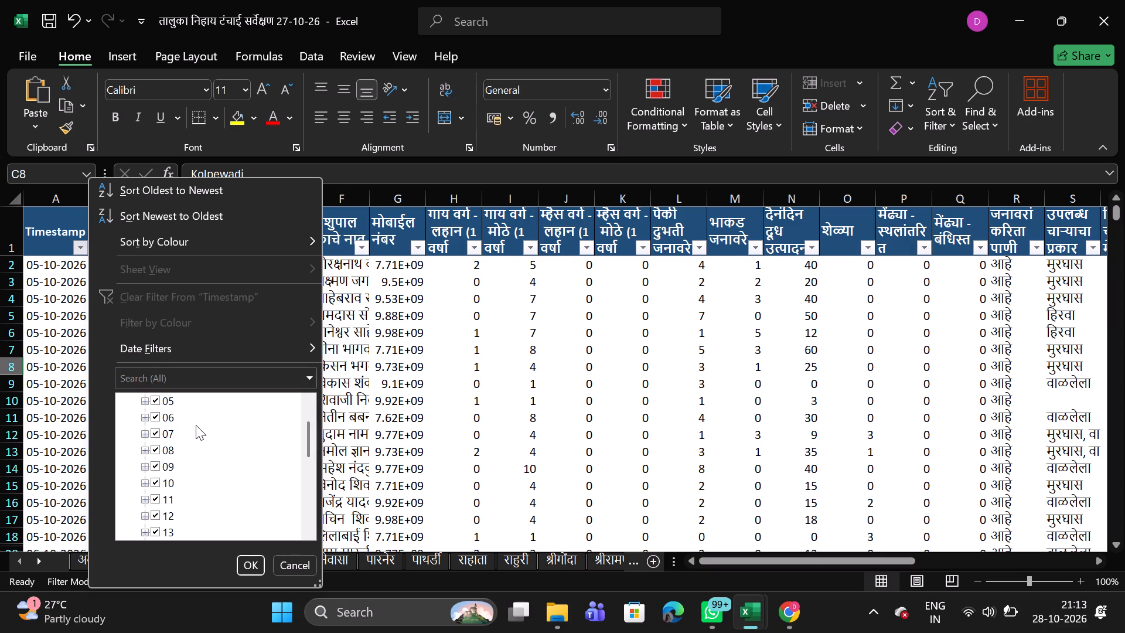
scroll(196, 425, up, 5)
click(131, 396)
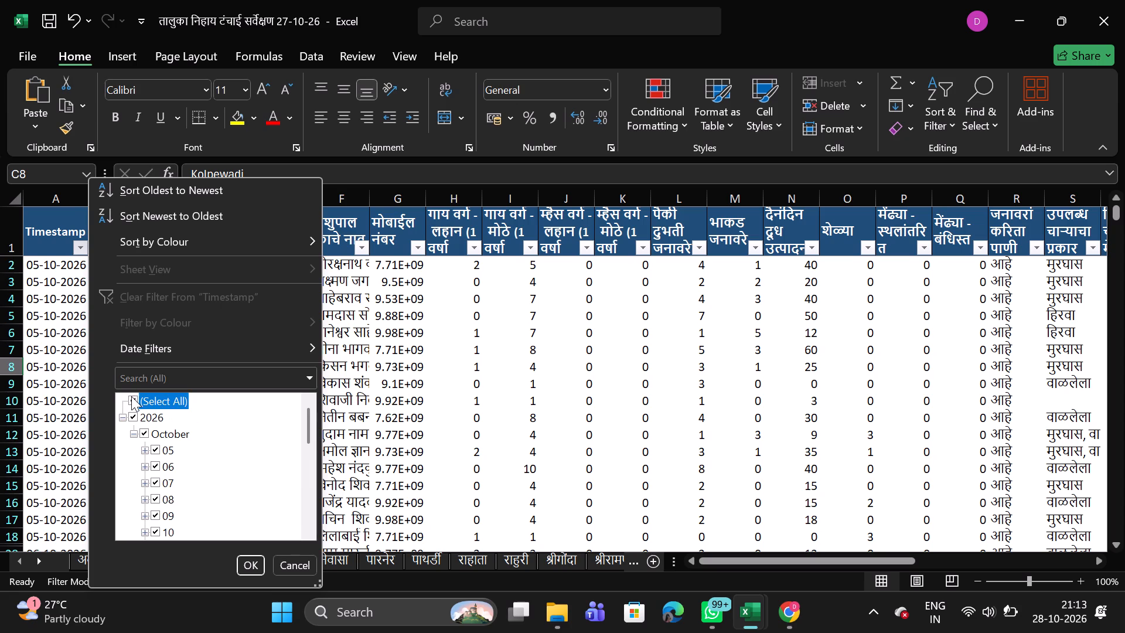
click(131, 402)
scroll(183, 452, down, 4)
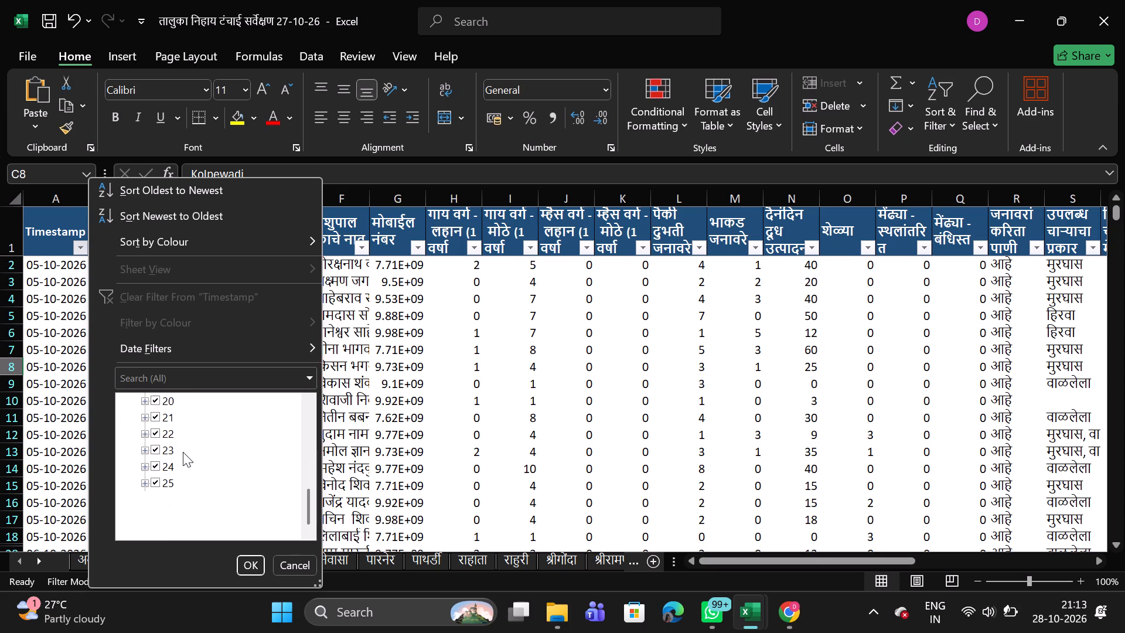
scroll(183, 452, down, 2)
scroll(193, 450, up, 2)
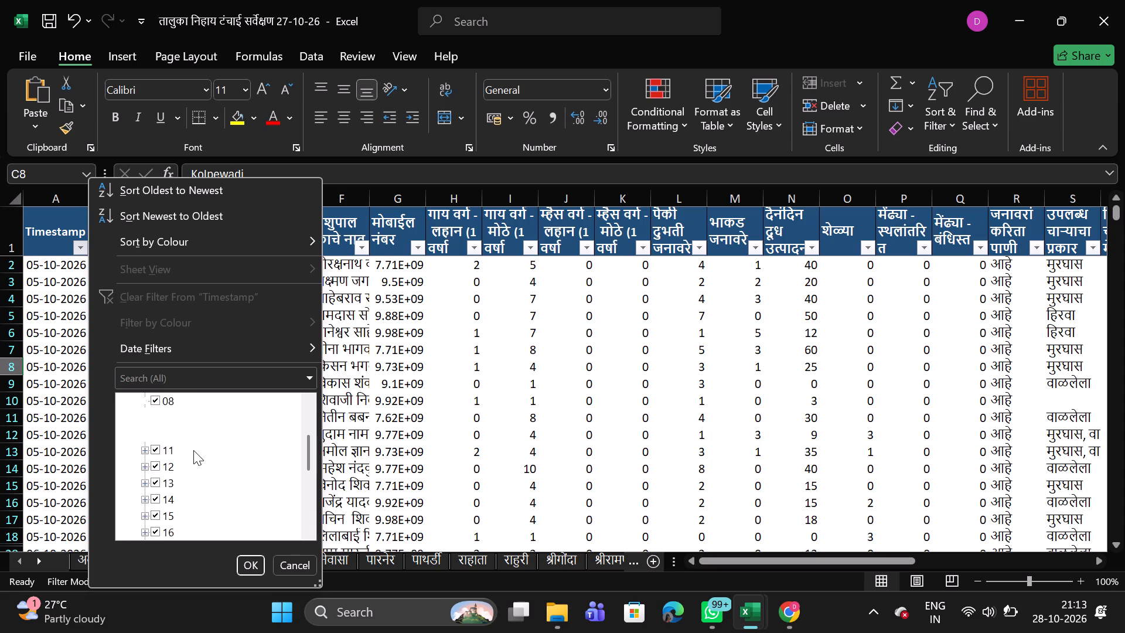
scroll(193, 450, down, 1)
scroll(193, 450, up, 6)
Filter the Timestamp column to show only the records dated 24, 25, 26 and 27 October 2026.
click(134, 396)
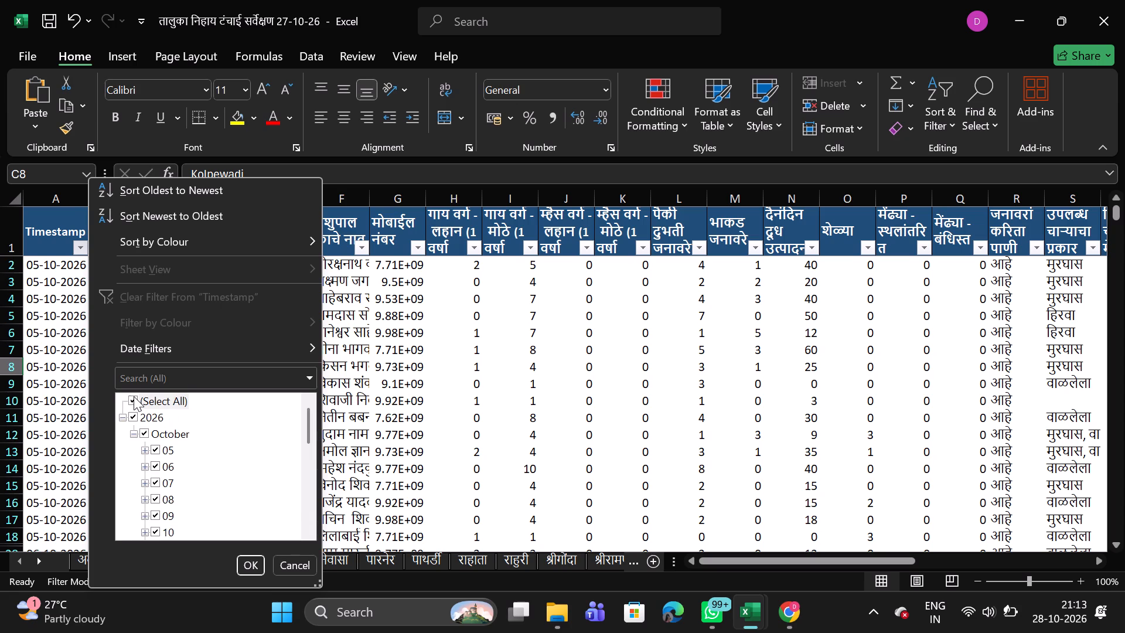
click(130, 400)
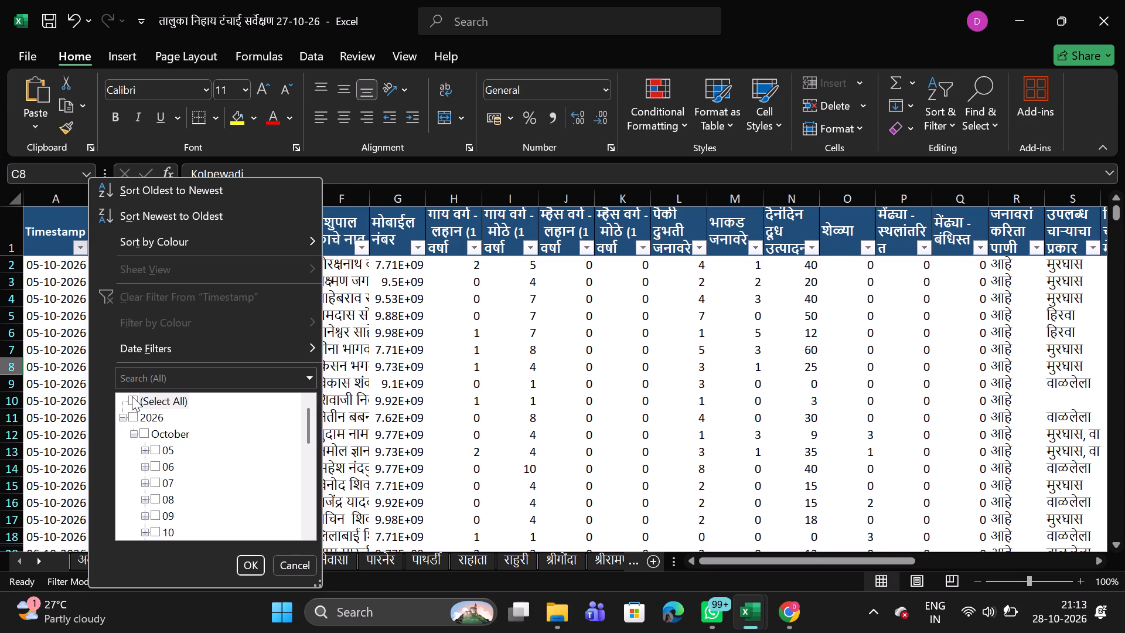
click(132, 403)
scroll(196, 469, down, 5)
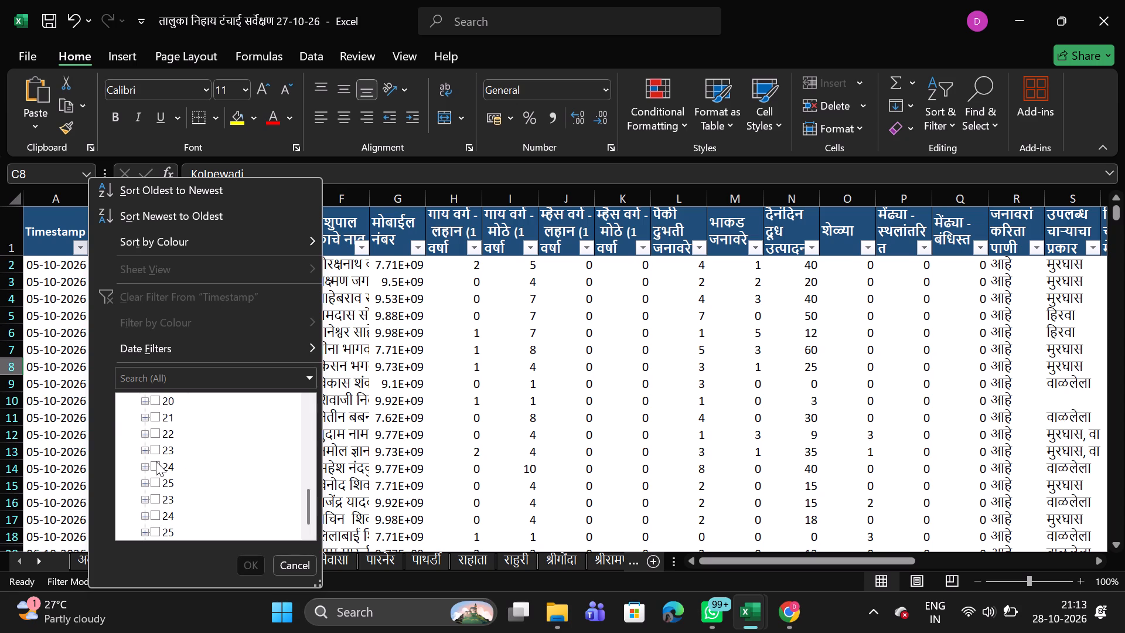
click(154, 467)
click(154, 486)
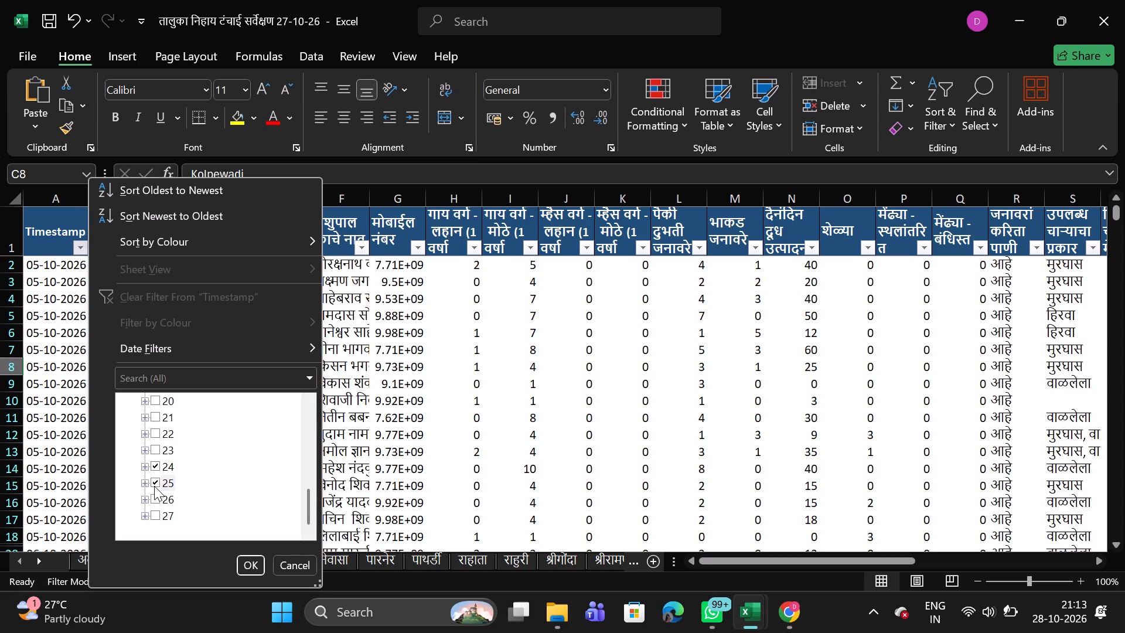
click(154, 499)
click(157, 516)
click(251, 563)
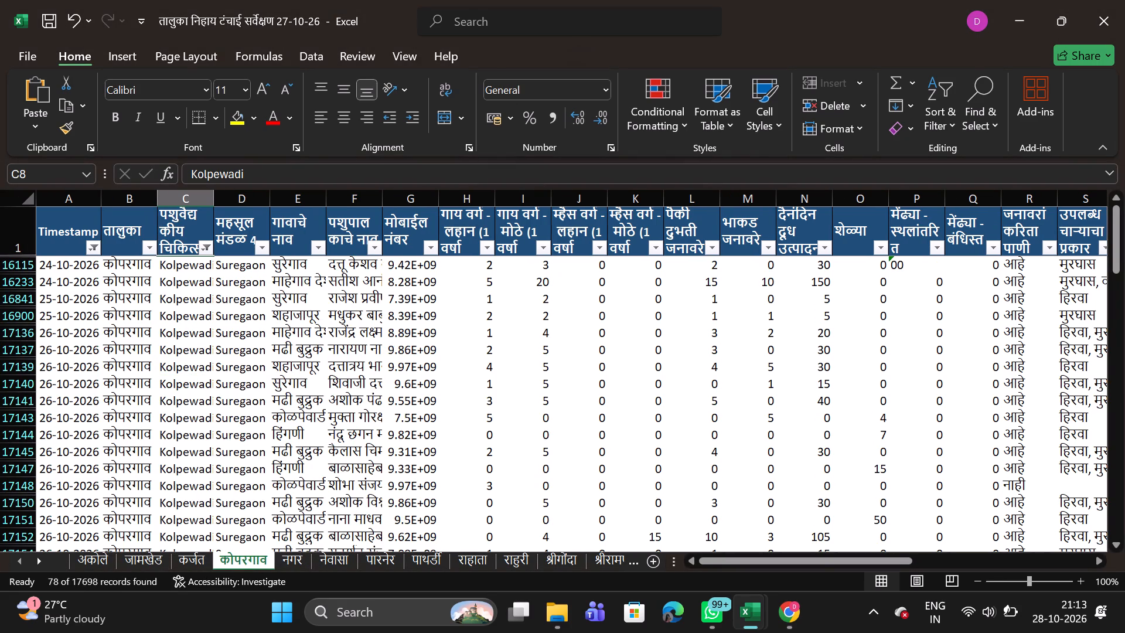
Count the date-filtered Kolpewadi records by selecting the तालुका entries from the first visible row to the last.
click(87, 265)
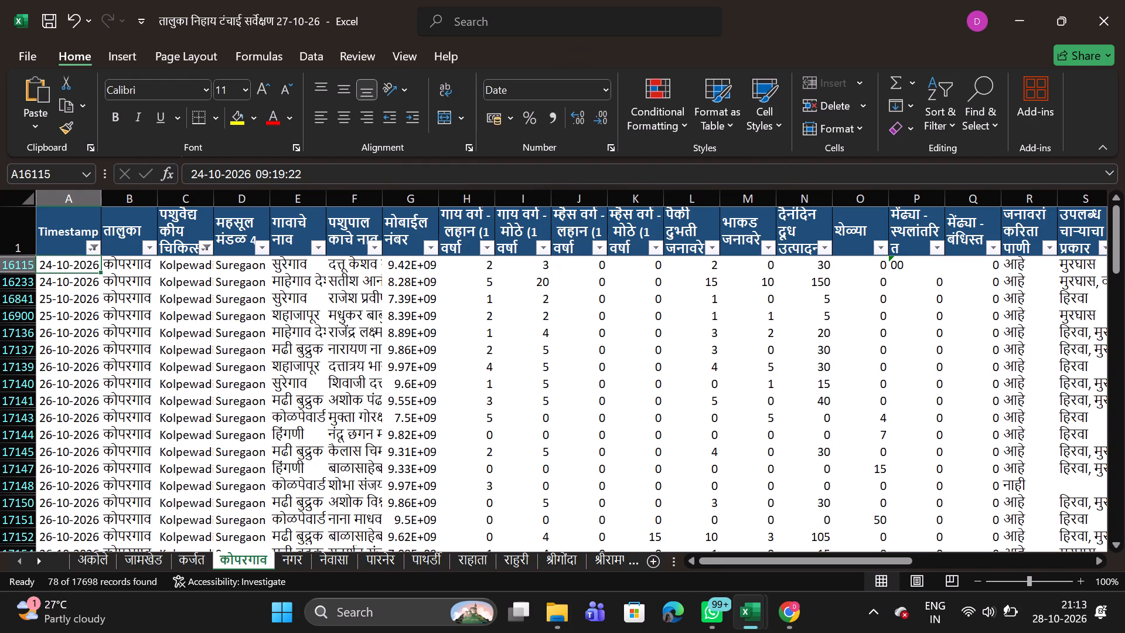
click(142, 261)
key(ctrl+shift+Down)
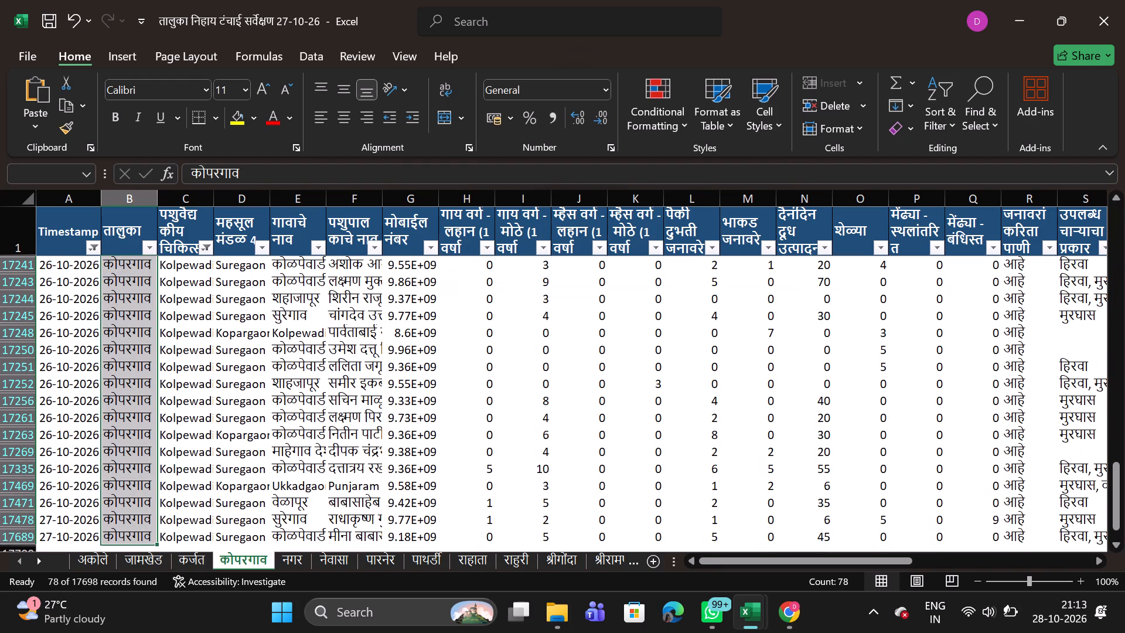
scroll(142, 261, down, 2)
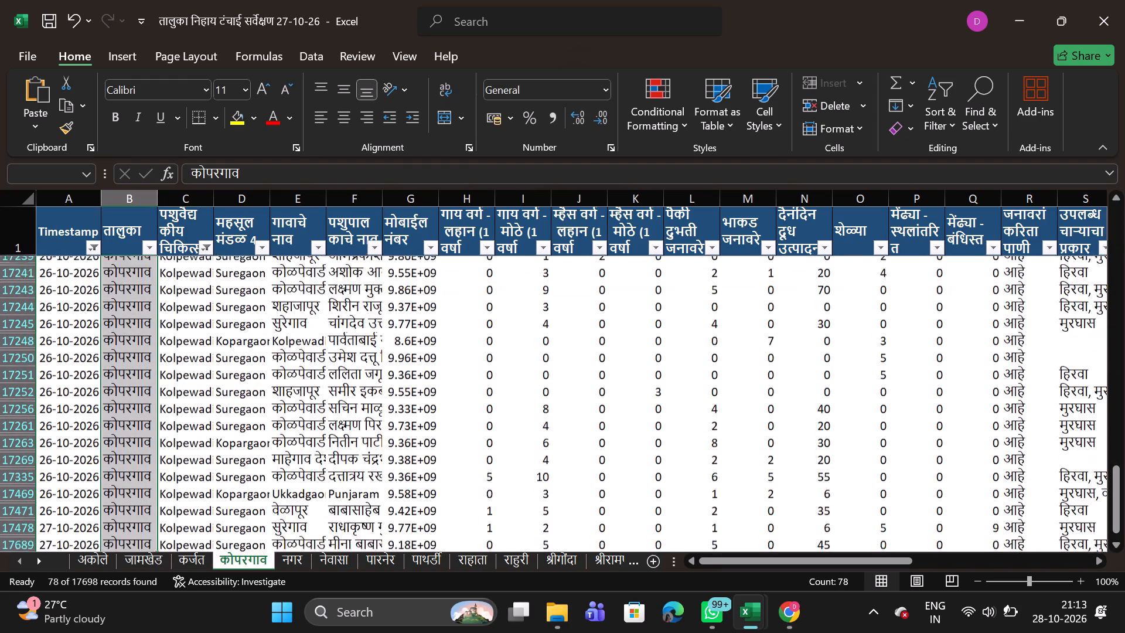
scroll(142, 261, down, 1)
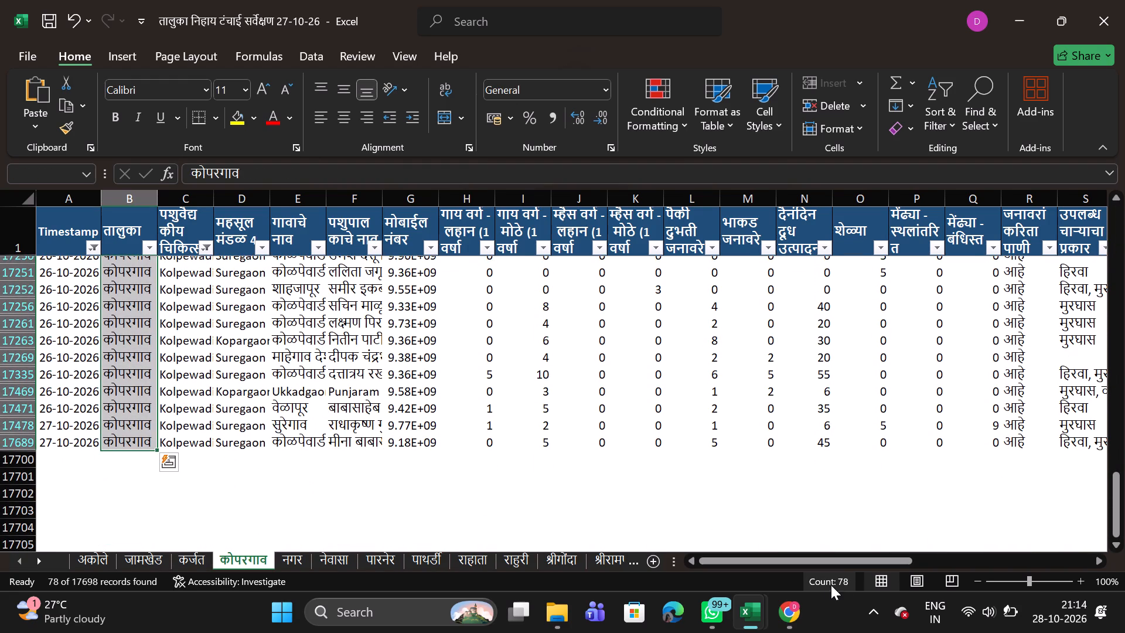
scroll(387, 416, up, 4)
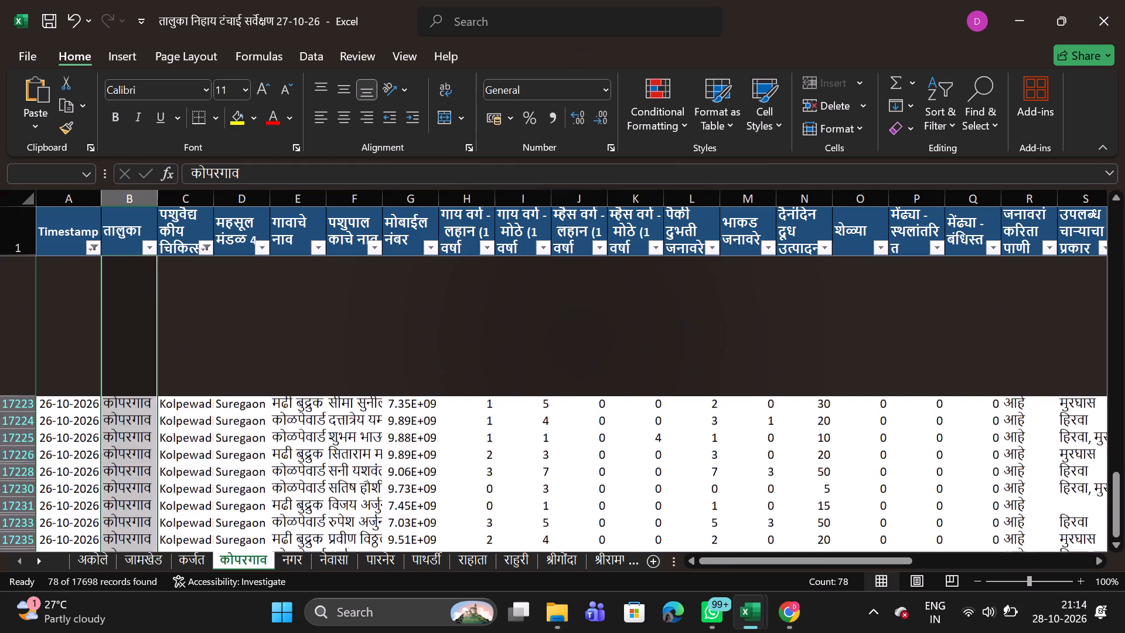
scroll(387, 416, up, 4)
click(310, 395)
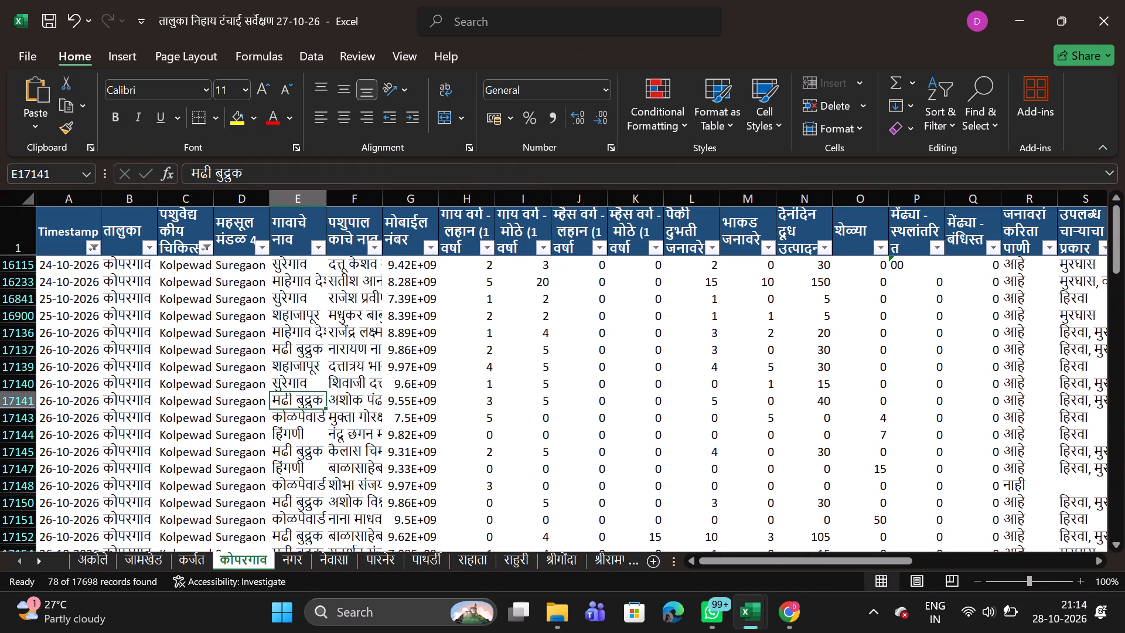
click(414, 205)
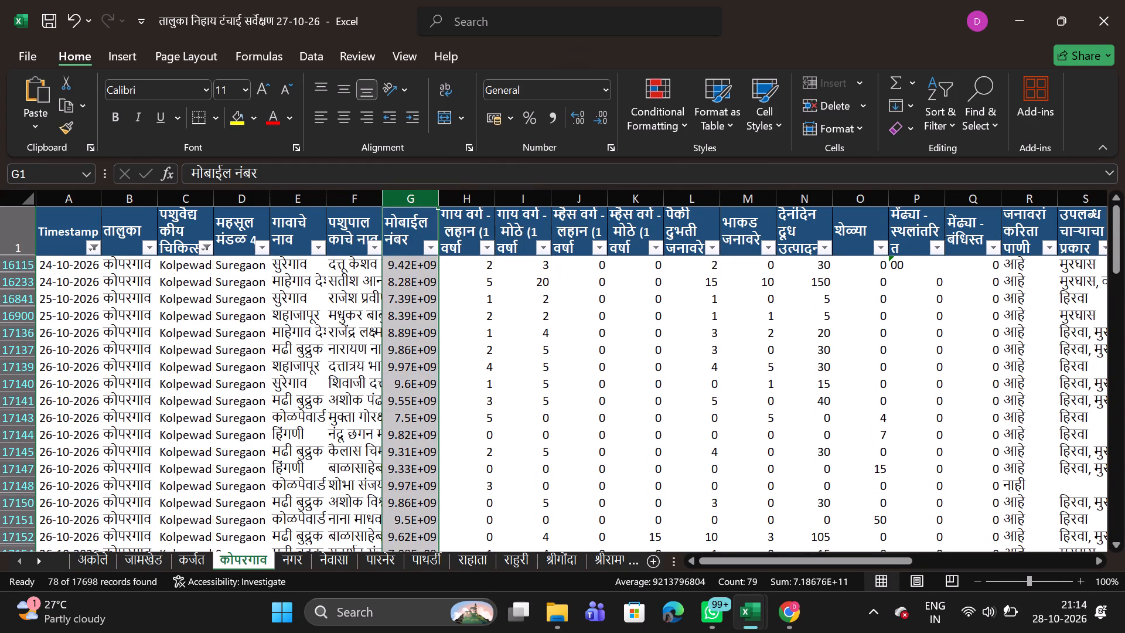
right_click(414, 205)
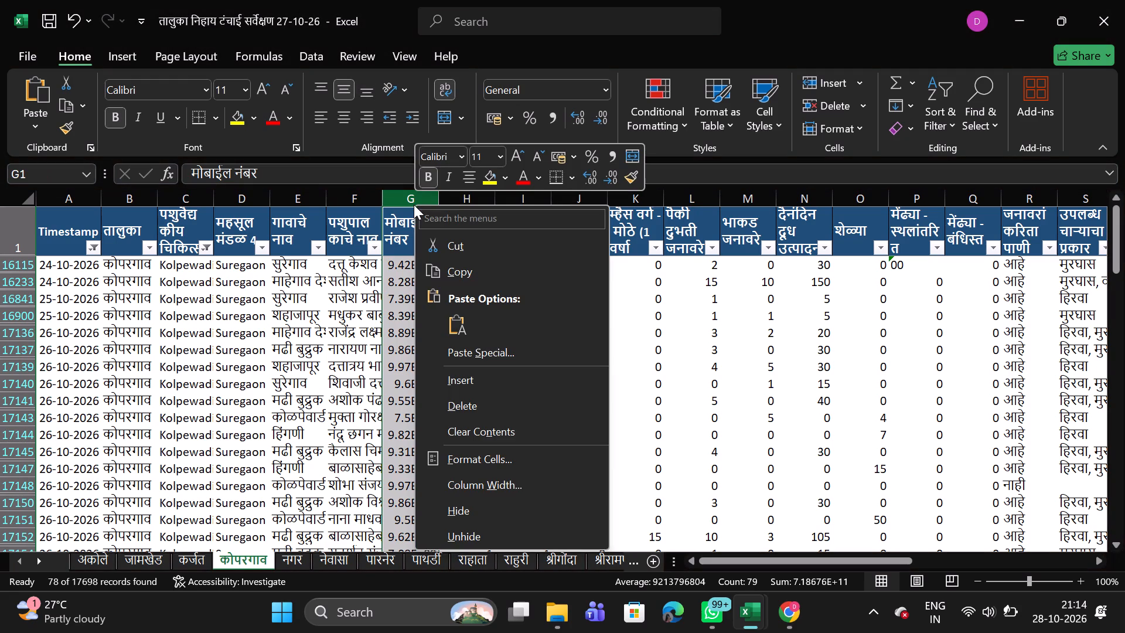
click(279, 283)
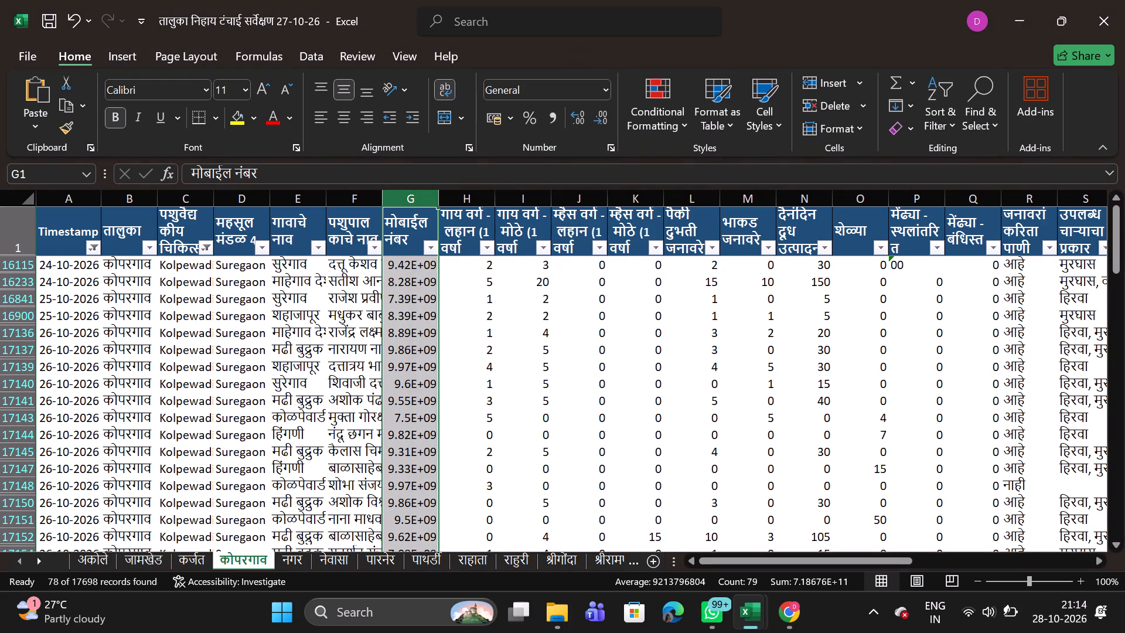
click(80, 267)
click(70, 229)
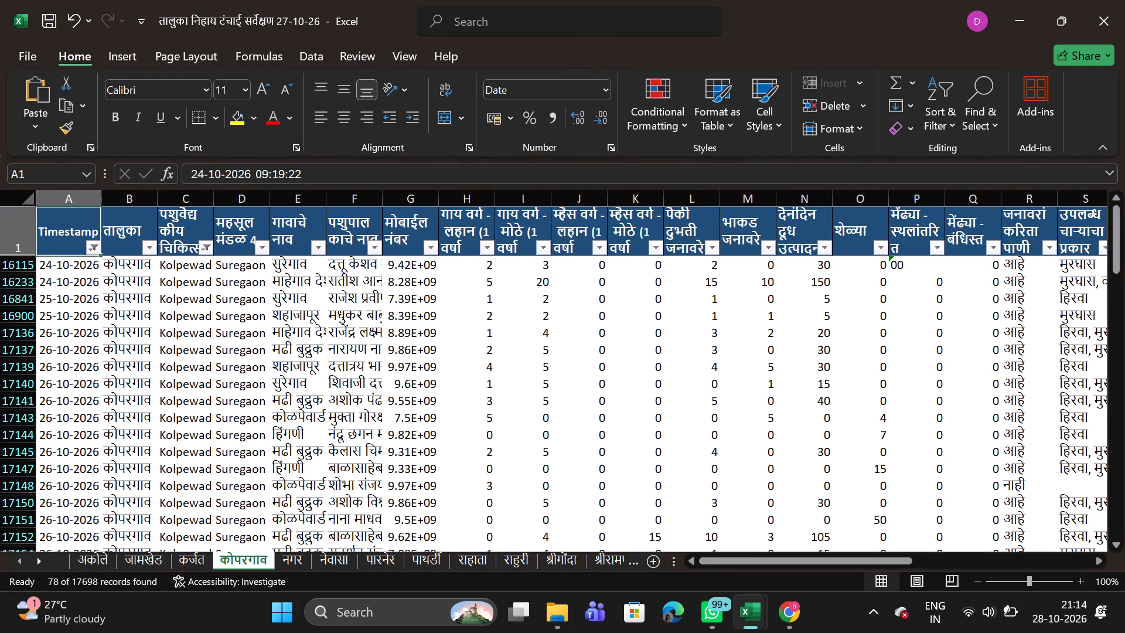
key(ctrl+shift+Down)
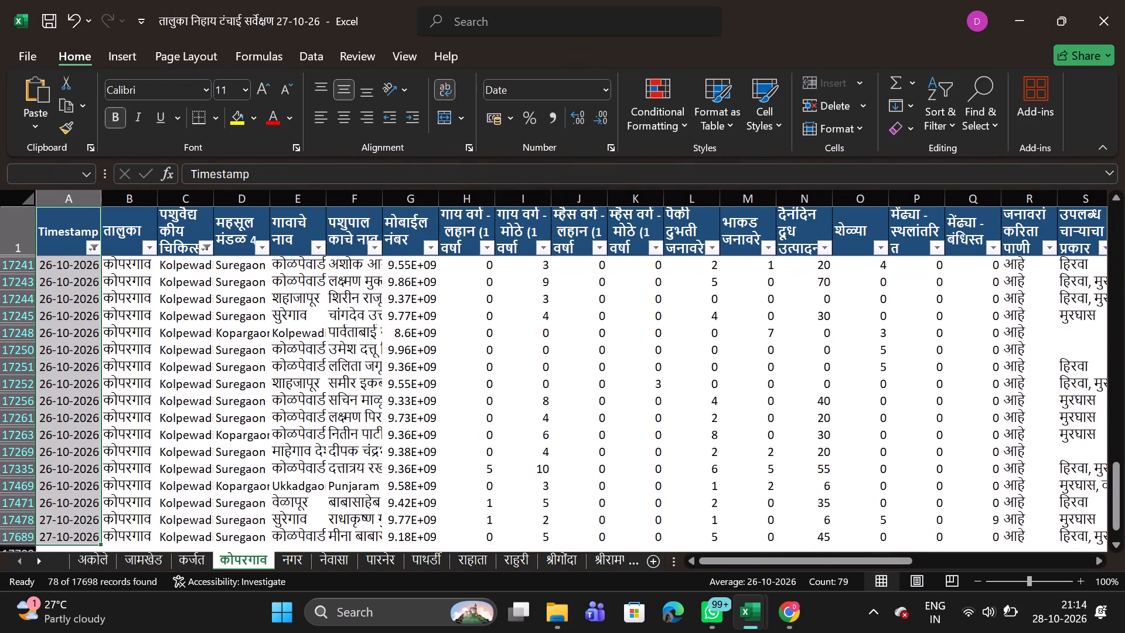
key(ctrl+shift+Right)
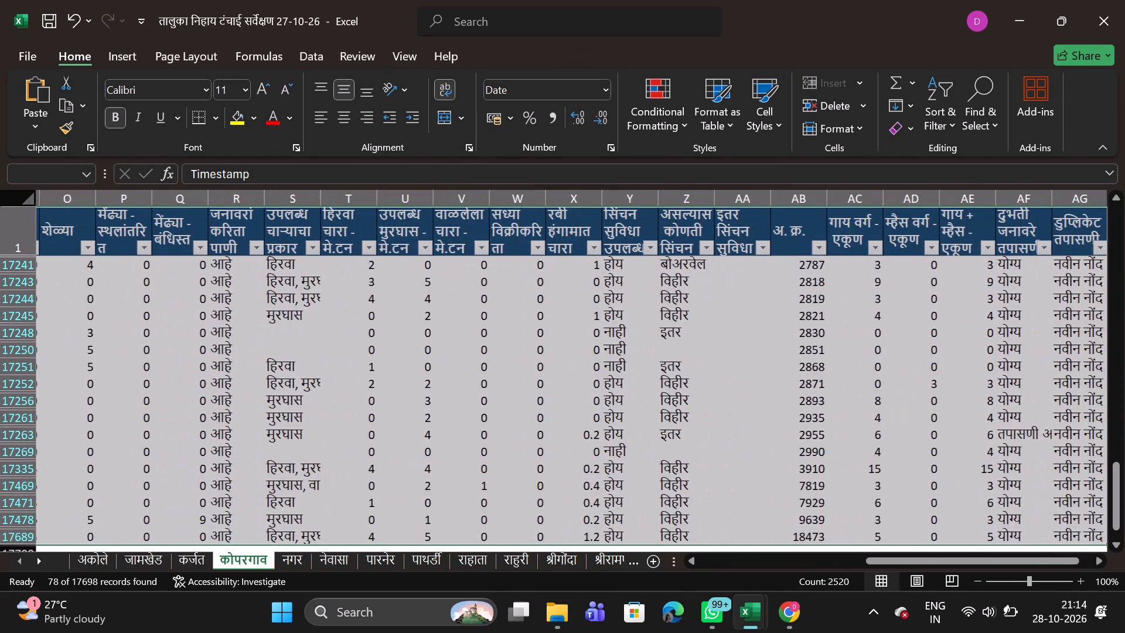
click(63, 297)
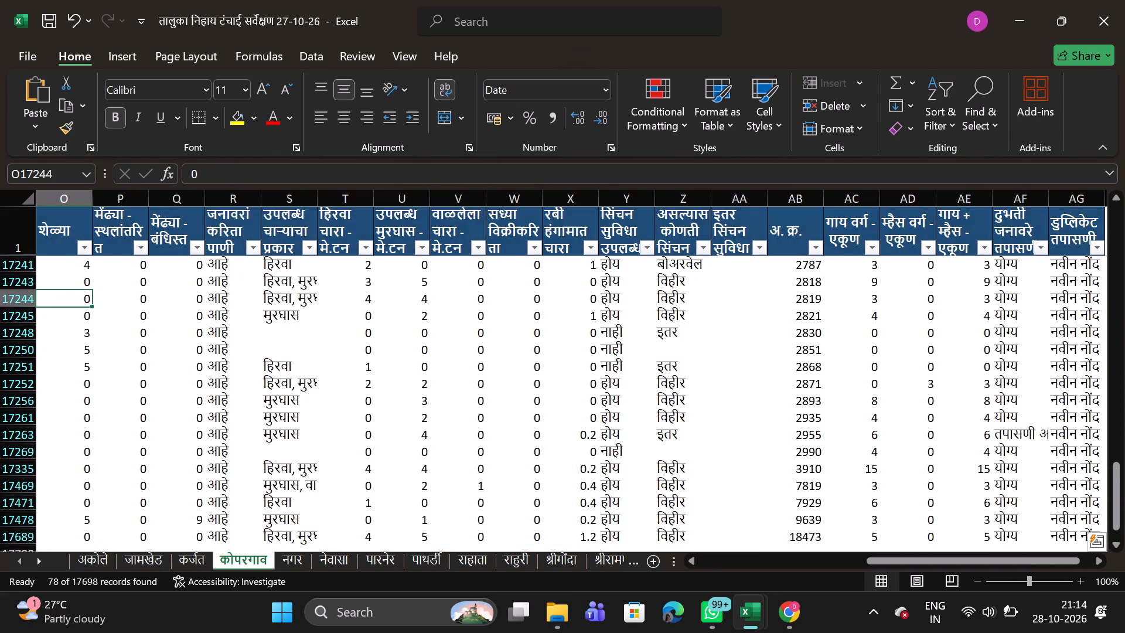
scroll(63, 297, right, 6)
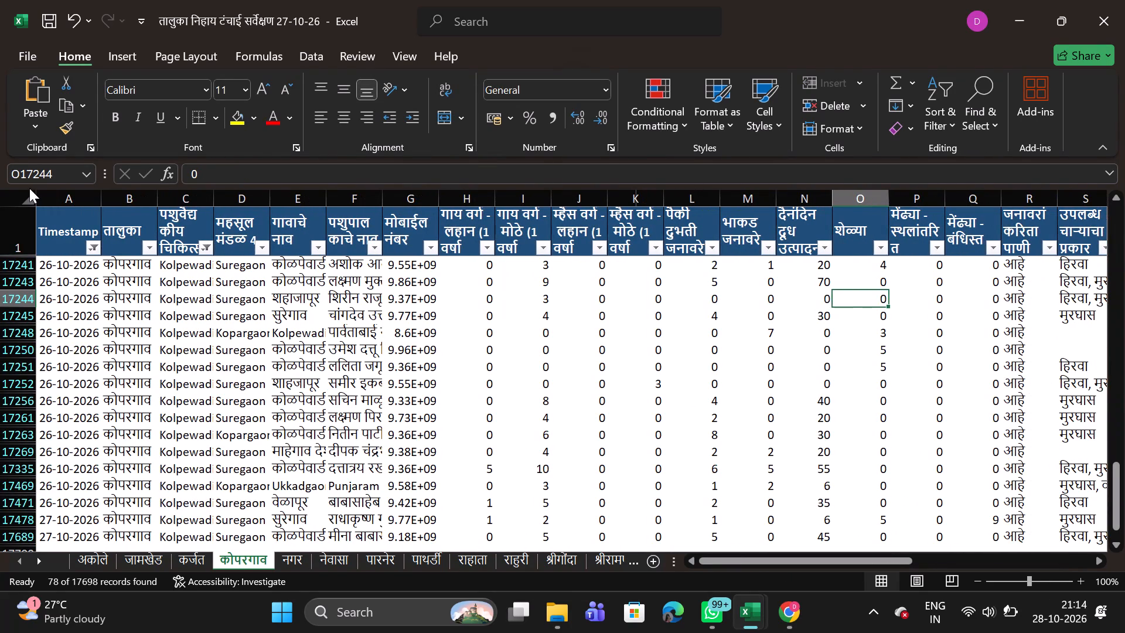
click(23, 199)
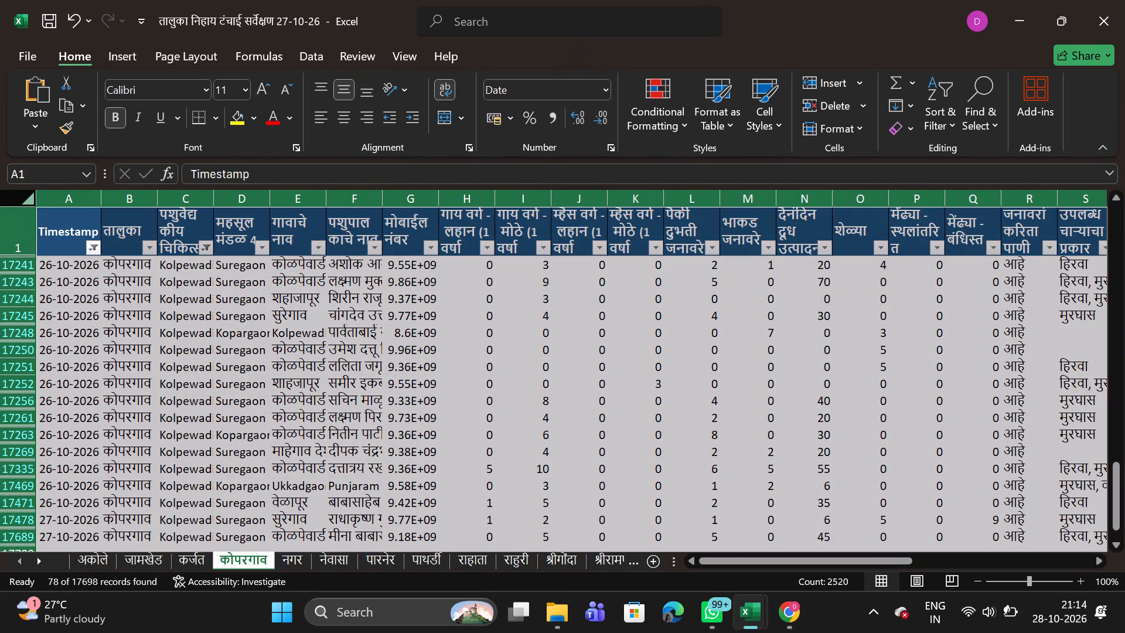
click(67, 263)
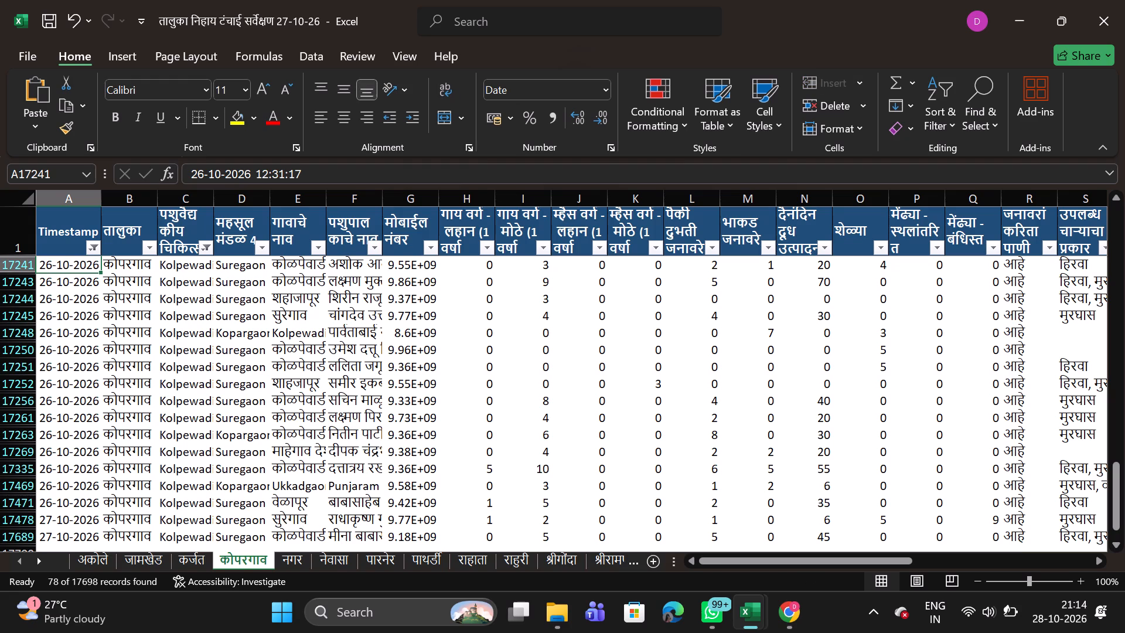
Copy the entire date-filtered Kolpewadi table on the कोपरगाव sheet, from the Timestamp header through the last row and column.
key(ctrl+shift+Down)
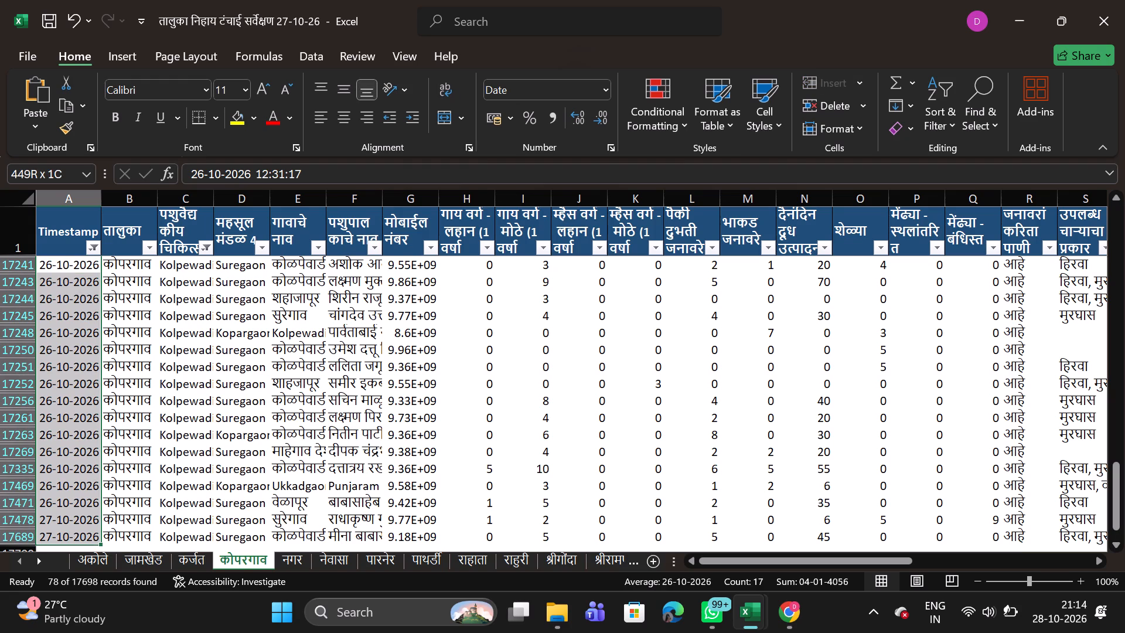
click(62, 227)
key(ctrl+shift+Down)
key(ctrl+shift+Right)
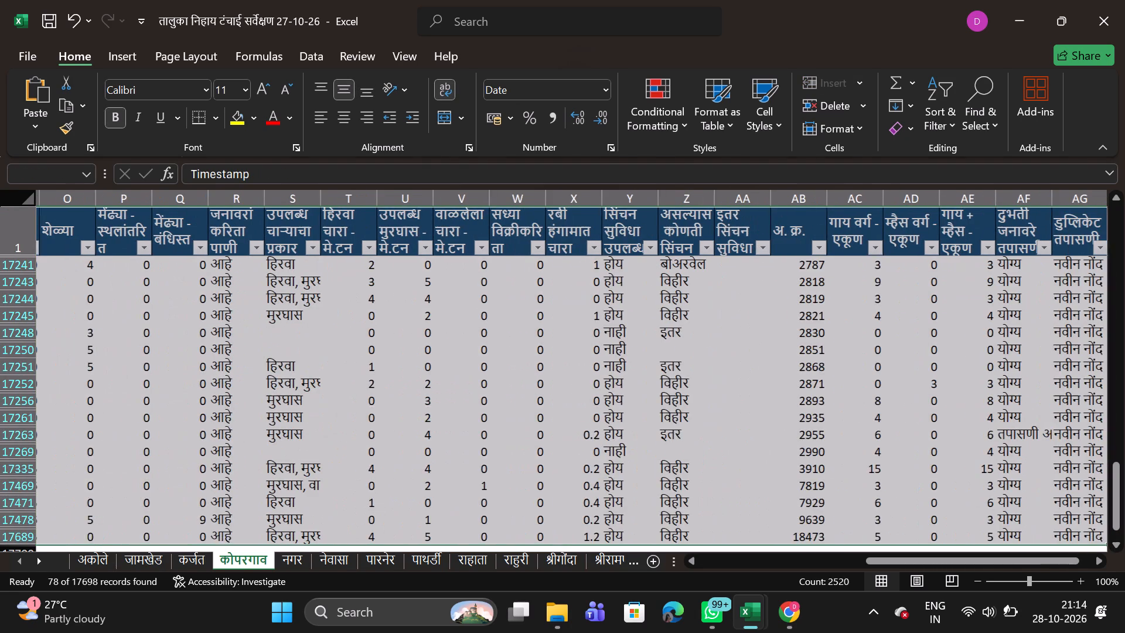
key(ctrl+c)
scroll(62, 227, left, 1)
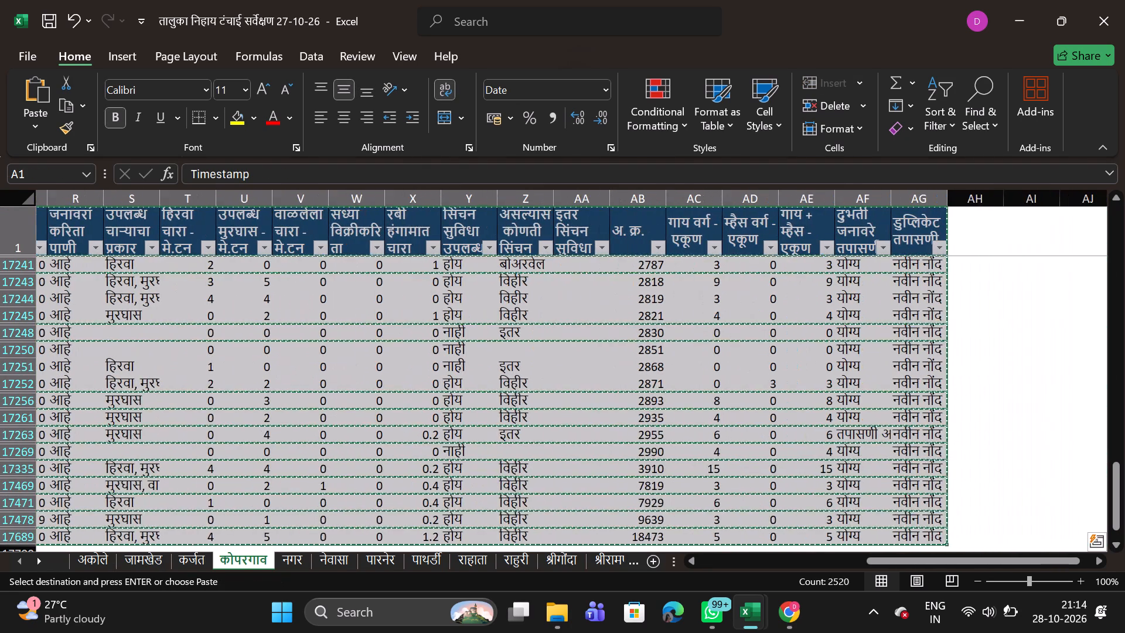
scroll(62, 227, left, 1)
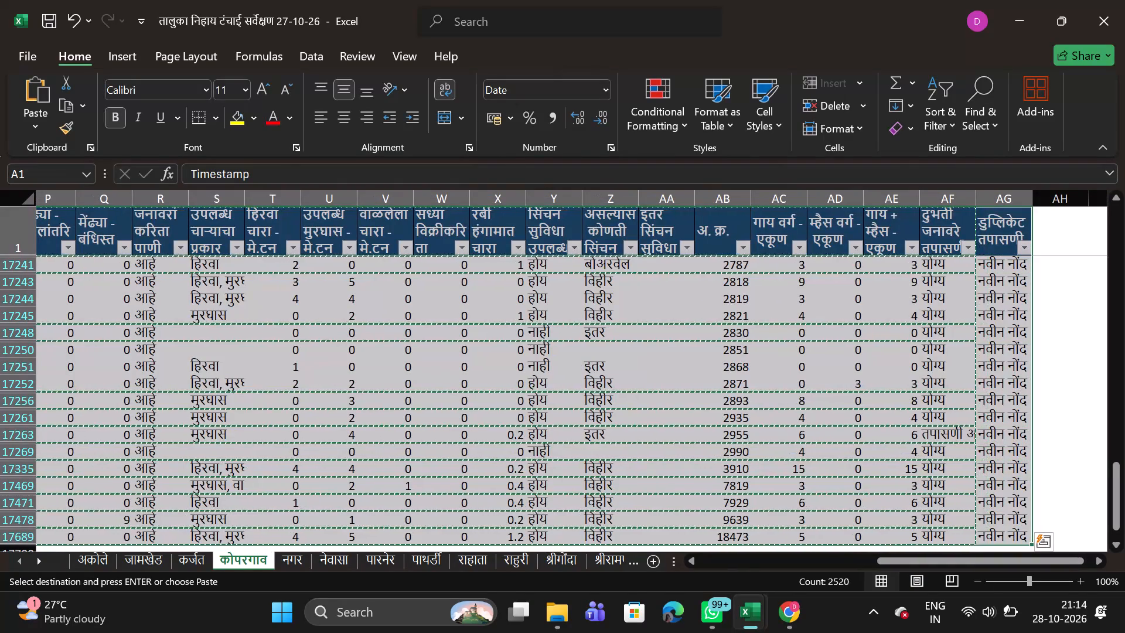
scroll(602, 503, down, 1)
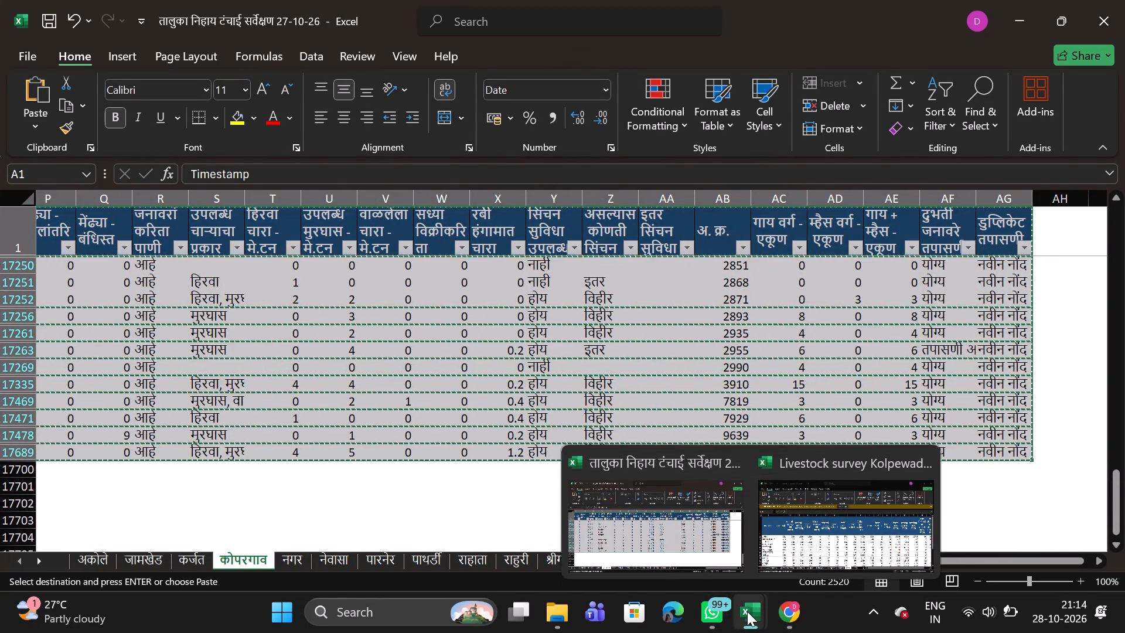
Switch to the Livestock survey Kolpewadi workbook and paste the copied records into a new worksheet after the total sheet.
click(791, 512)
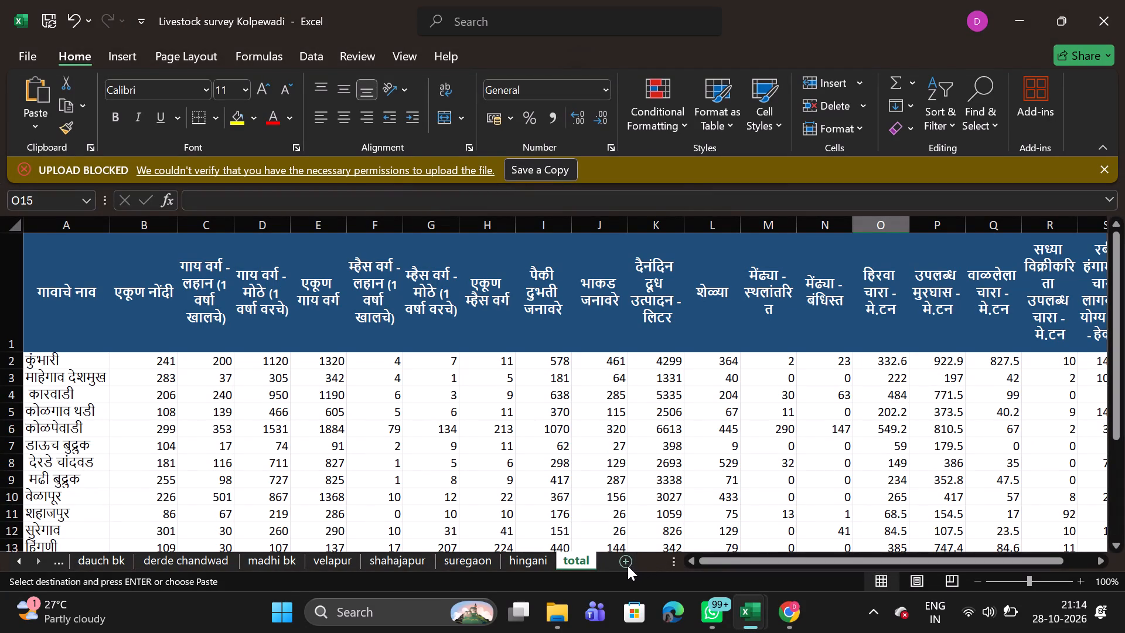
click(628, 566)
key(ctrl+v)
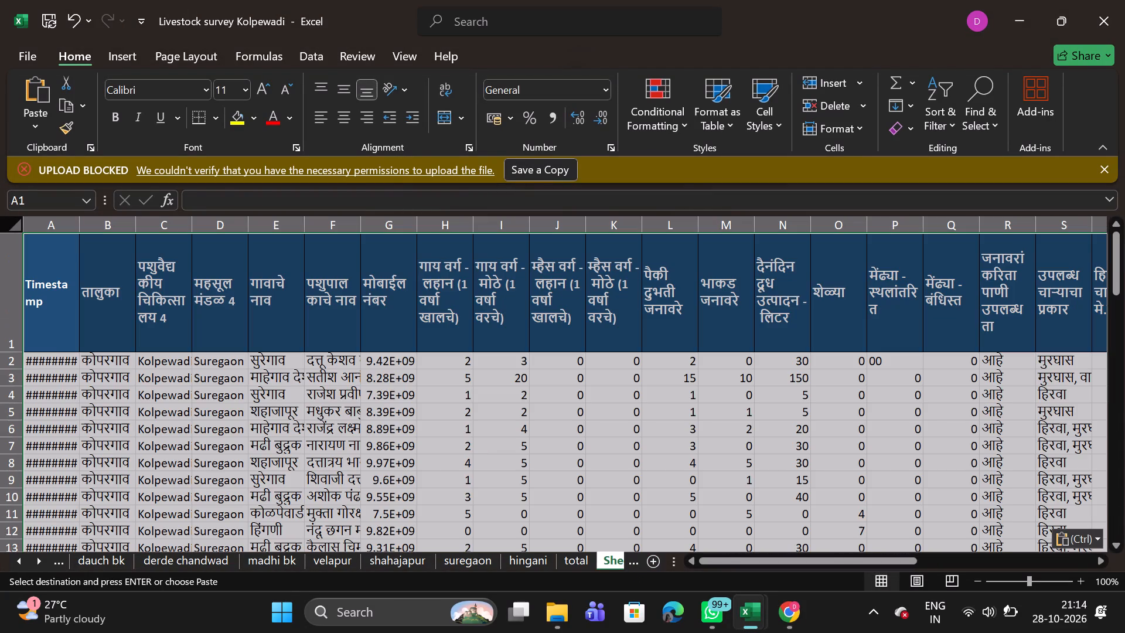
click(476, 457)
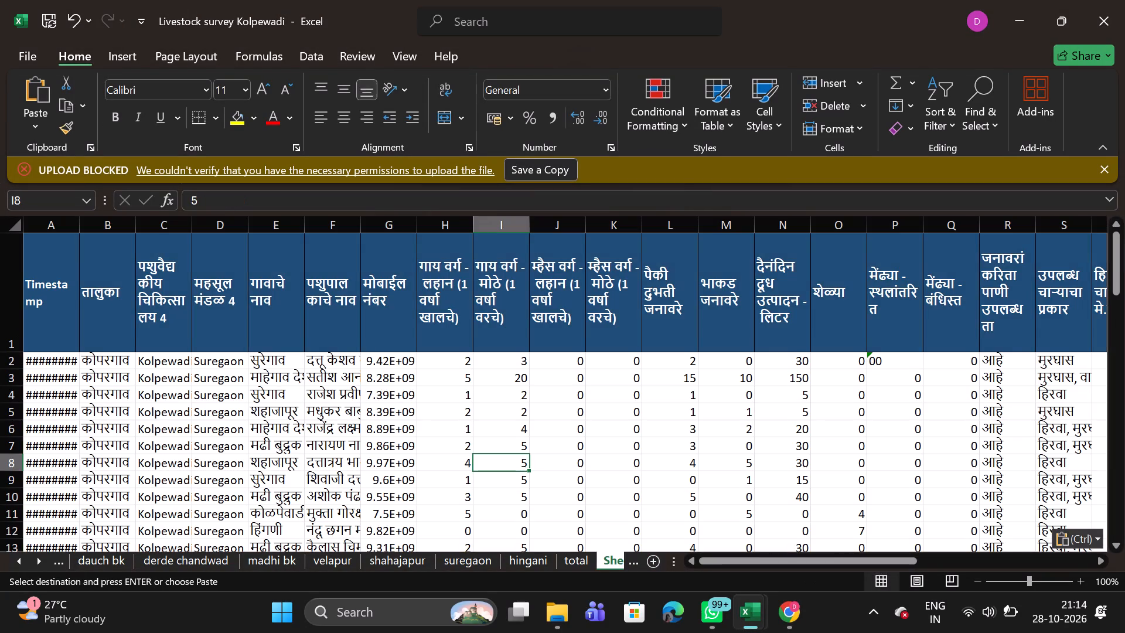
scroll(476, 457, down, 1)
scroll(200, 441, right, 3)
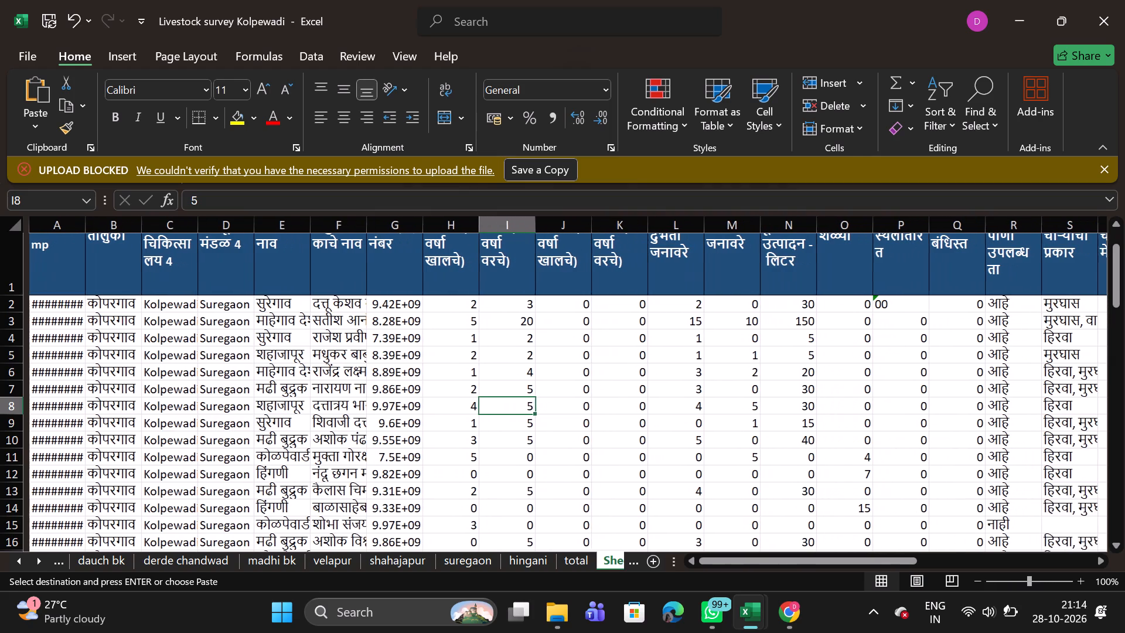
click(60, 333)
scroll(60, 333, up, 1)
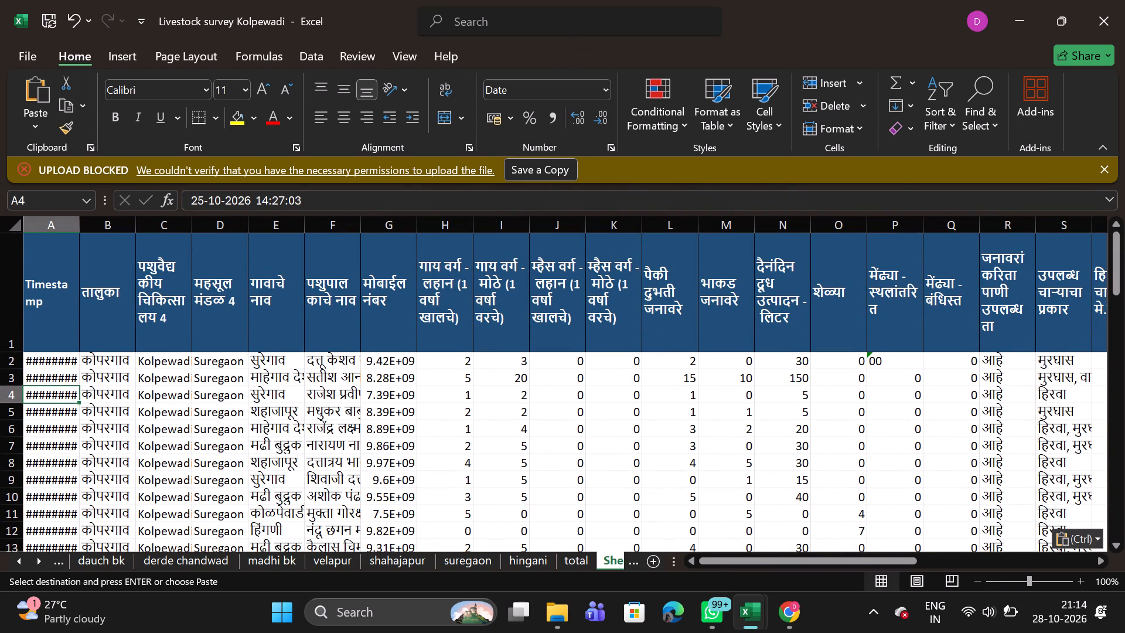
scroll(108, 291, down, 1)
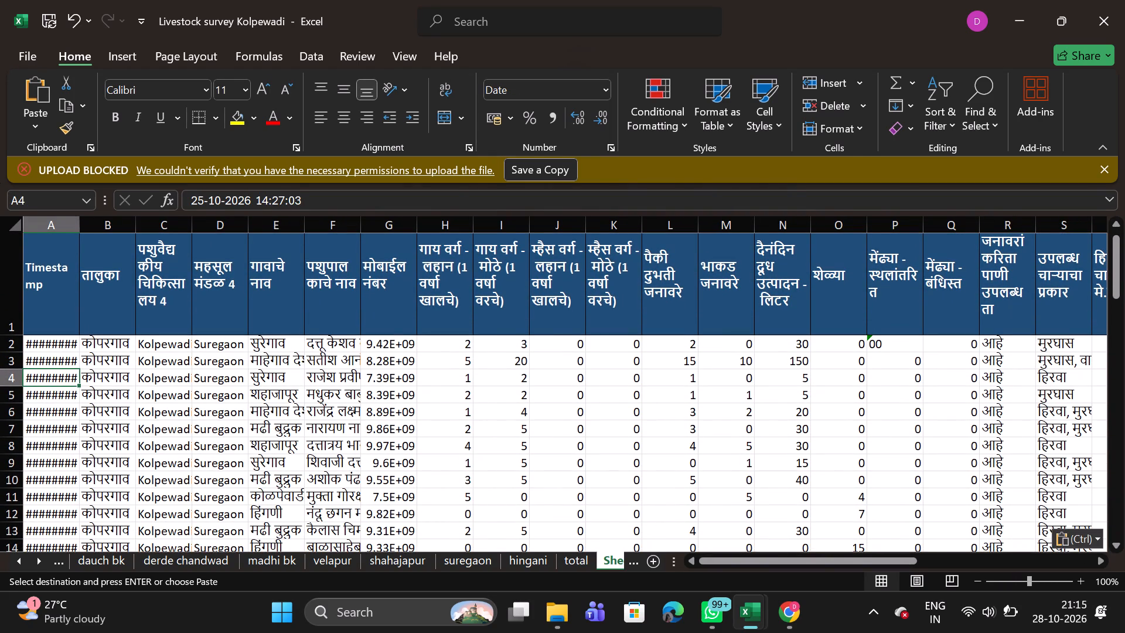
Create a PivotTable from the pasted records, range Sheet1!$A$1:$AG$79, placed on a new worksheet.
click(110, 290)
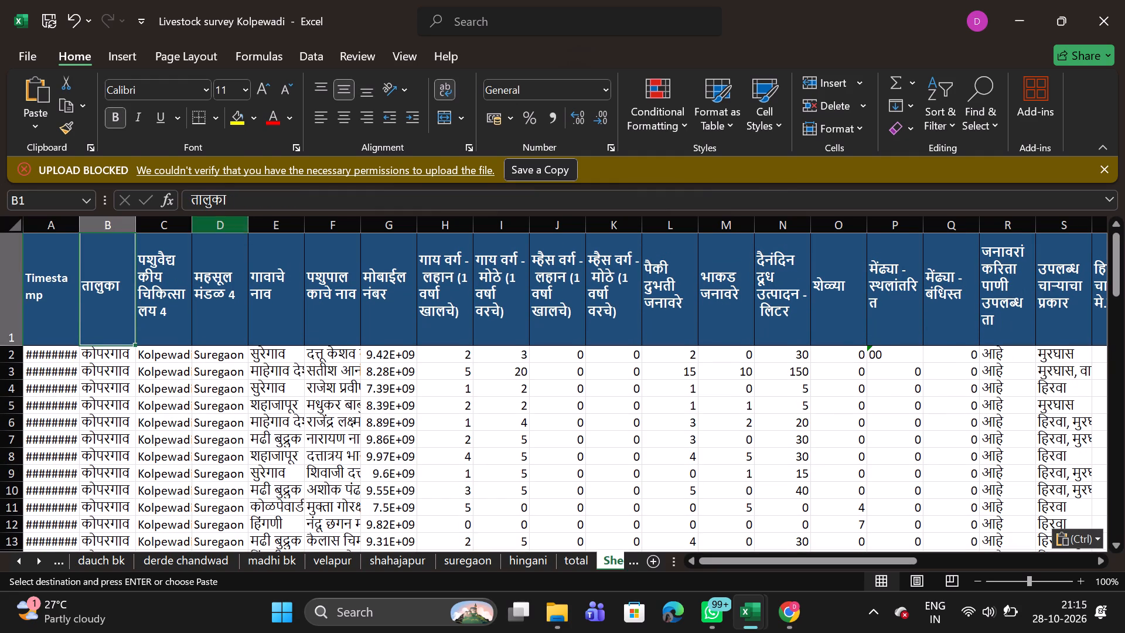
click(129, 49)
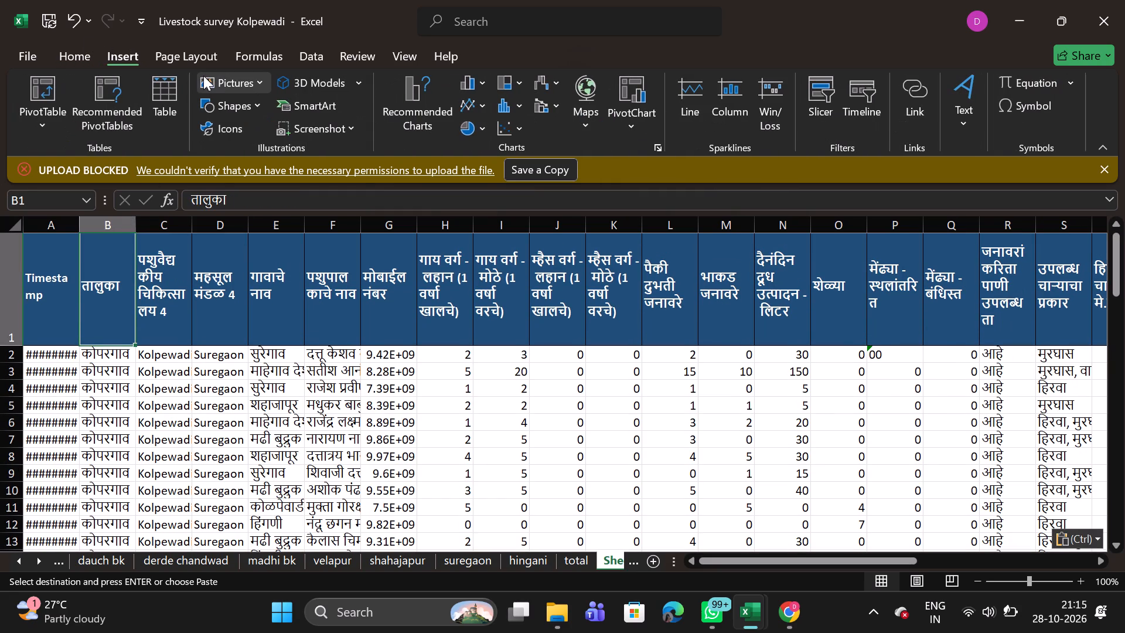
click(62, 88)
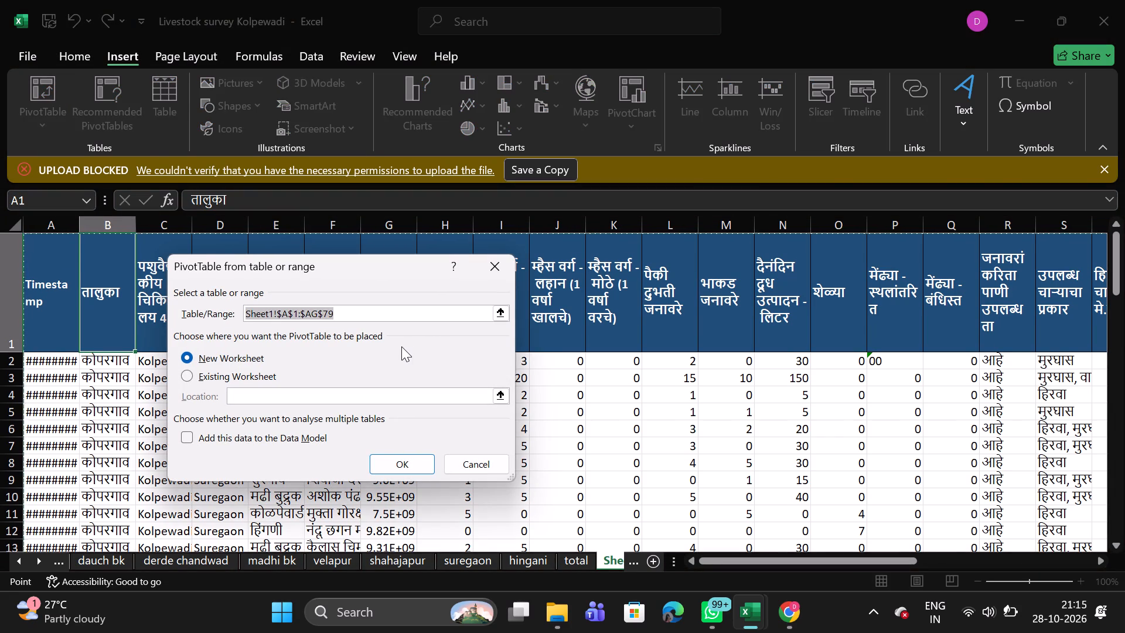
click(404, 462)
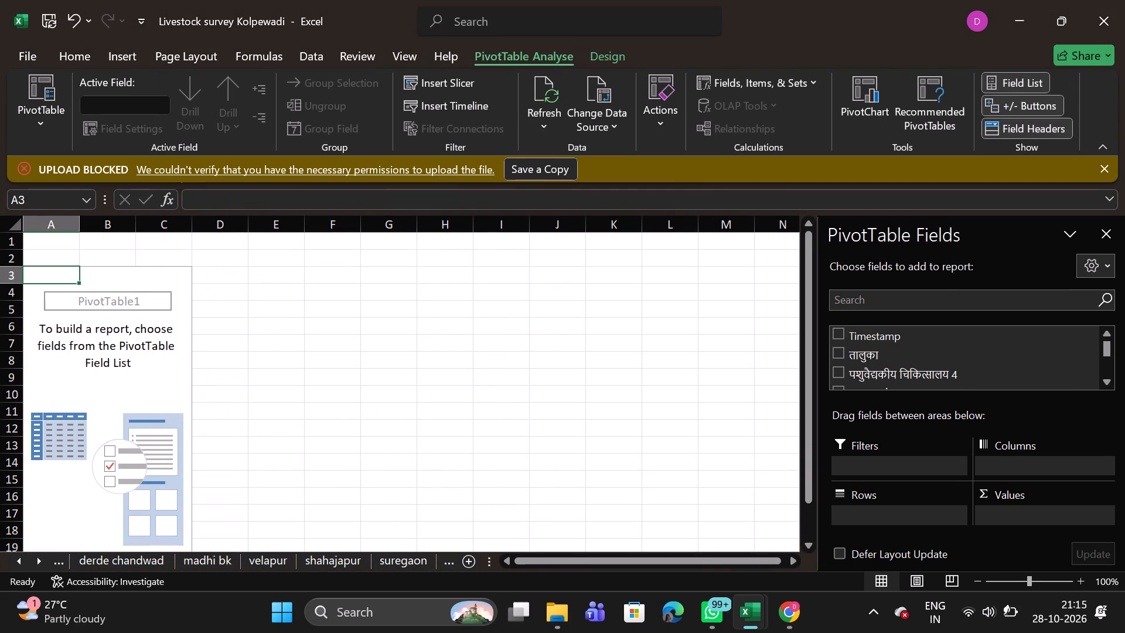
Add गावाचे नाव to the PivotTable's Rows and also to Values as a count, giving the number of records per village.
scroll(911, 356, down, 1)
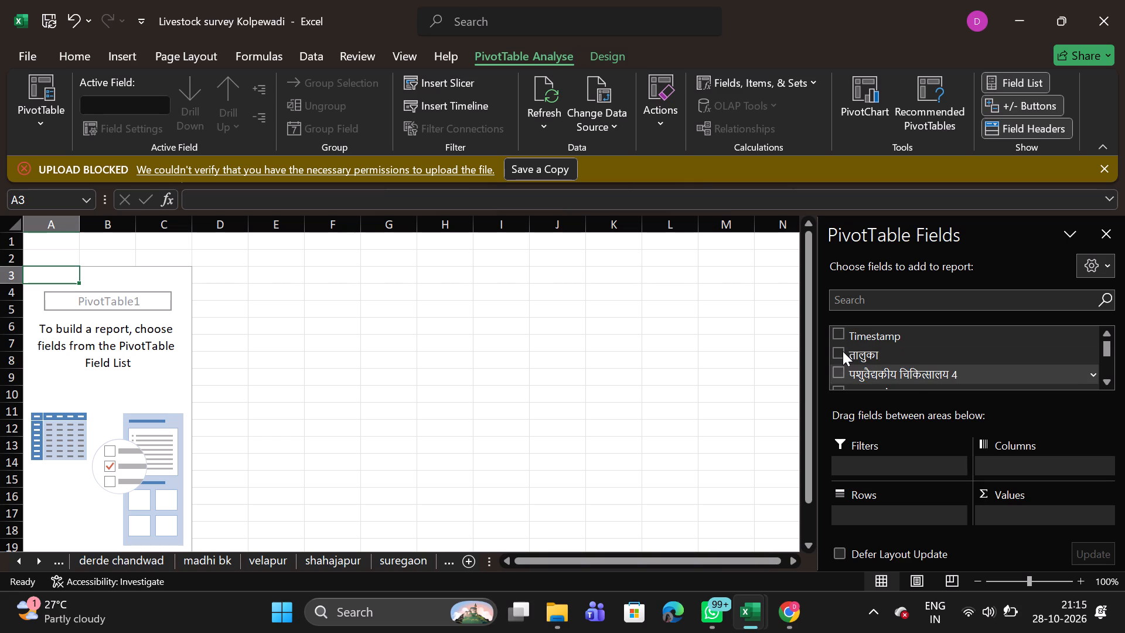
scroll(843, 351, down, 2)
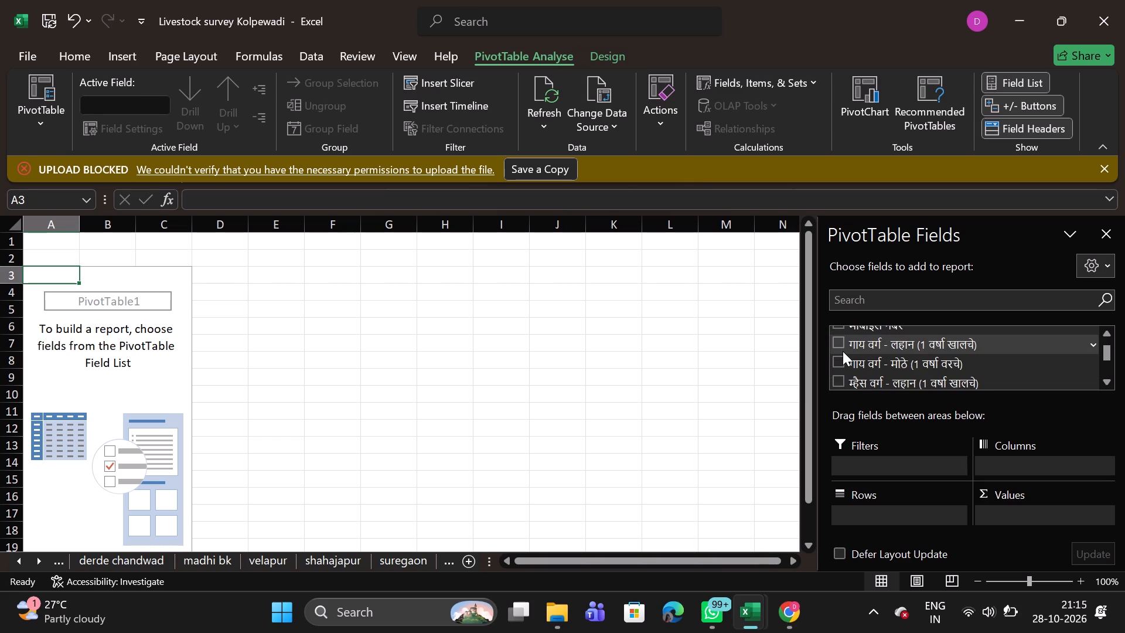
scroll(843, 351, up, 2)
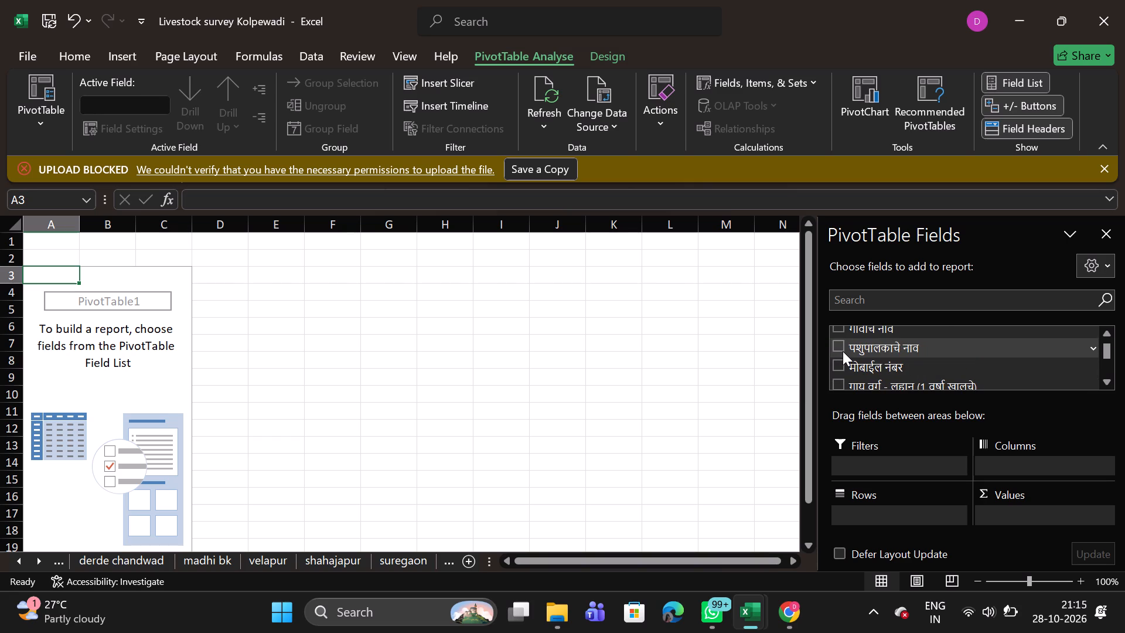
scroll(843, 351, up, 1)
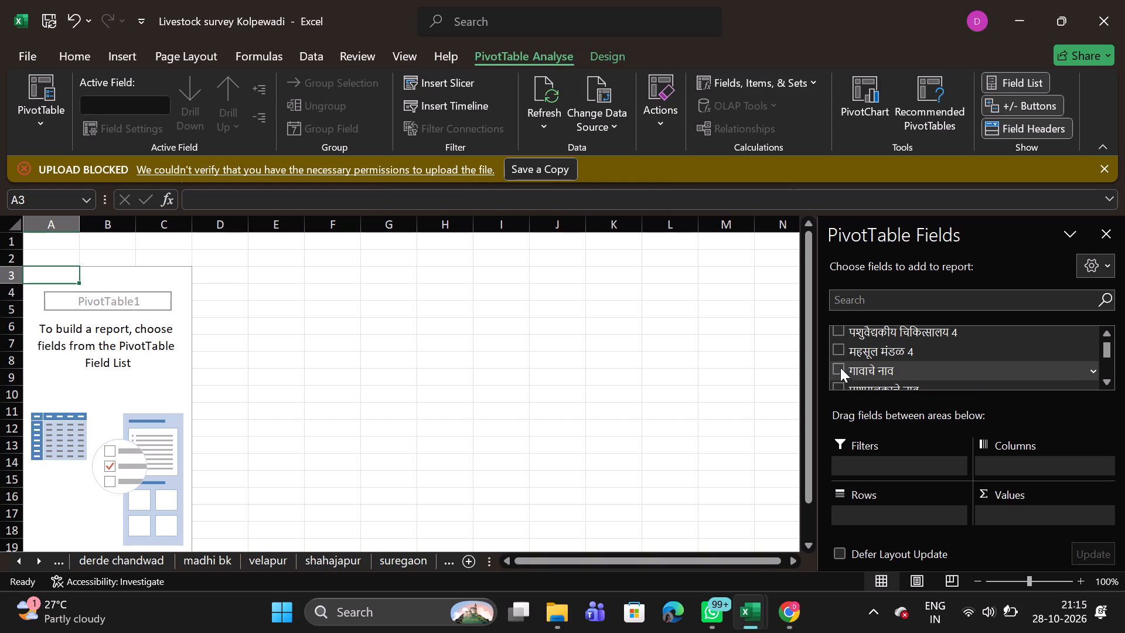
click(840, 368)
scroll(840, 368, down, 1)
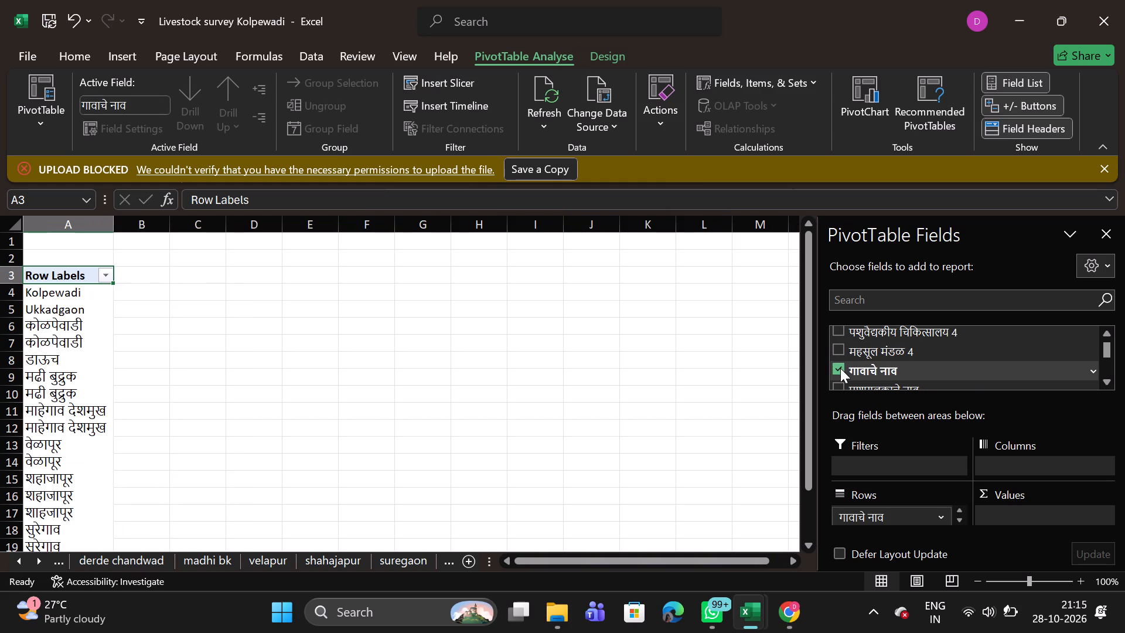
scroll(840, 368, down, 1)
click(1013, 511)
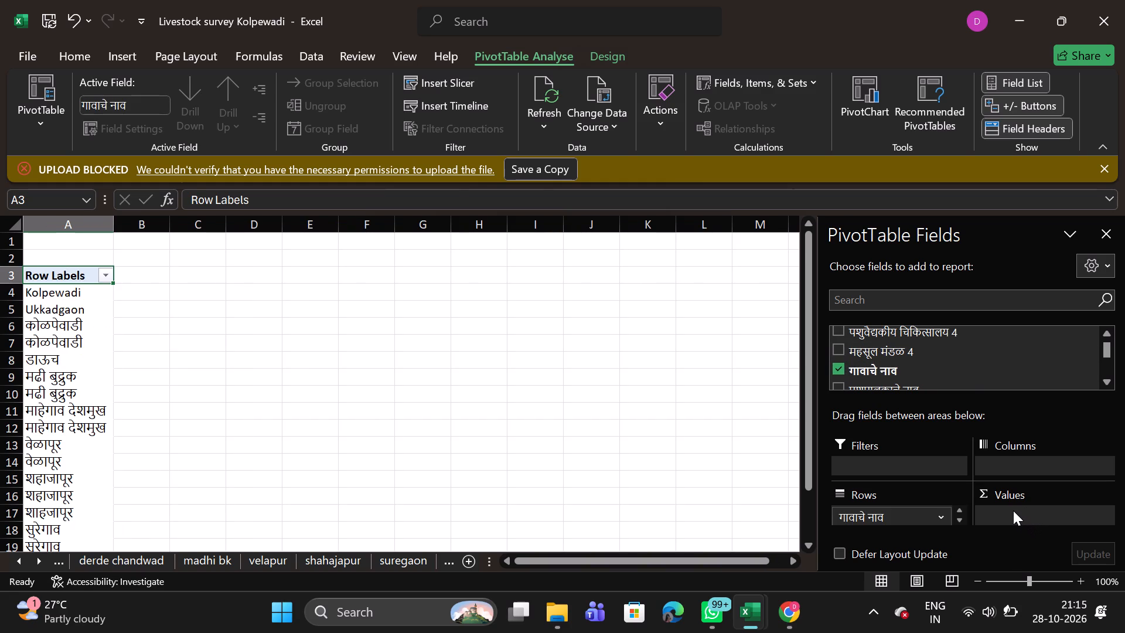
click(999, 511)
drag(864, 371, 1008, 516)
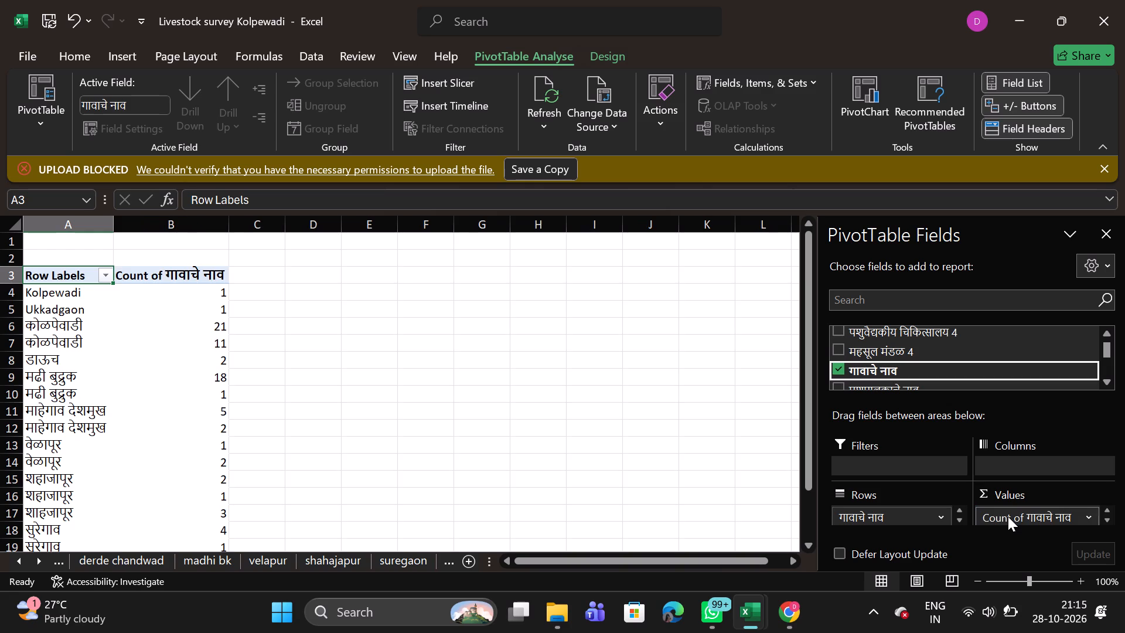
Review the village-wise record counts in the PivotTable from the first village down to the Grand Total.
scroll(346, 361, down, 1)
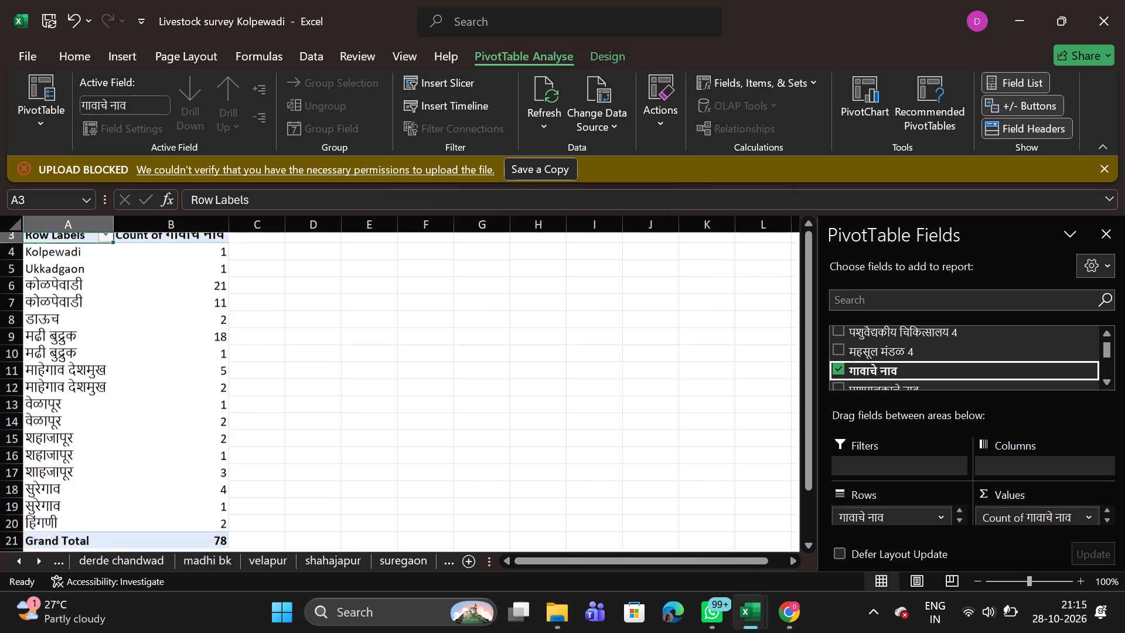
scroll(346, 361, down, 2)
scroll(346, 361, up, 2)
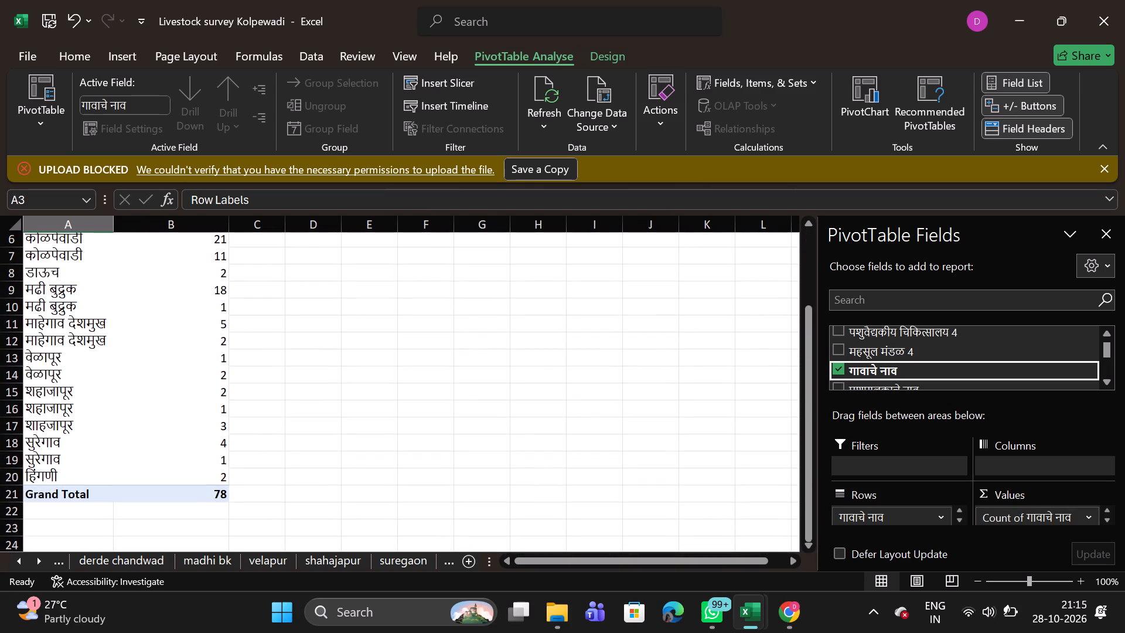
scroll(346, 361, up, 1)
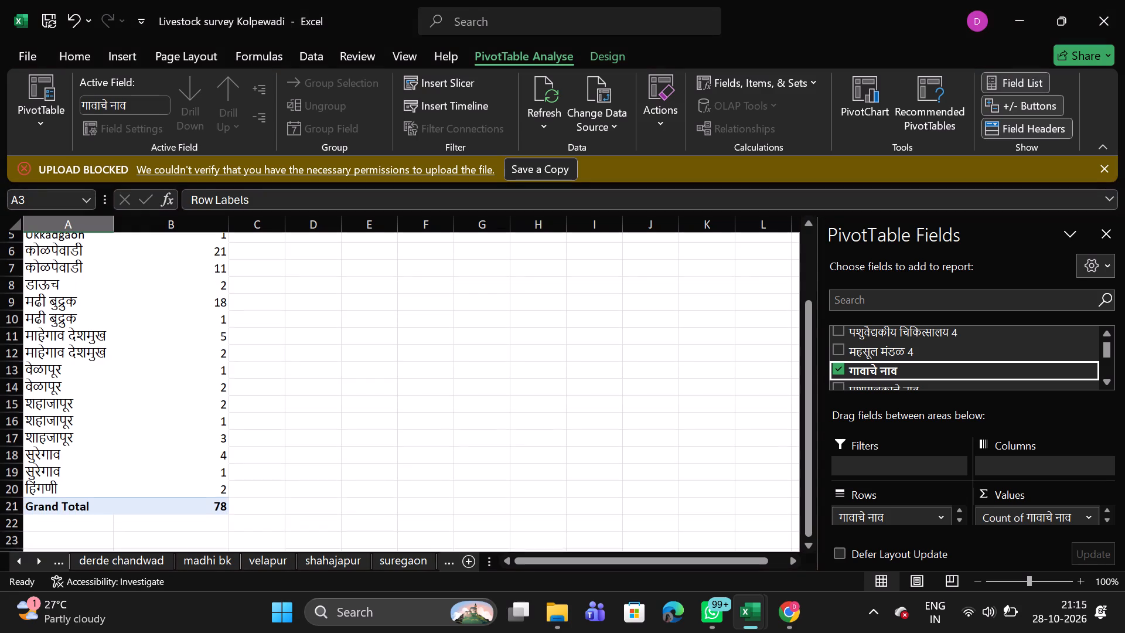
scroll(346, 361, up, 2)
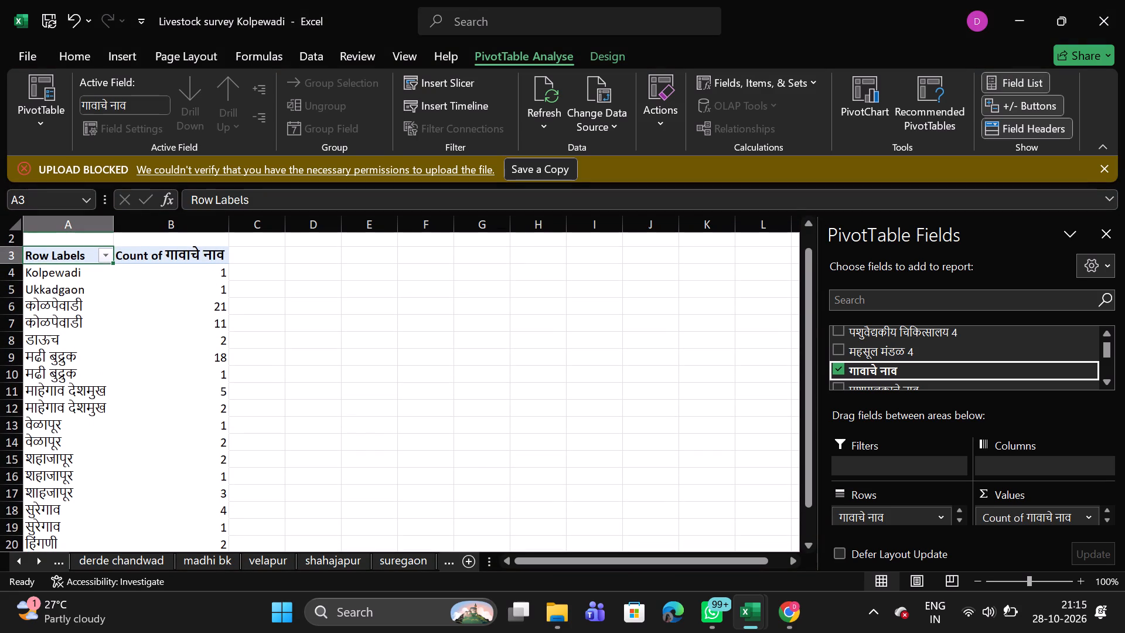
scroll(312, 302, down, 2)
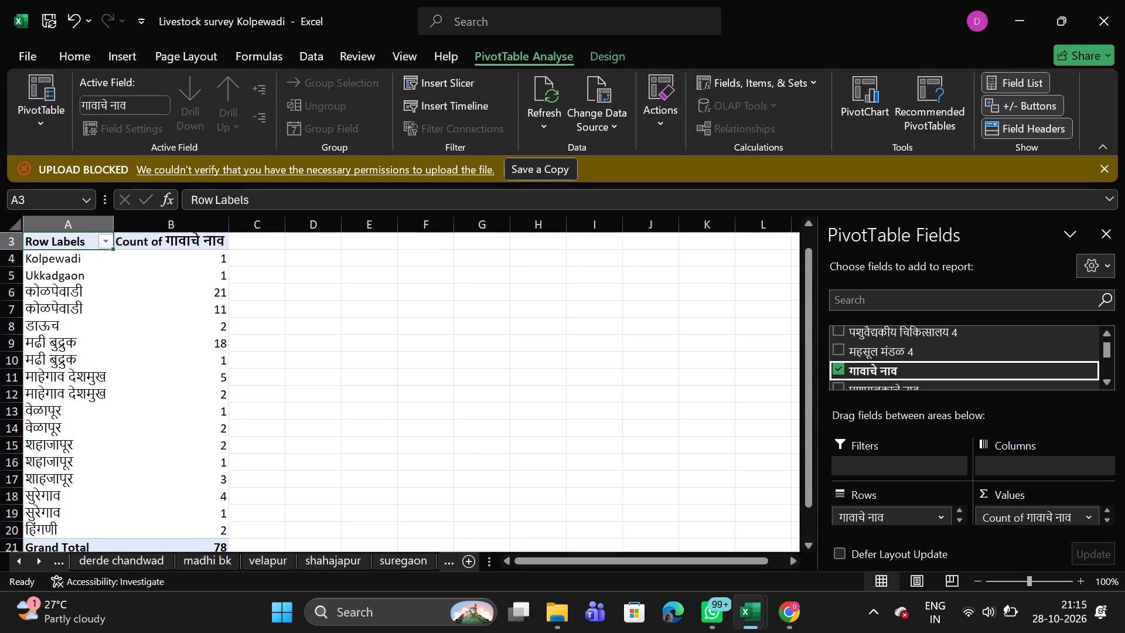
scroll(312, 302, down, 1)
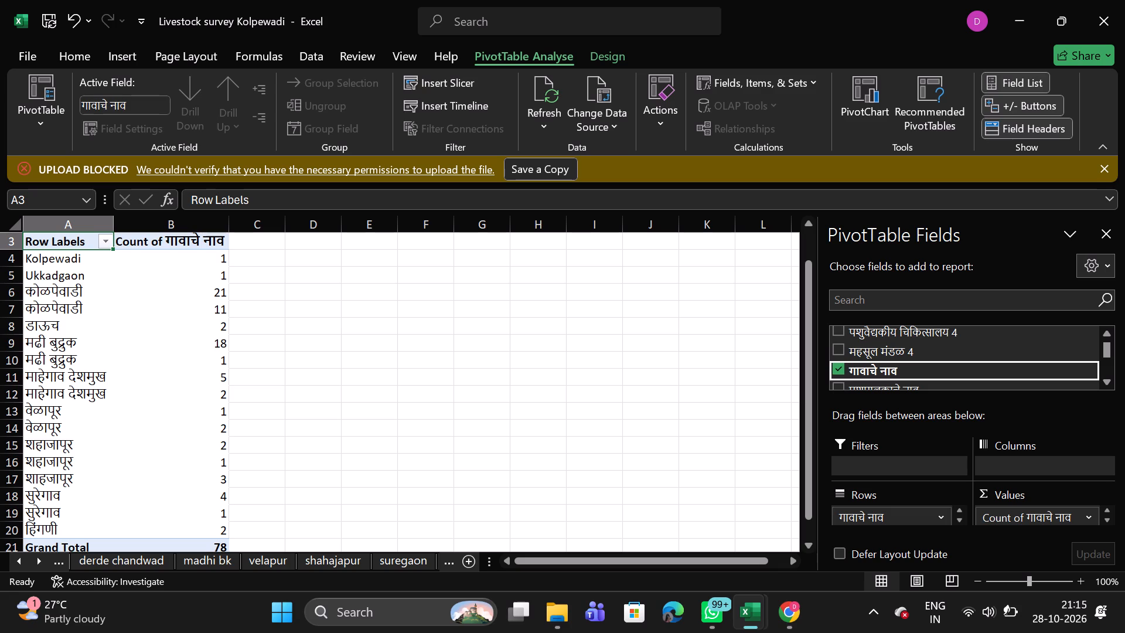
scroll(252, 329, down, 1)
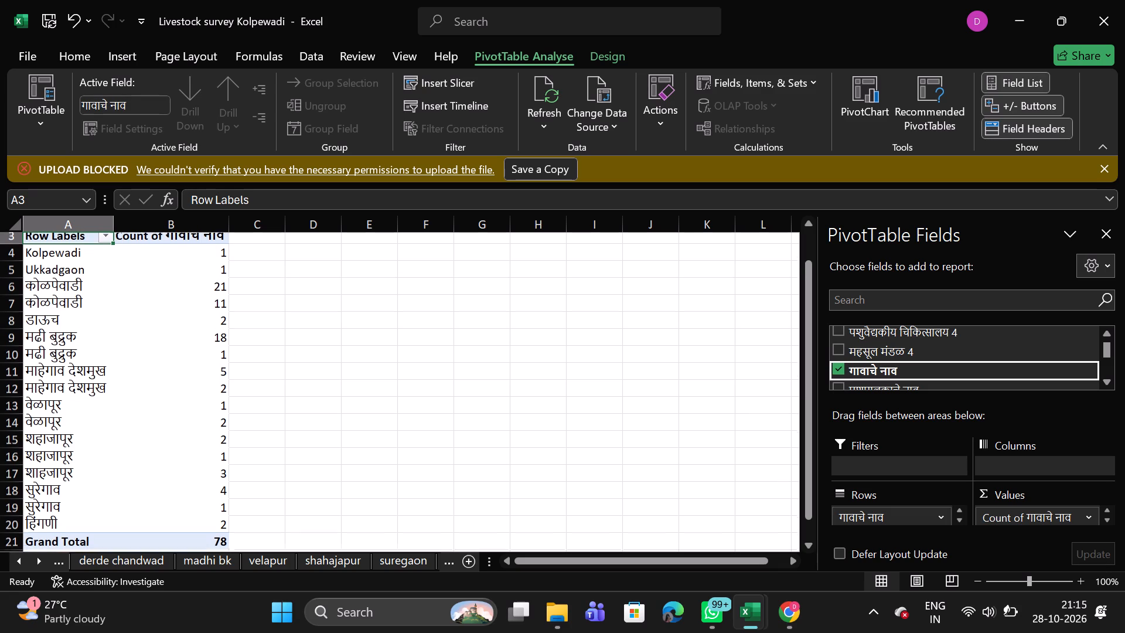
scroll(252, 329, down, 1)
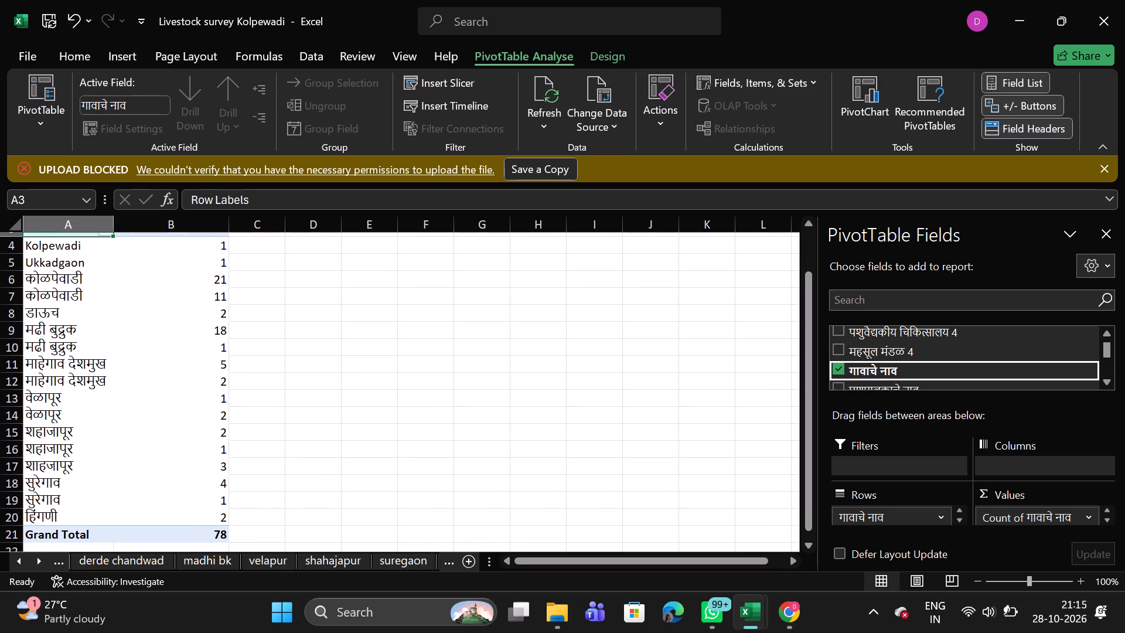
scroll(96, 457, down, 1)
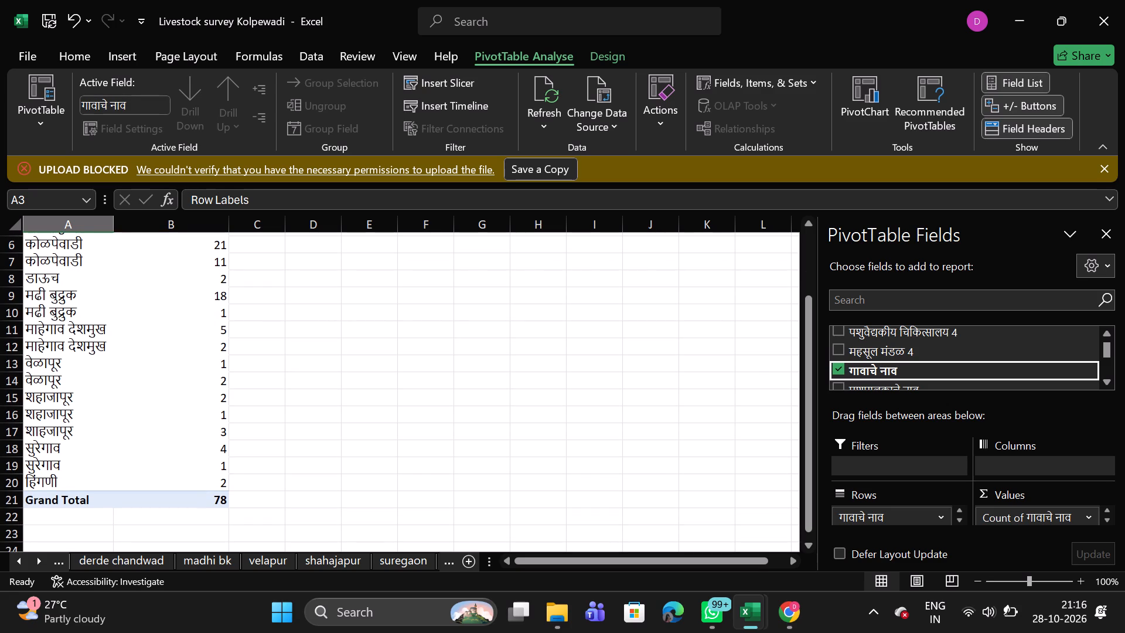
scroll(258, 407, up, 2)
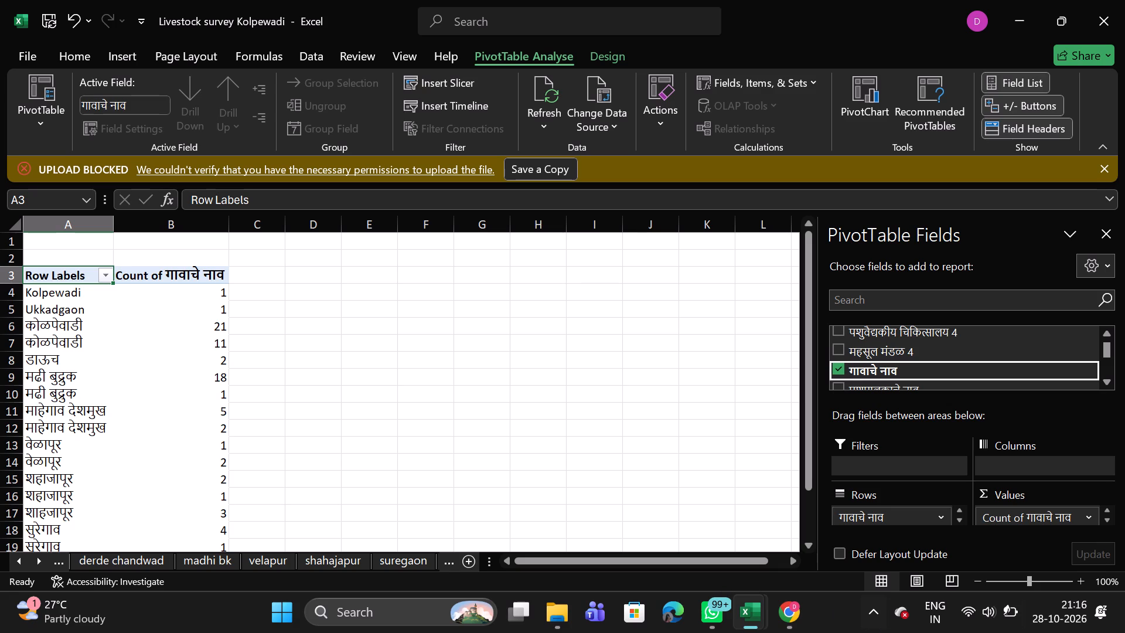
click(325, 331)
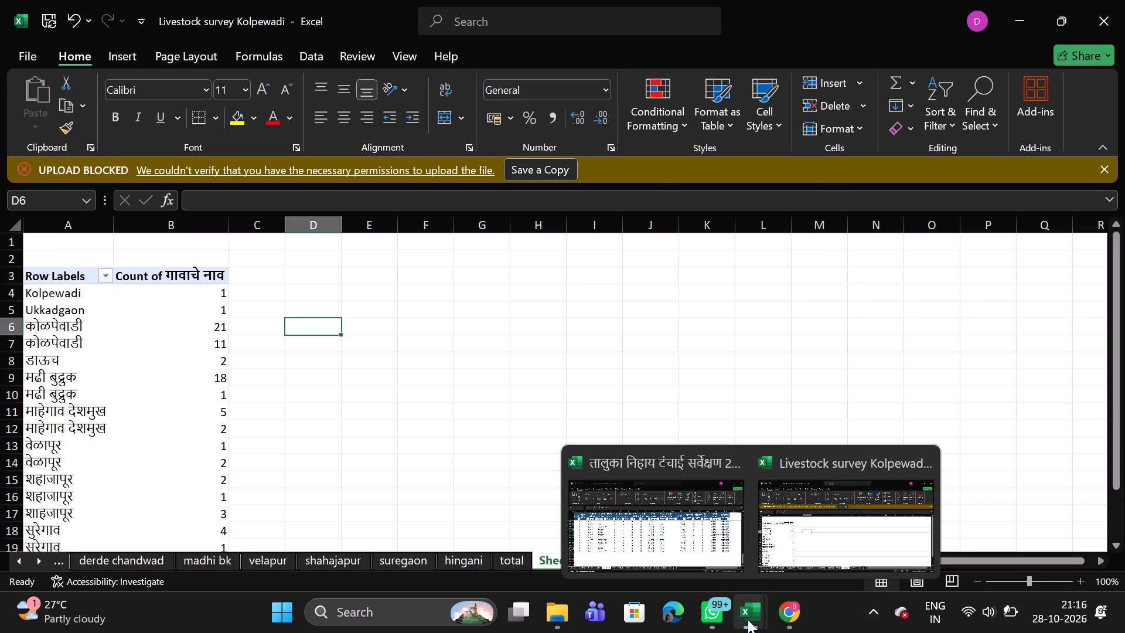
click(829, 519)
click(515, 433)
scroll(515, 433, down, 1)
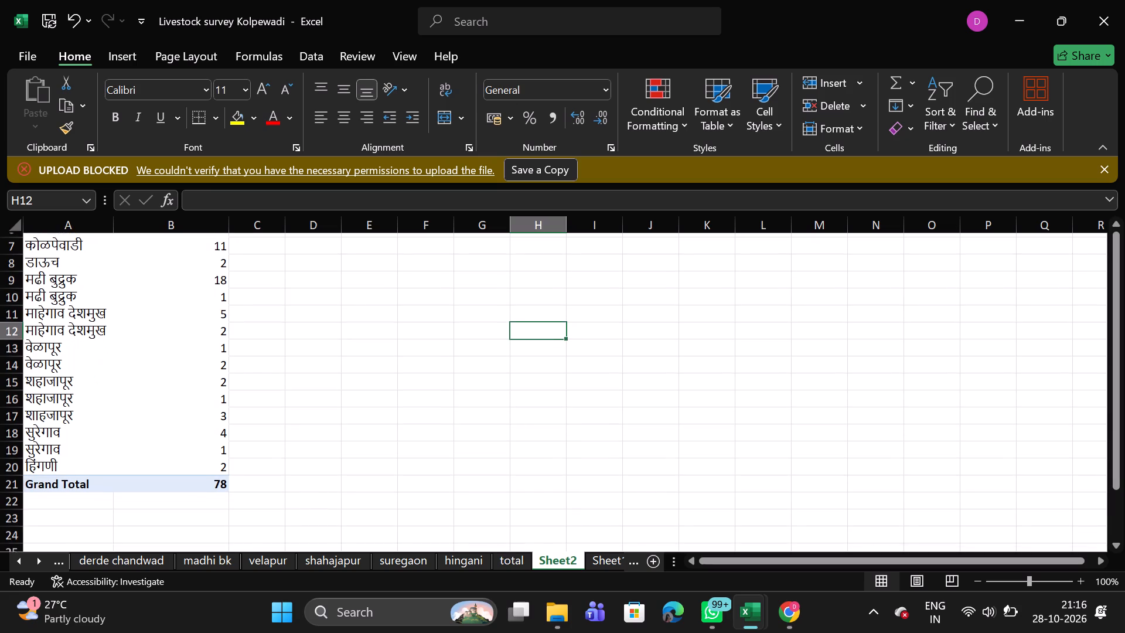
scroll(515, 433, down, 1)
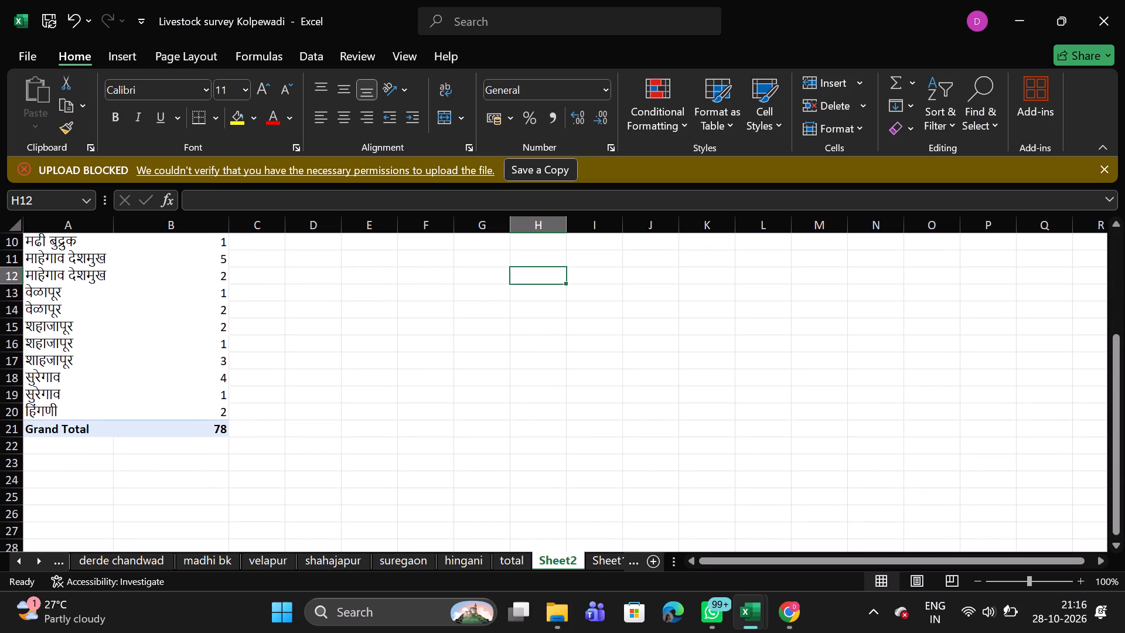
scroll(485, 435, up, 2)
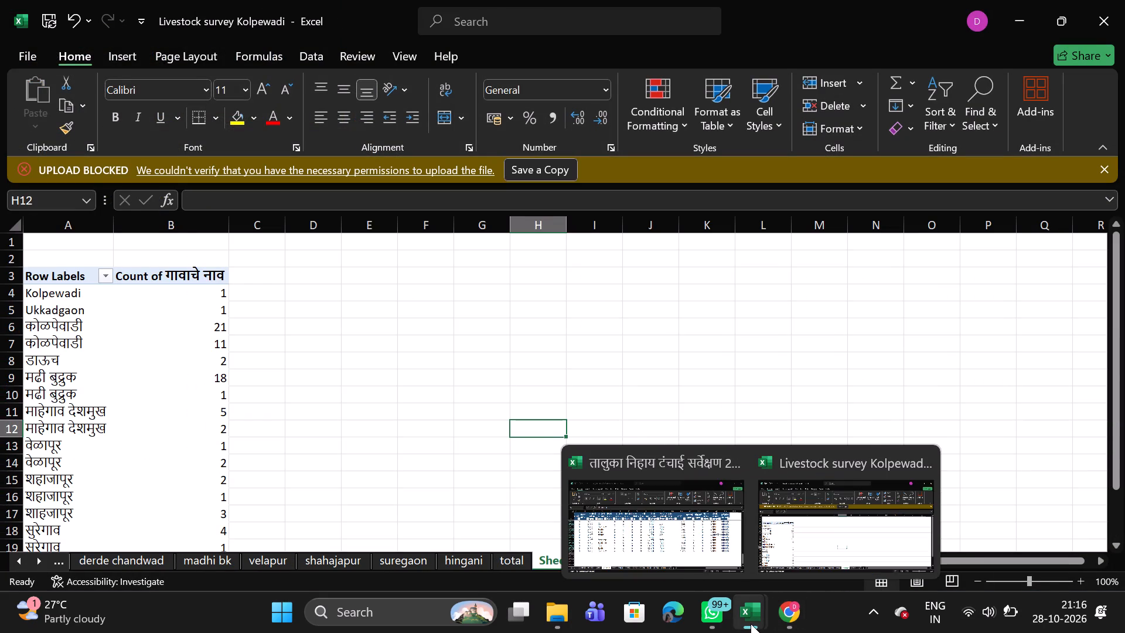
Switch back to the तालुका निहाय टंचाई सर्वेक्षण 27-10-26 workbook and view the filtered Kolpewadi records on the कोपरगाव sheet.
click(676, 566)
scroll(504, 437, right, 4)
scroll(504, 437, up, 2)
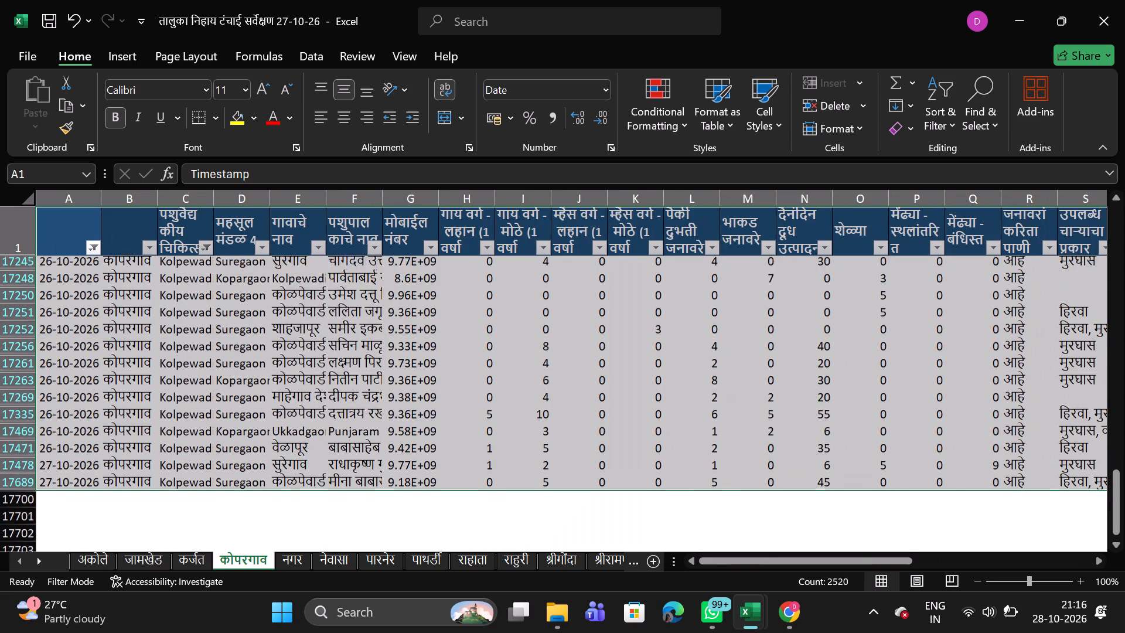
Clear the selection of the filtered Kolpewadi records on the कोपरगाव sheet and save the तालुका निहाय टंचाई सर्वेक्षण 27-10-26 workbook.
scroll(504, 437, up, 6)
click(397, 411)
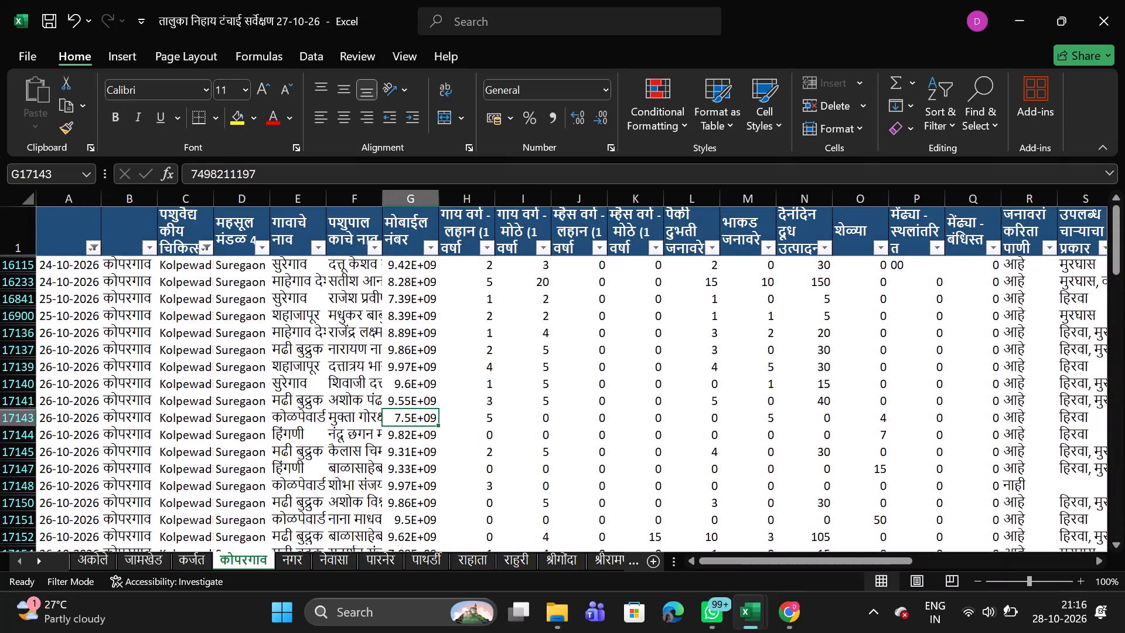
scroll(397, 411, up, 1)
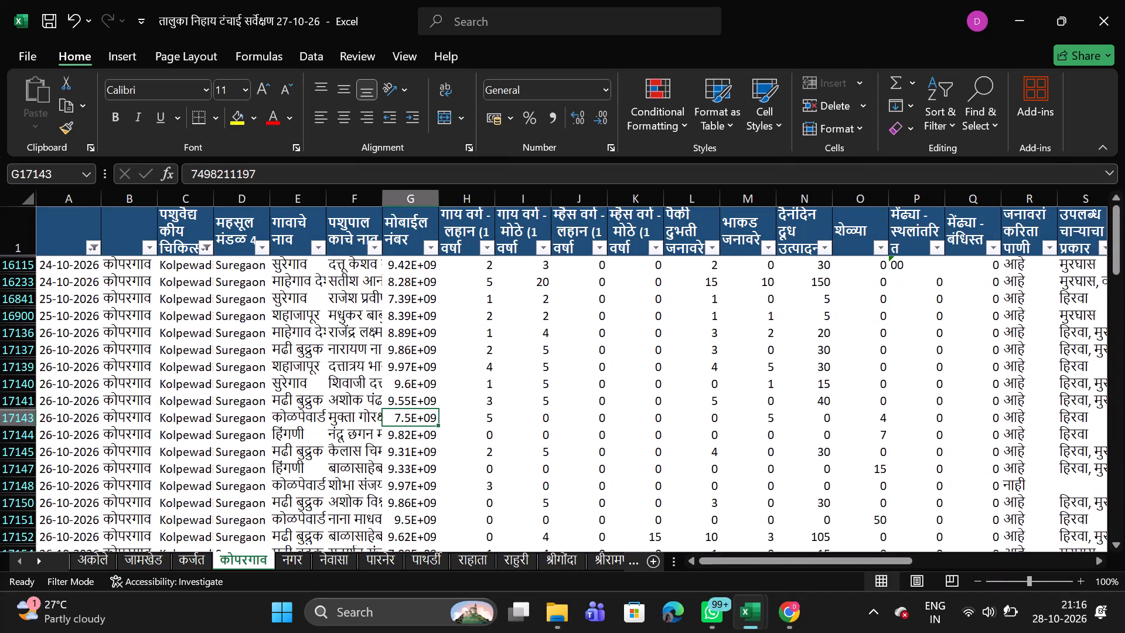
key(ctrl+s)
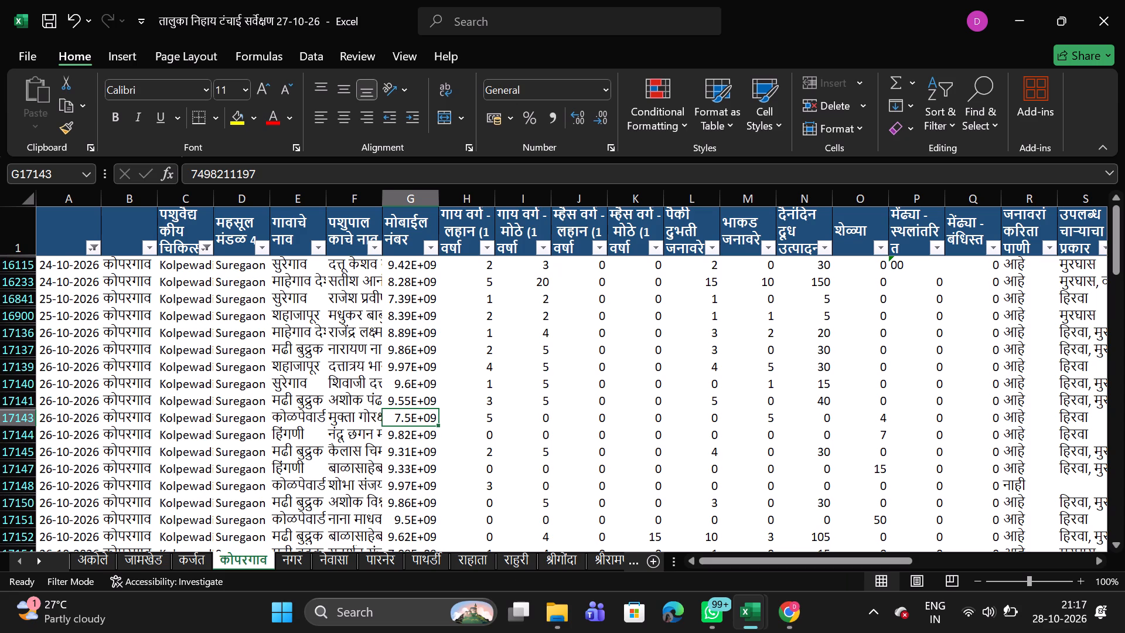
key(ctrl+s)
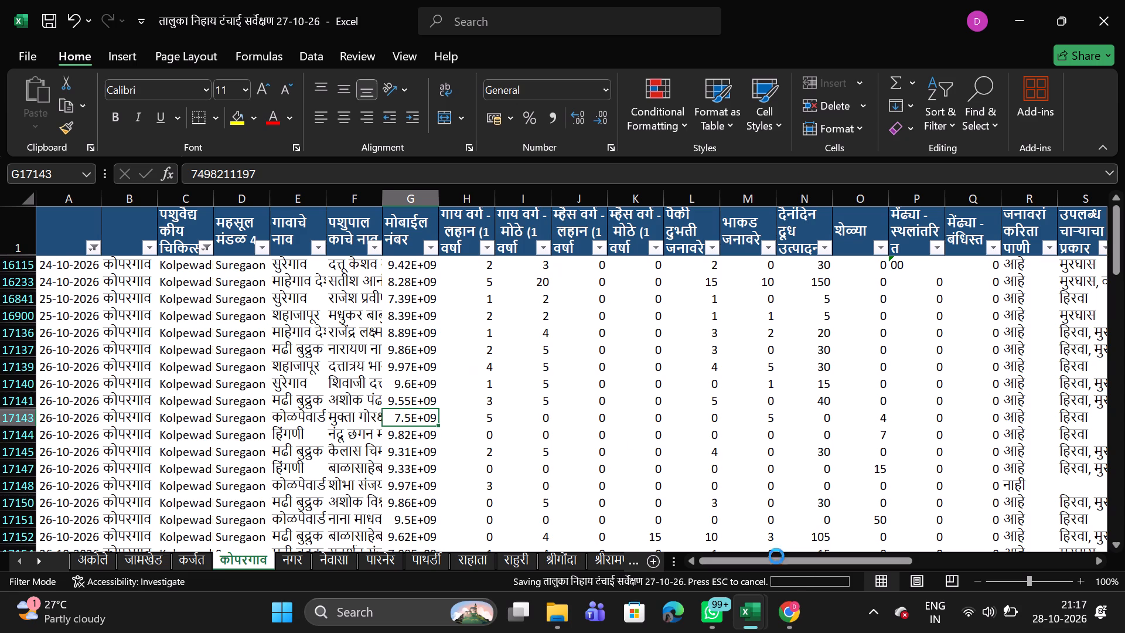
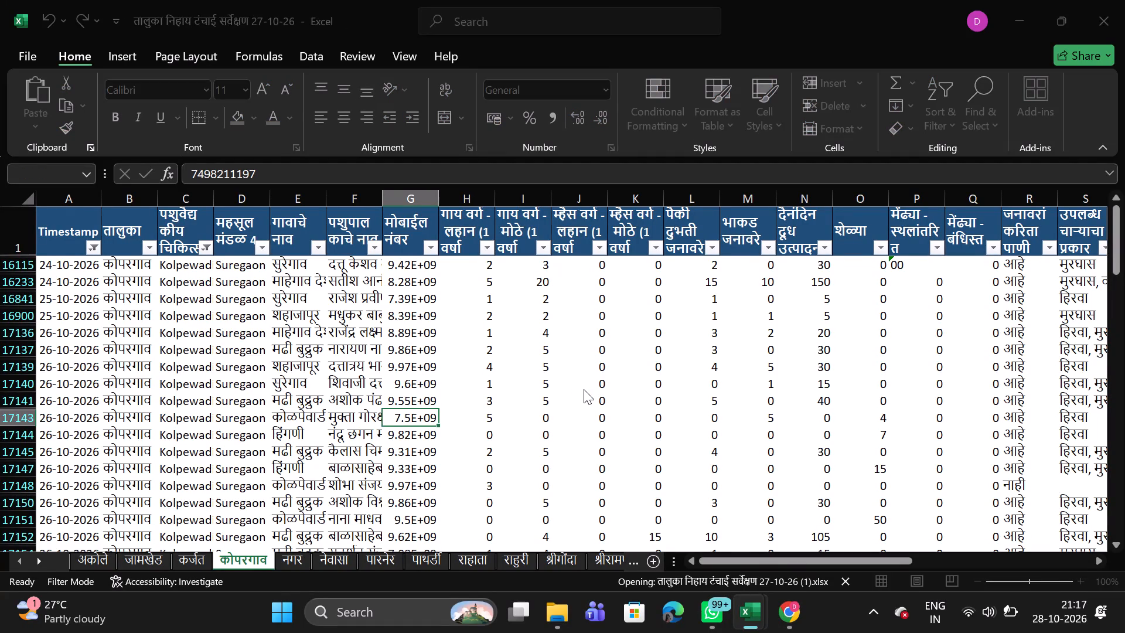
Look through the filtered Kolpewadi records on the कोपरगाव sheet, checking the village names and the latest survey entries.
scroll(91, 302, down, 1)
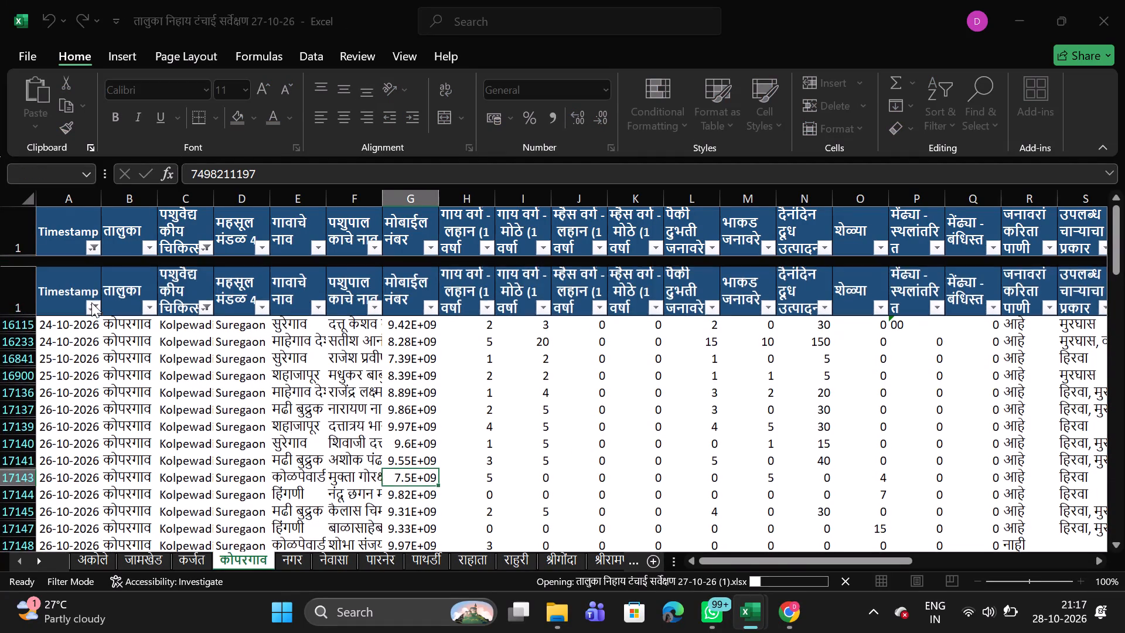
scroll(91, 302, down, 2)
scroll(91, 302, up, 6)
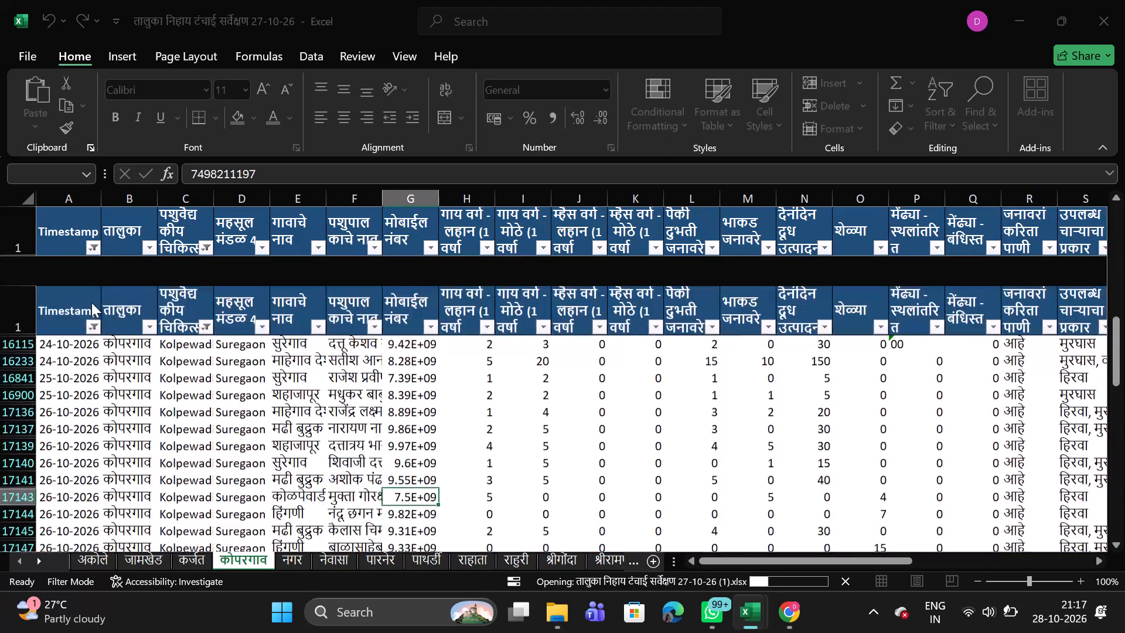
scroll(91, 302, up, 1)
scroll(318, 360, down, 7)
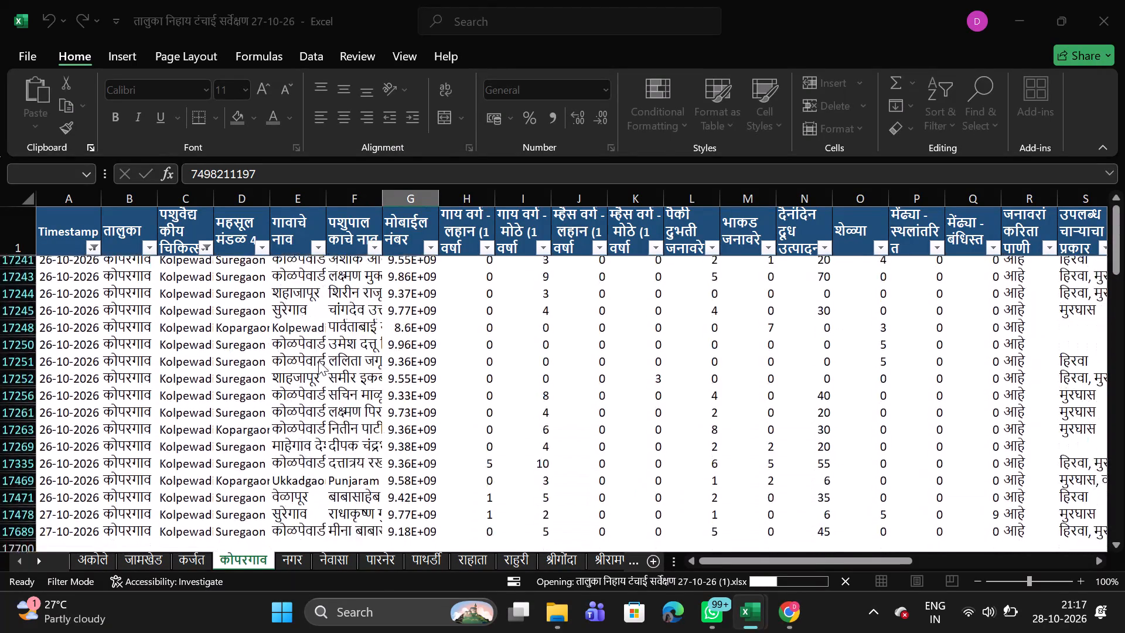
scroll(318, 360, down, 2)
scroll(318, 360, up, 2)
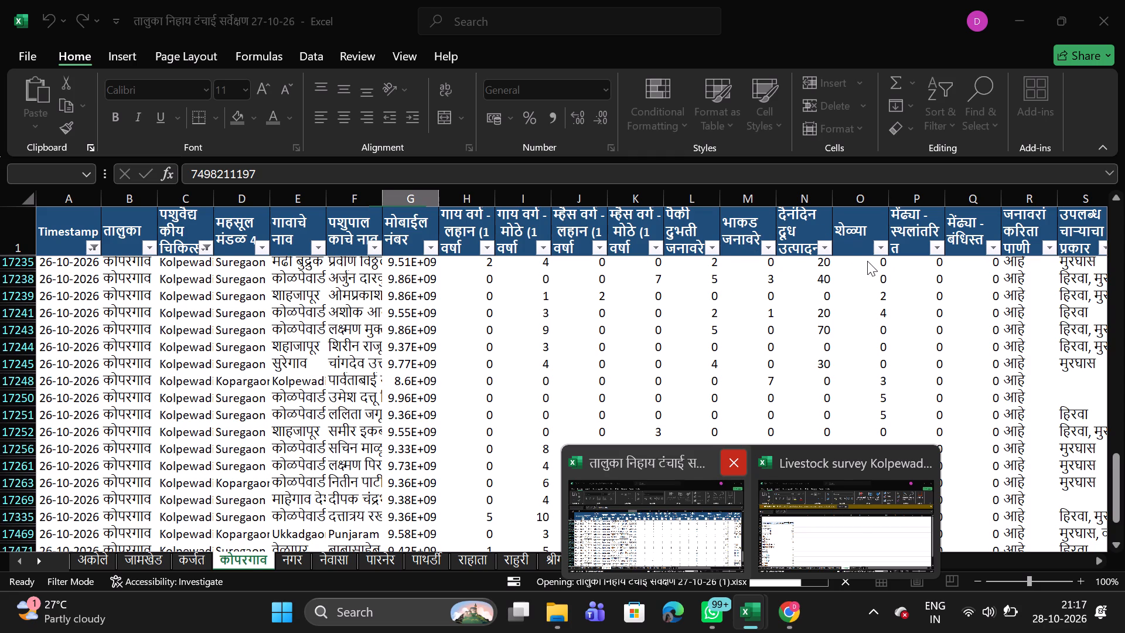
Switch to the Livestock survey Kolpewadi workbook to view the village-wise PivotTable on Sheet2.
click(852, 508)
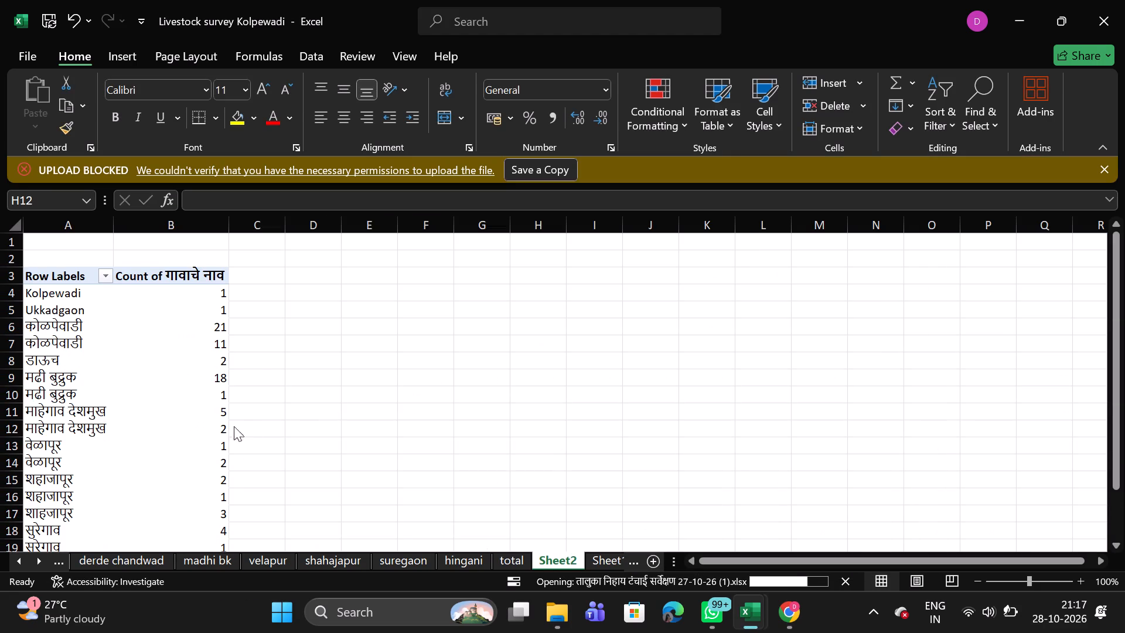
Save the Livestock survey Kolpewadi workbook containing the village-wise PivotTable.
scroll(224, 413, down, 2)
key(ctrl+s)
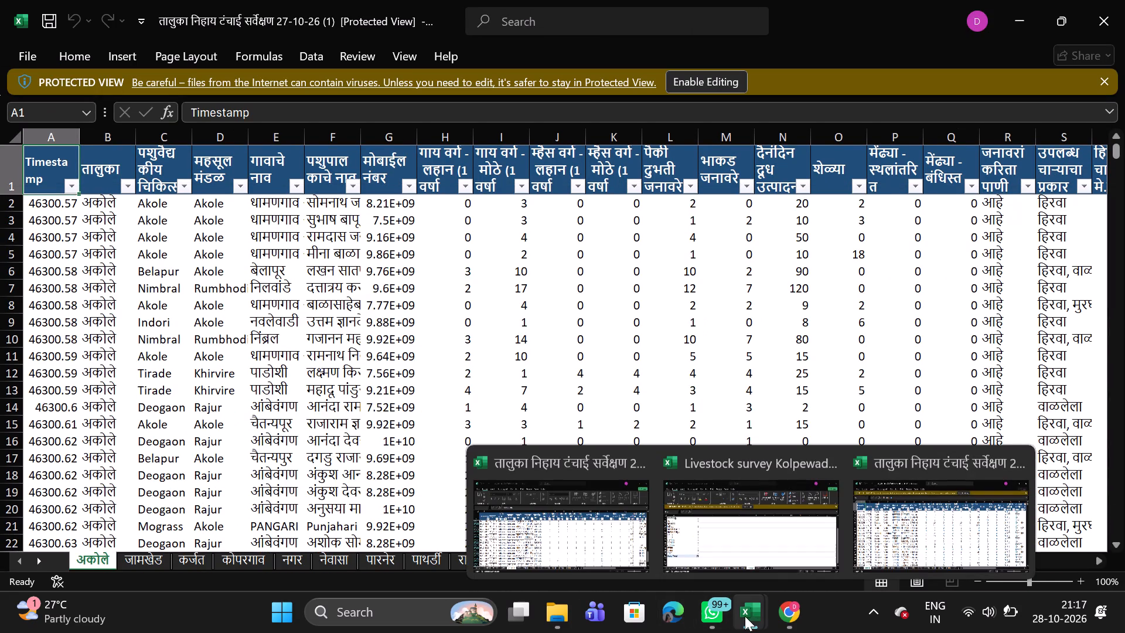
Back in the Livestock survey Kolpewadi workbook, undo the village-count PivotTable and the records pasted on Sheet1, and select cell A1 there.
click(759, 532)
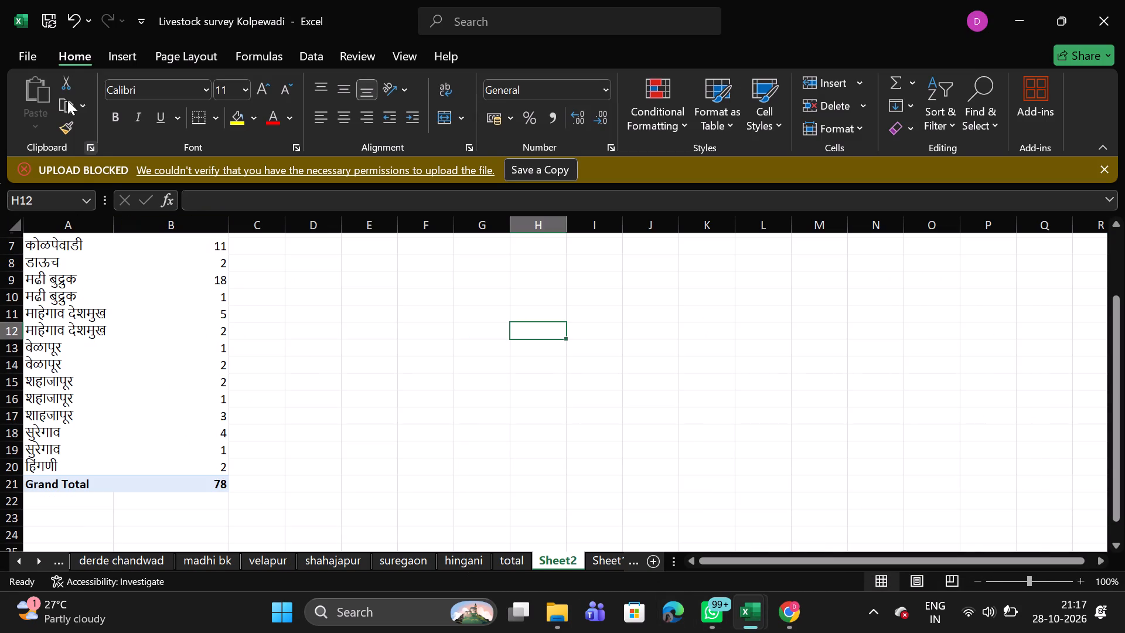
scroll(115, 279, up, 4)
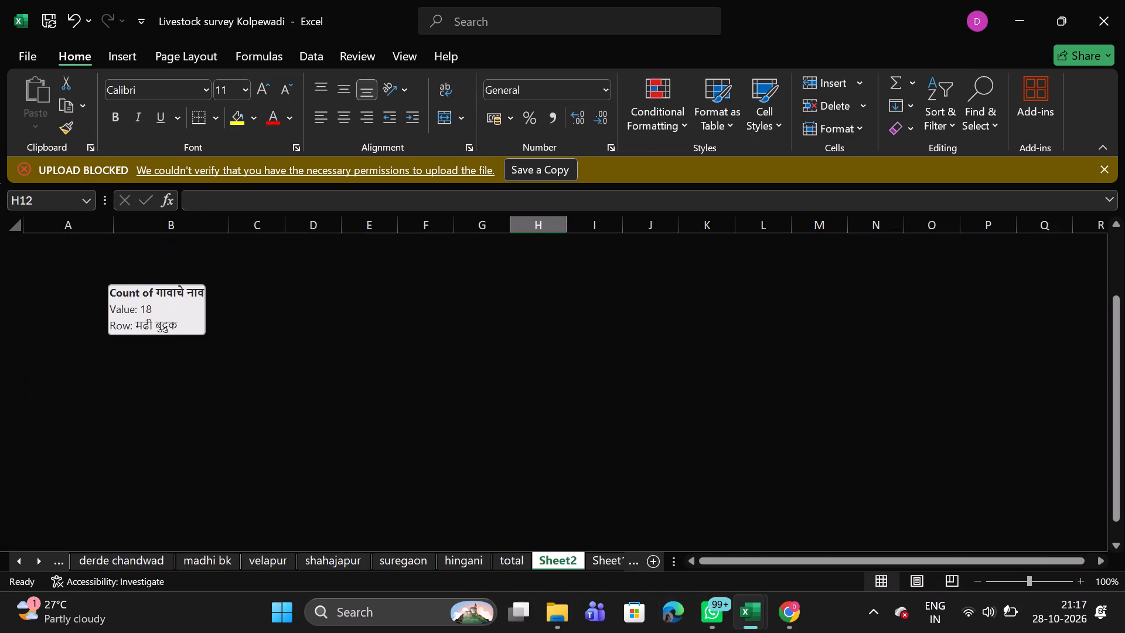
scroll(115, 279, down, 3)
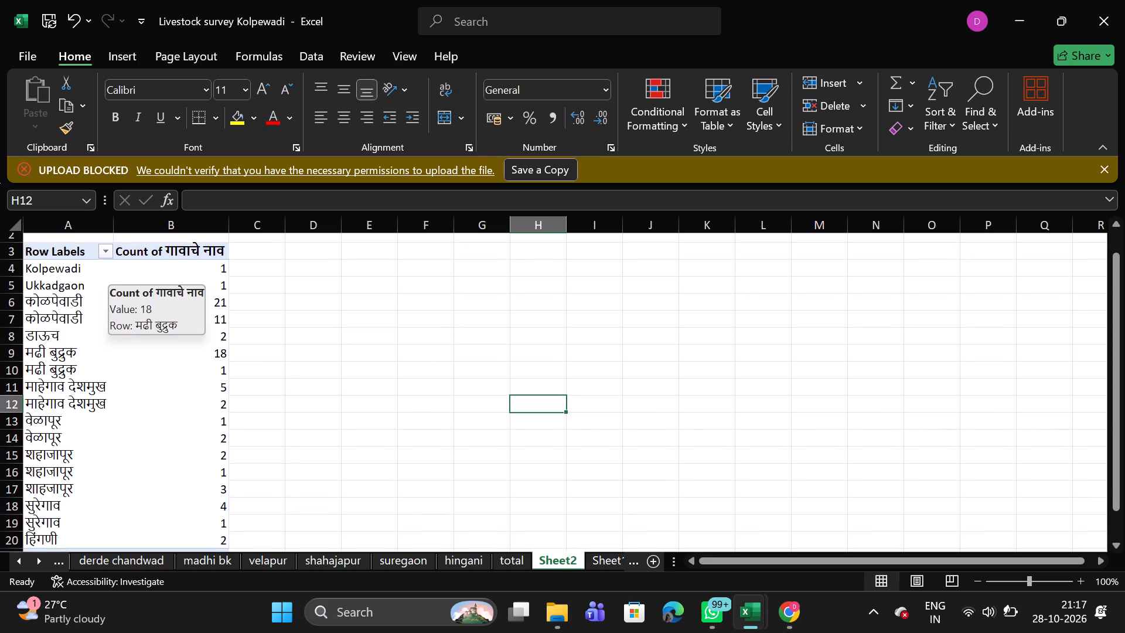
key(ctrl+z)
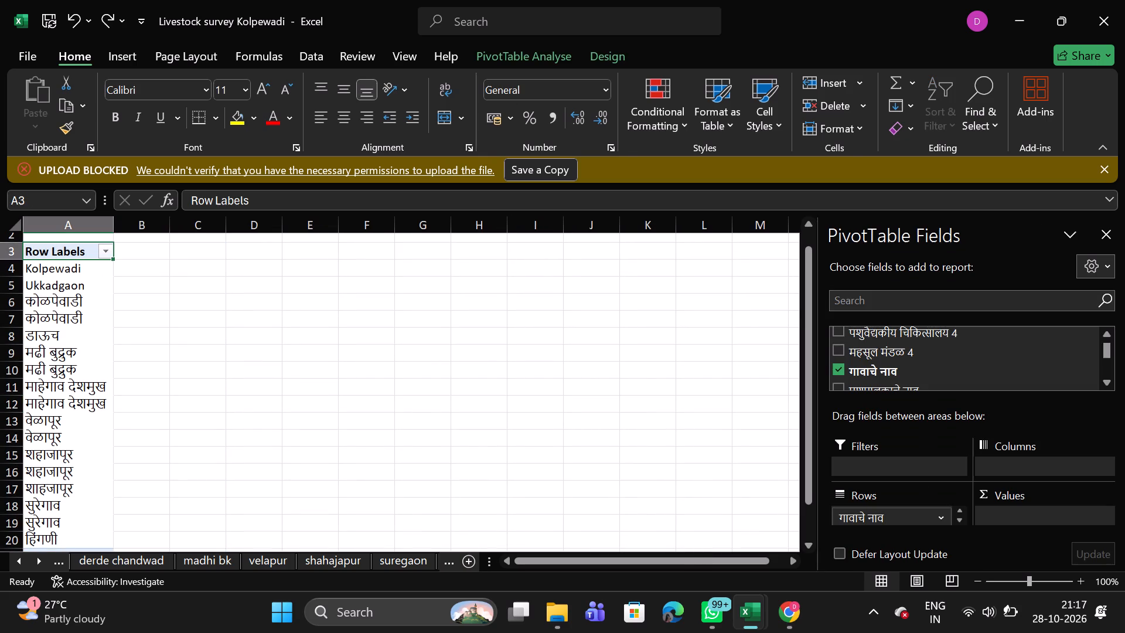
key(ctrl+z)
key(ctrl+z)
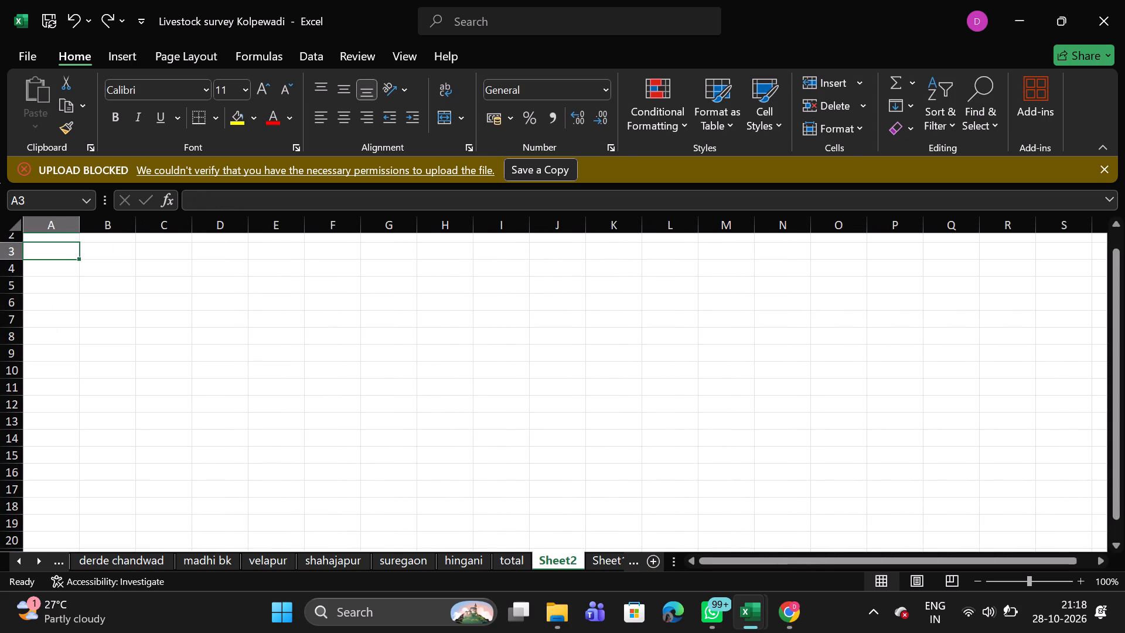
scroll(476, 352, up, 4)
key(ctrl+z)
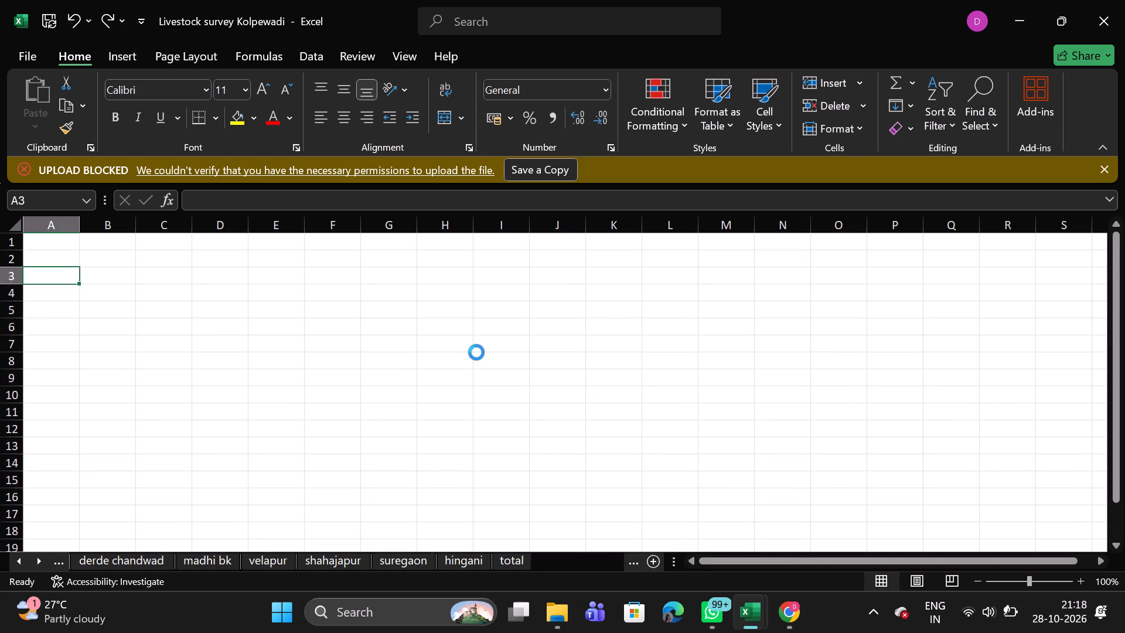
scroll(476, 352, up, 1)
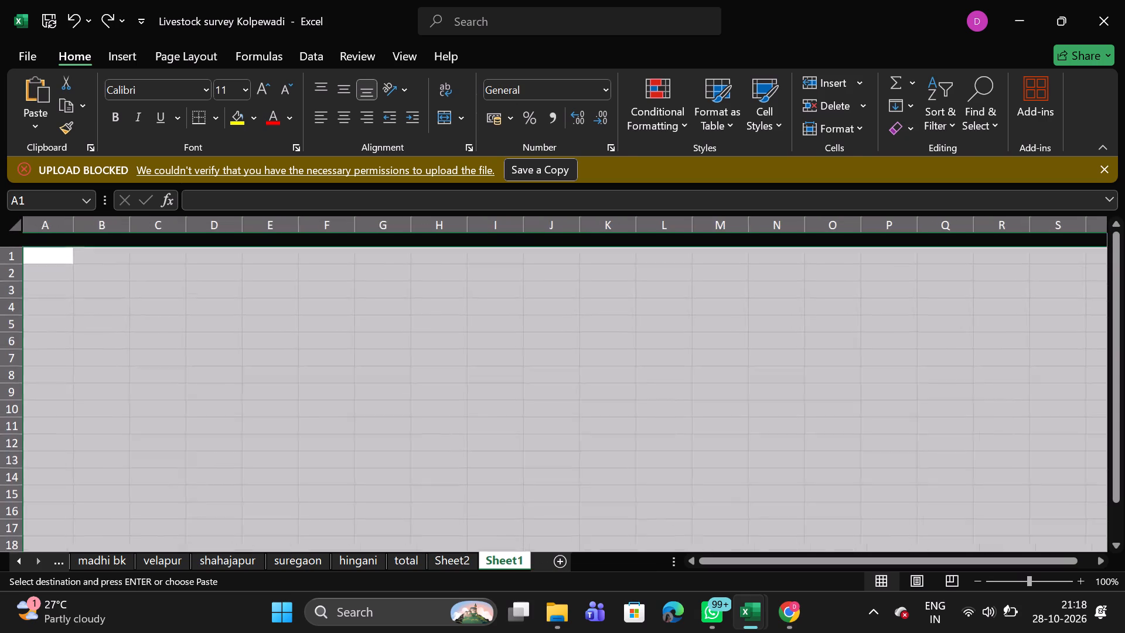
scroll(476, 352, up, 2)
click(55, 245)
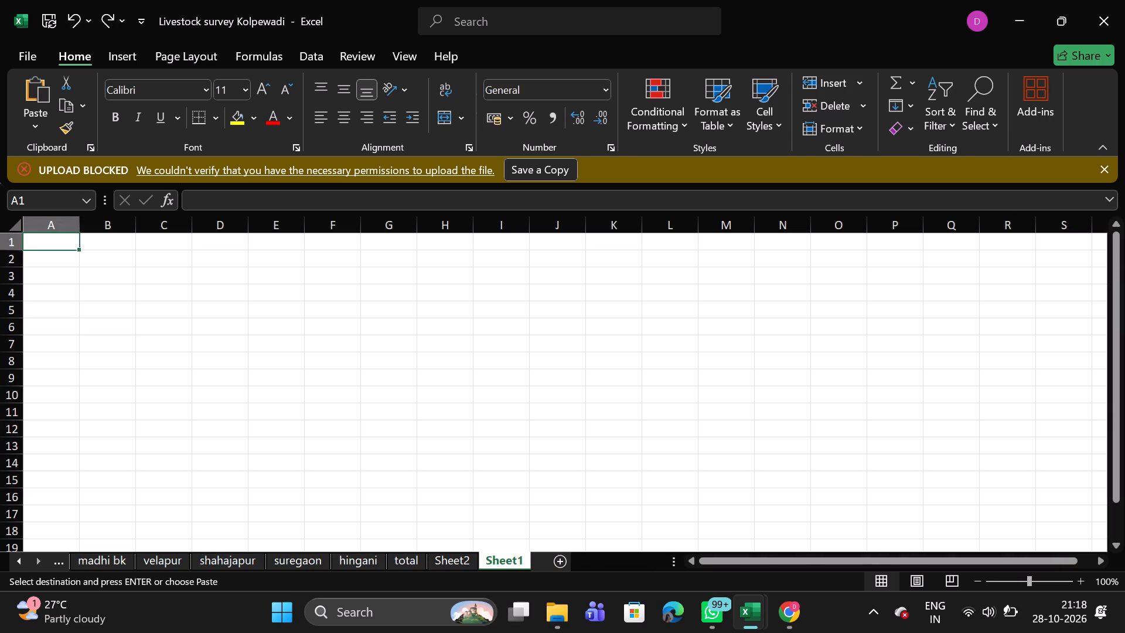
Paste the copied Kolpewadi survey records, including their header row, into Sheet1 starting at cell A1.
key(ctrl+v)
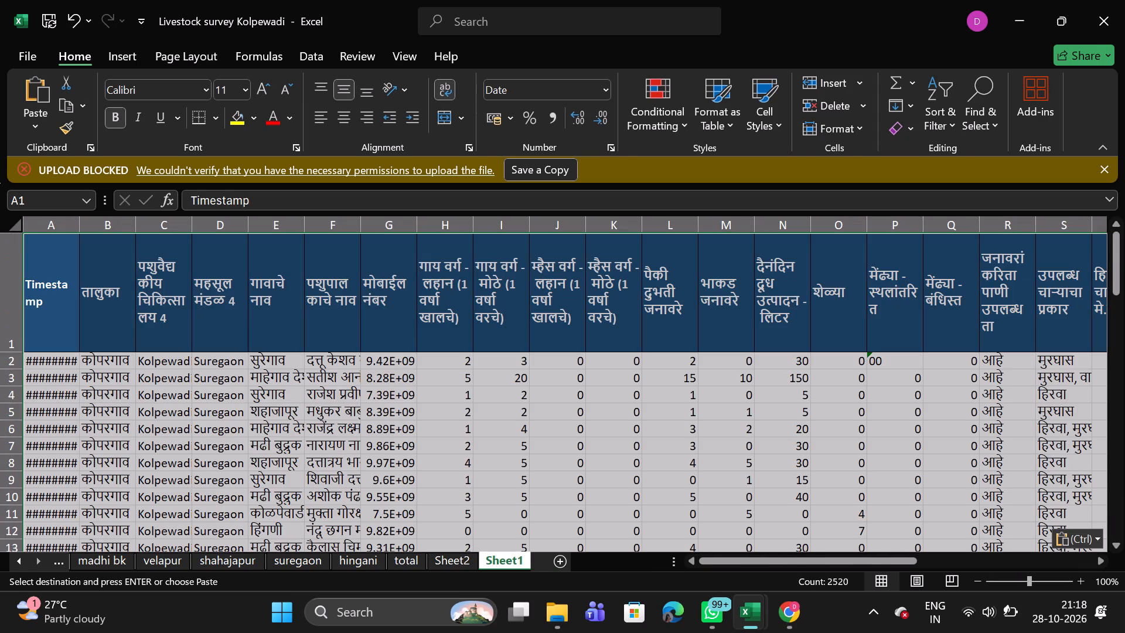
click(545, 394)
scroll(545, 394, down, 1)
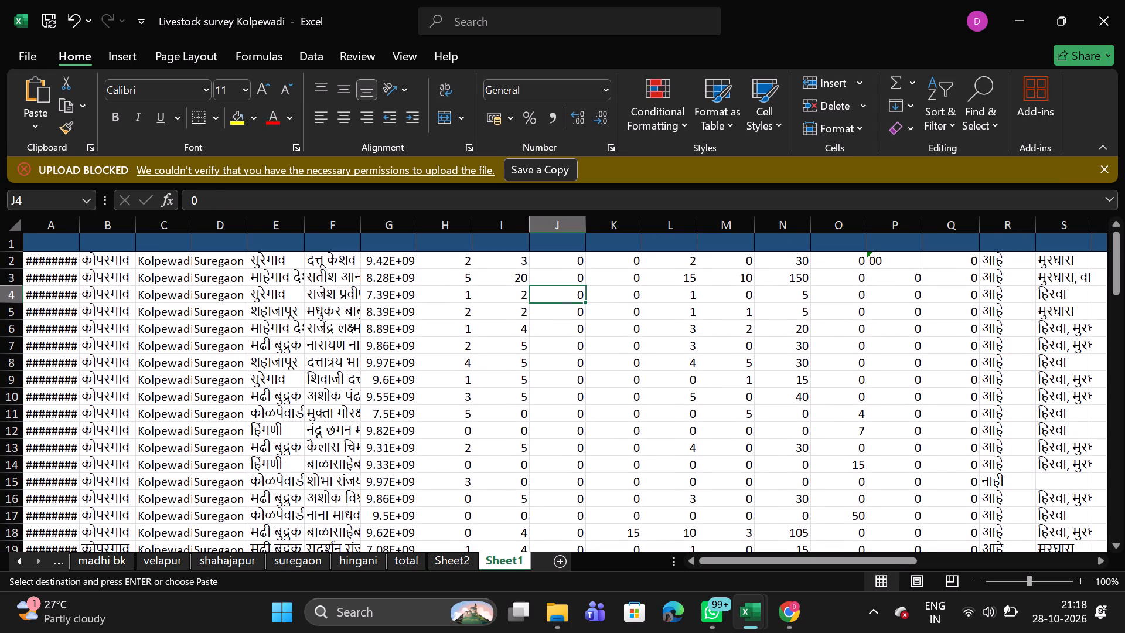
Select the तालुका column entries from B2 down to the last record to check the record count, and review the pasted rows.
scroll(545, 394, down, 1)
click(97, 258)
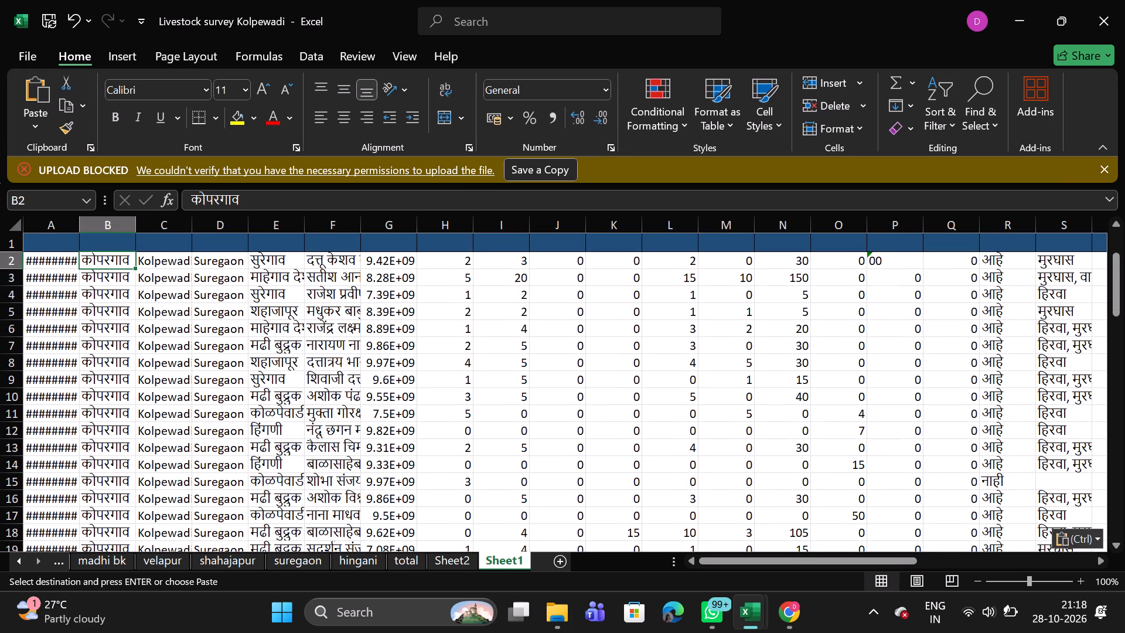
key(ctrl+shift+Down)
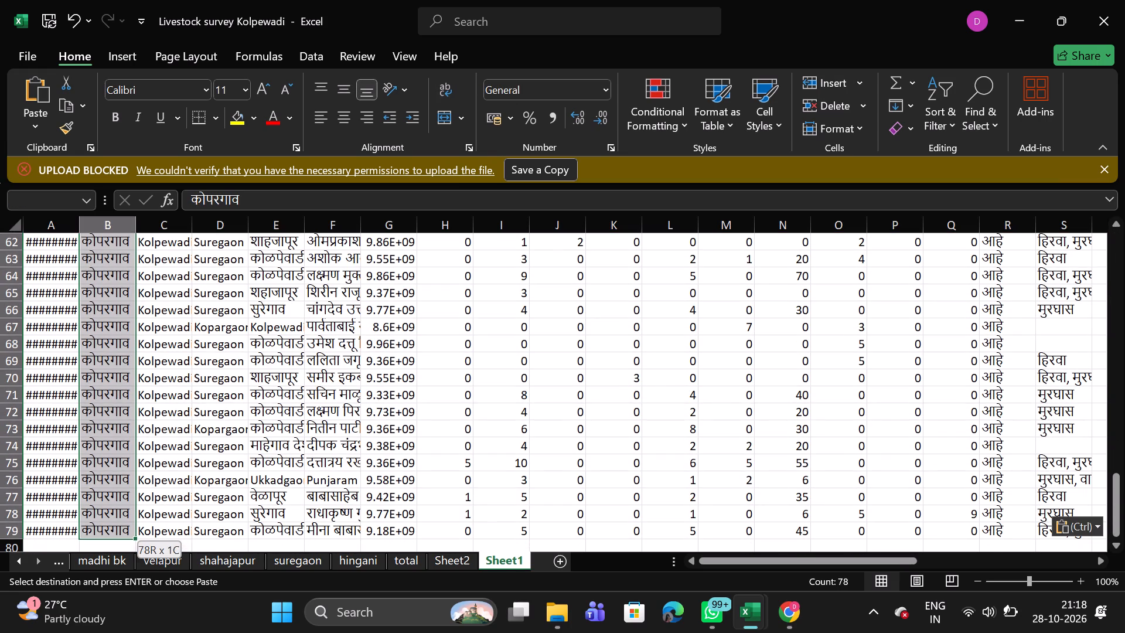
click(457, 486)
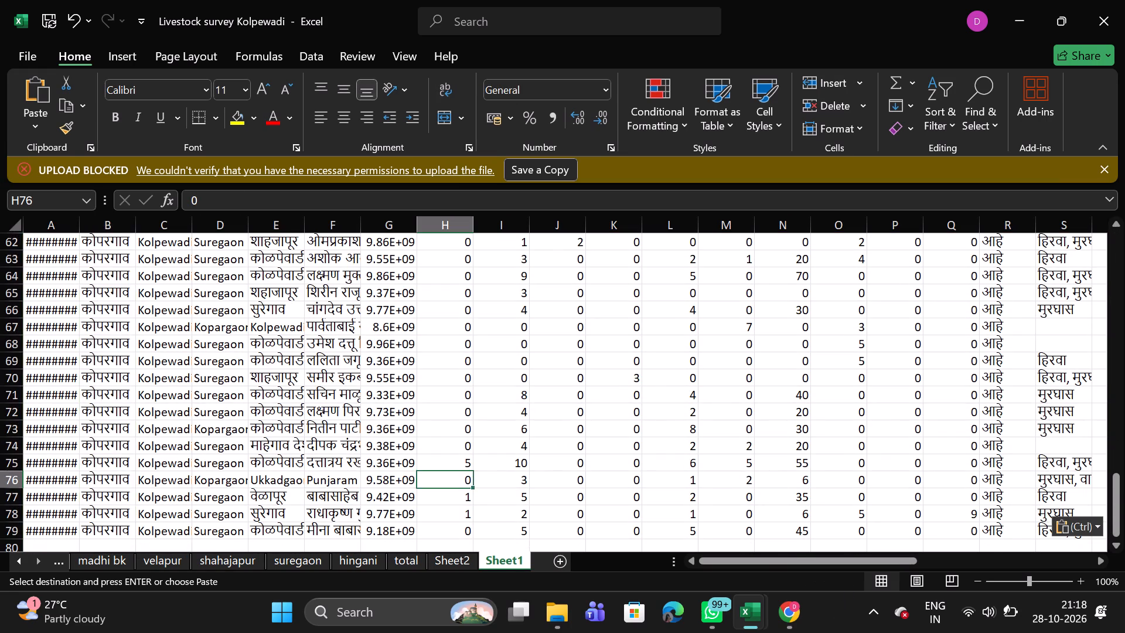
scroll(457, 486, up, 3)
scroll(457, 486, right, 4)
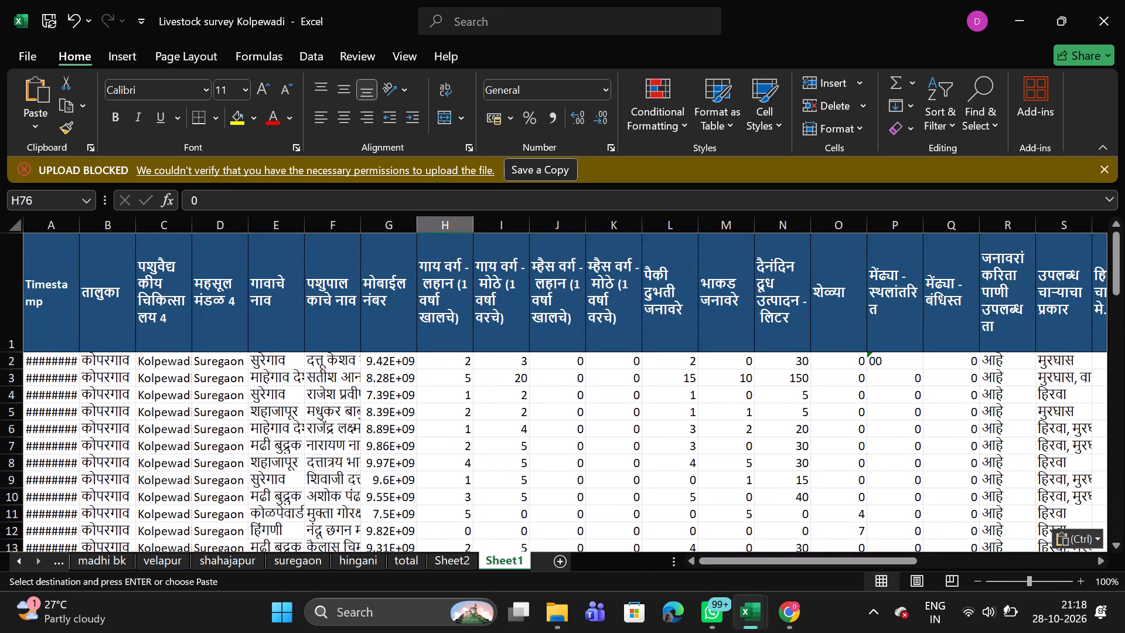
Save the Livestock survey Kolpewadi workbook with the records pasted on Sheet1.
click(533, 444)
key(ctrl+s)
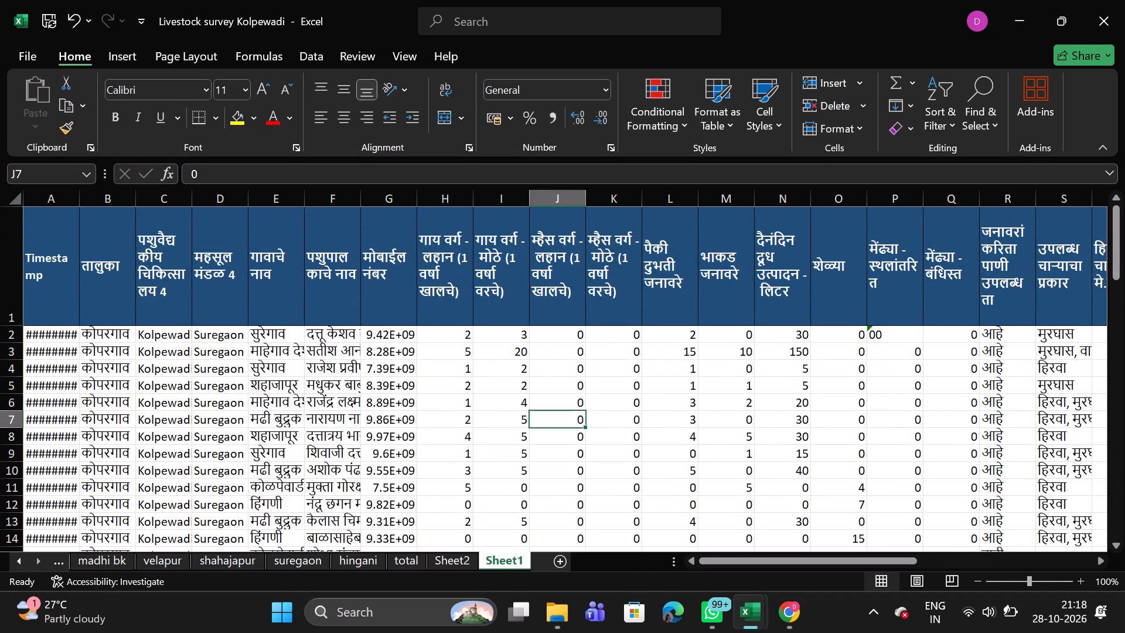
Close the Livestock survey Kolpewadi workbook and the protected-view तालुका निहाय टंचाई सर्वेक्षण 27-10-26 (1) workbook.
click(1124, 11)
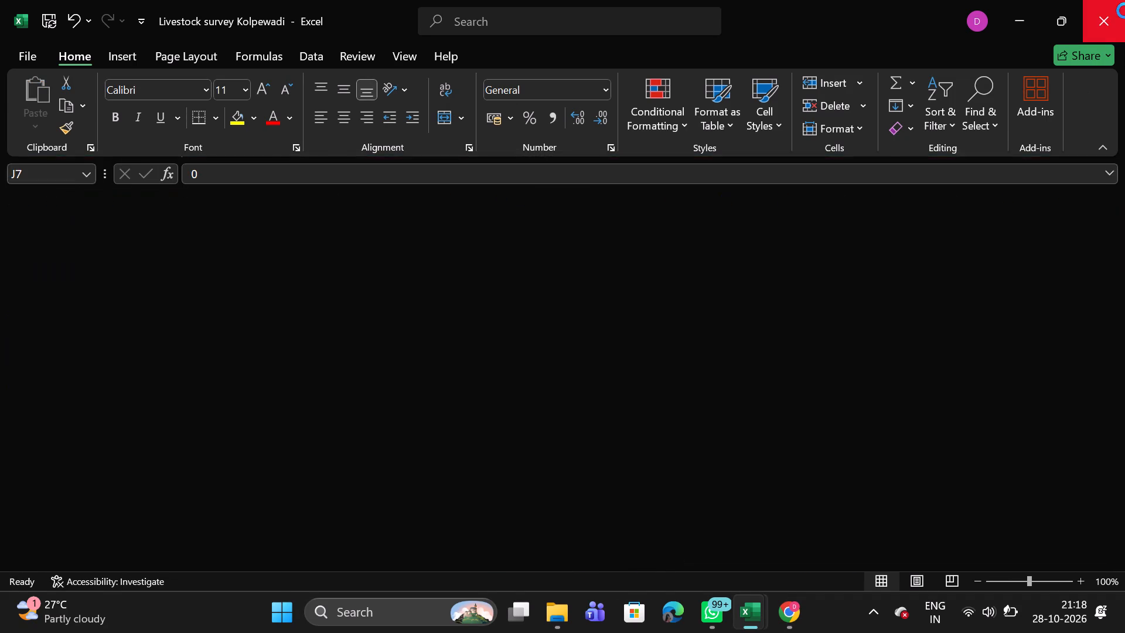
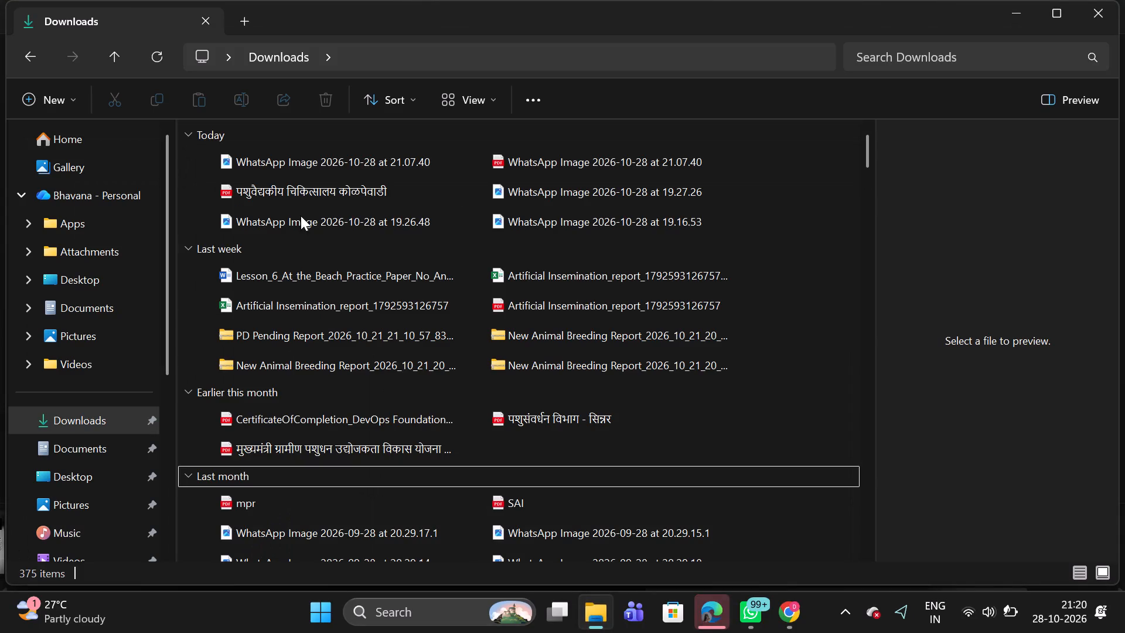
Open the textbook page photo WhatsApp Image 2026-10-28 at 19.27.26 from Downloads and bring up its print settings.
double_click(510, 179)
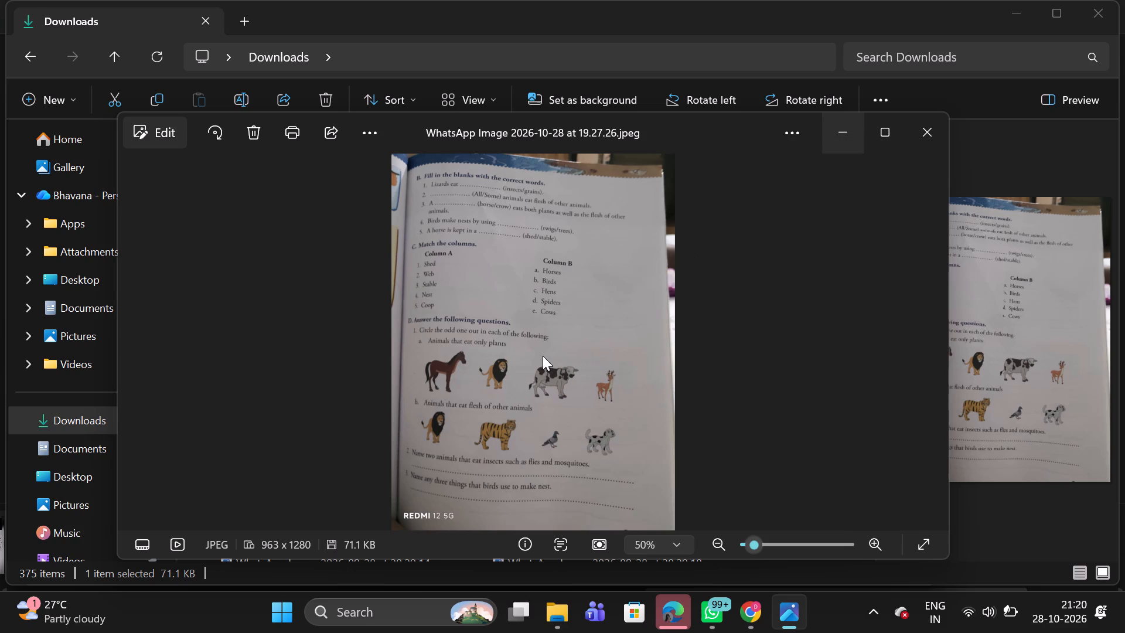
key(ctrl+p)
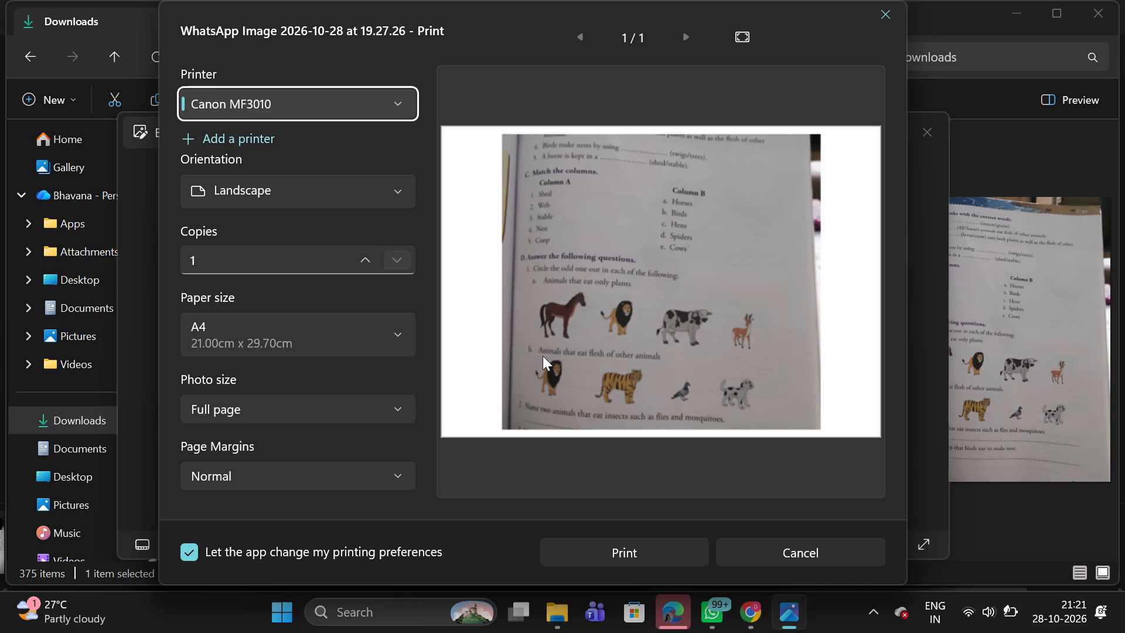
Open the choice of available printers for the WhatsApp photo of the animal worksheet.
key(space)
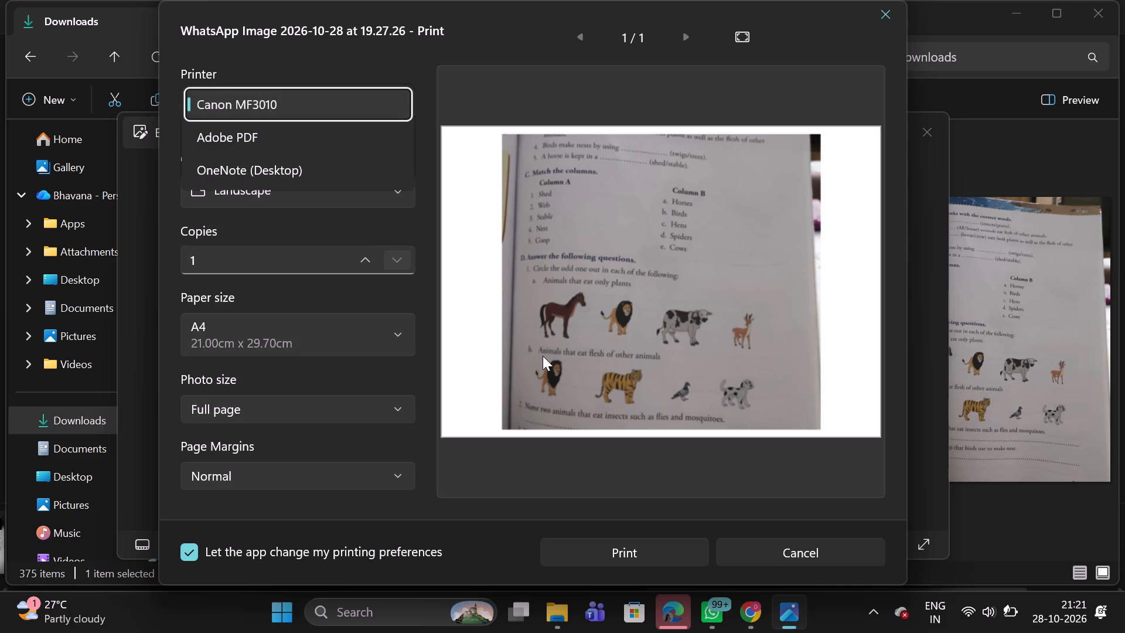
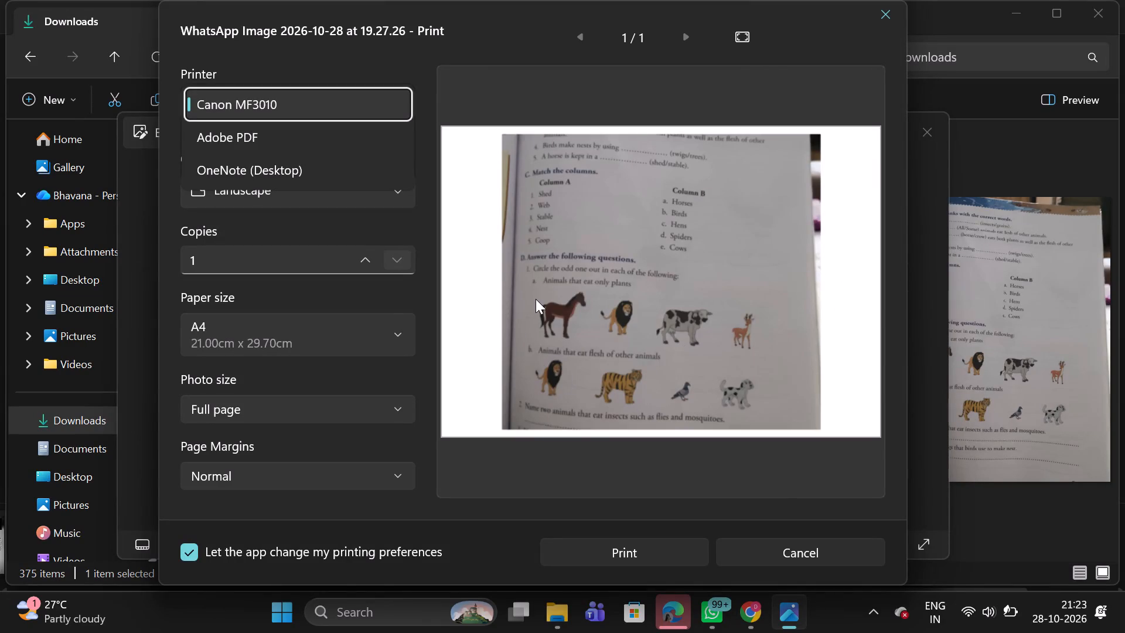
Print 2 copies of the WhatsApp animal worksheet photo, keeping the Canon MF3010 as the printer.
click(270, 256)
click(270, 256)
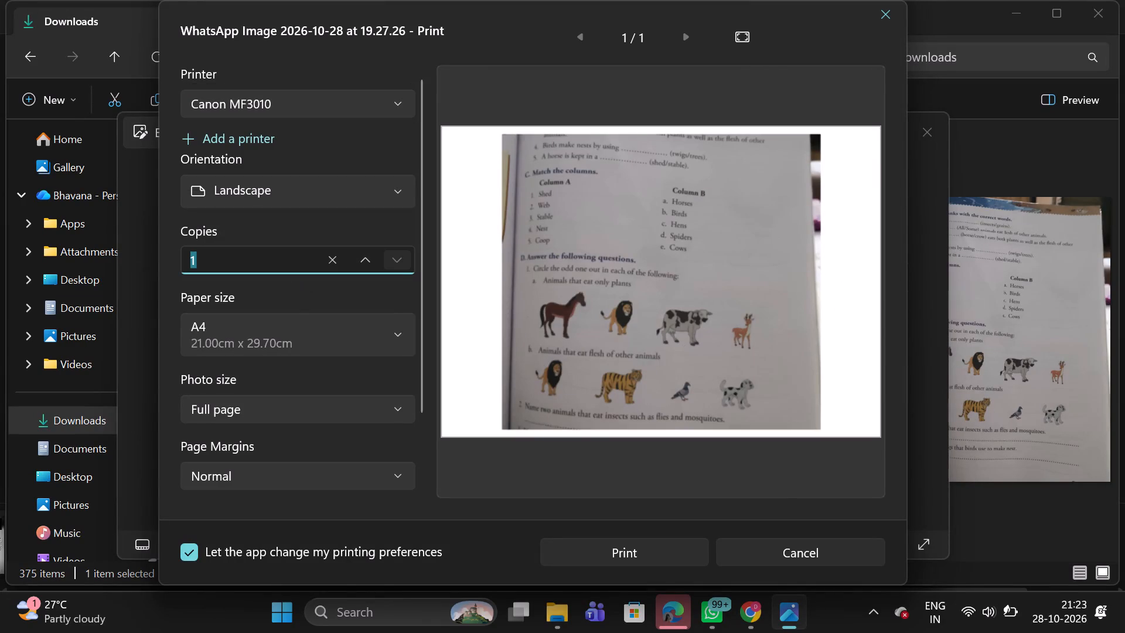
key(2)
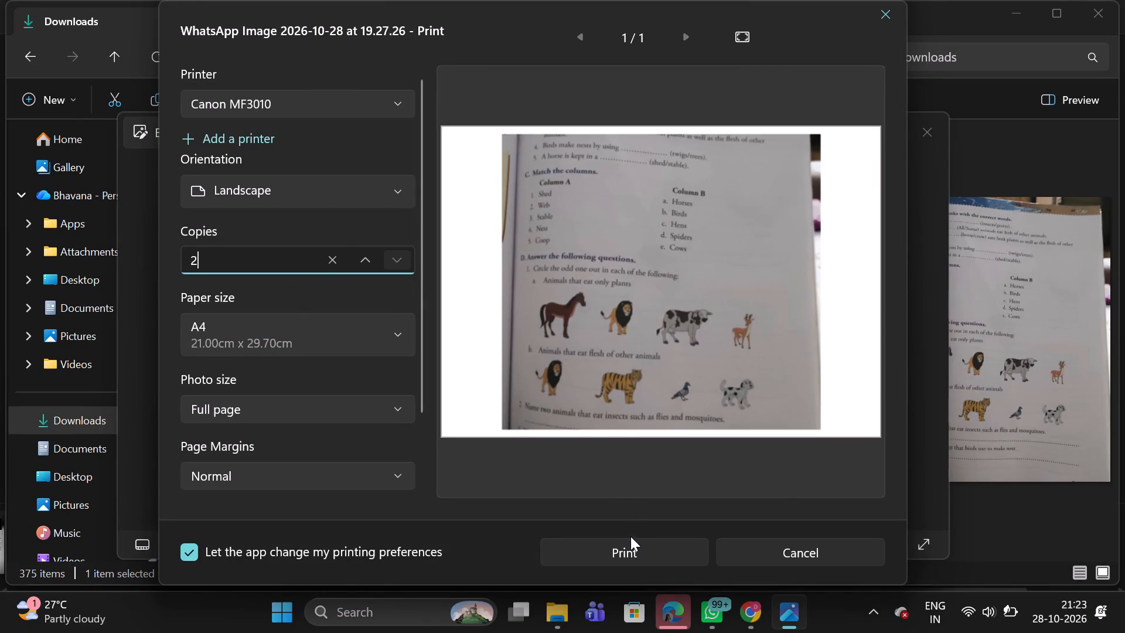
click(629, 546)
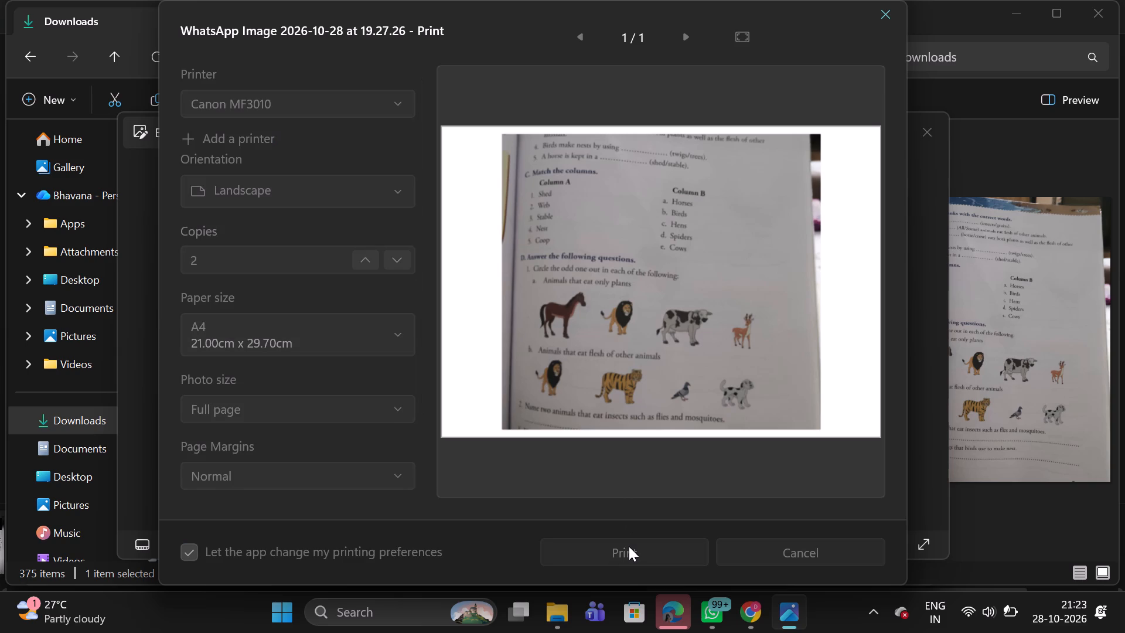
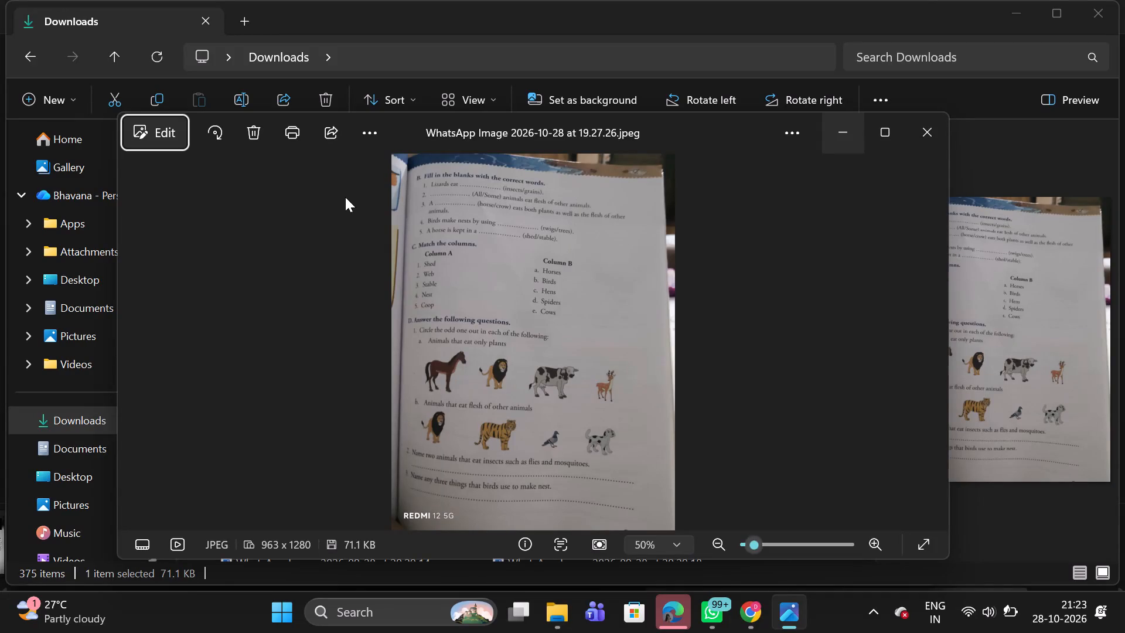
Print one A4 copy of the 19.27.26 animal worksheet photo on the Canon MF3010 in Portrait orientation.
click(294, 130)
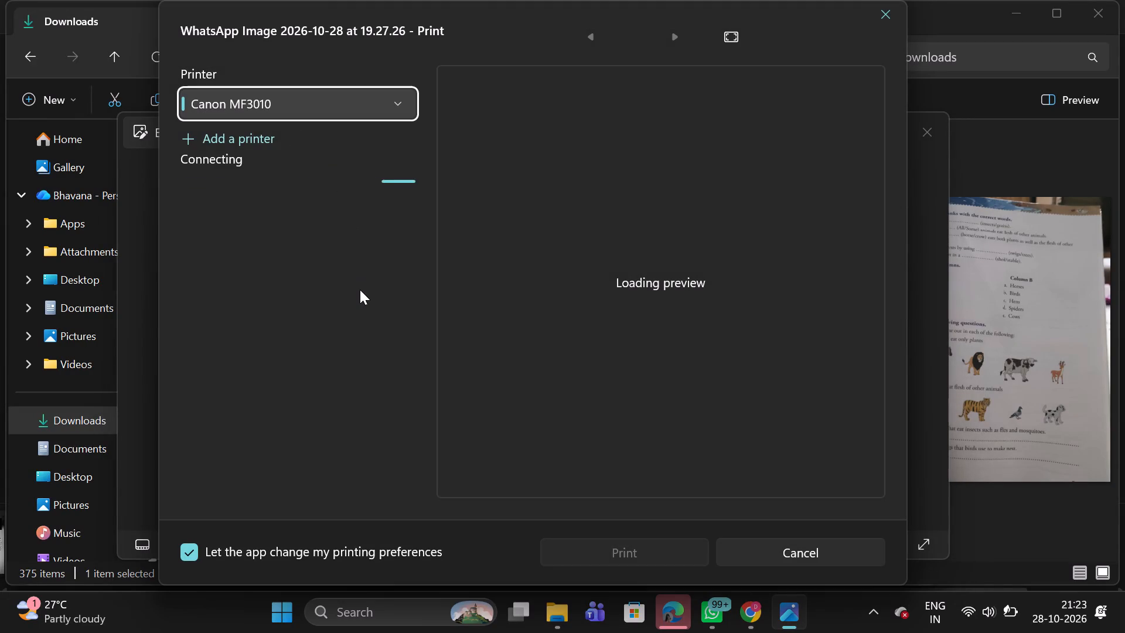
scroll(360, 290, down, 3)
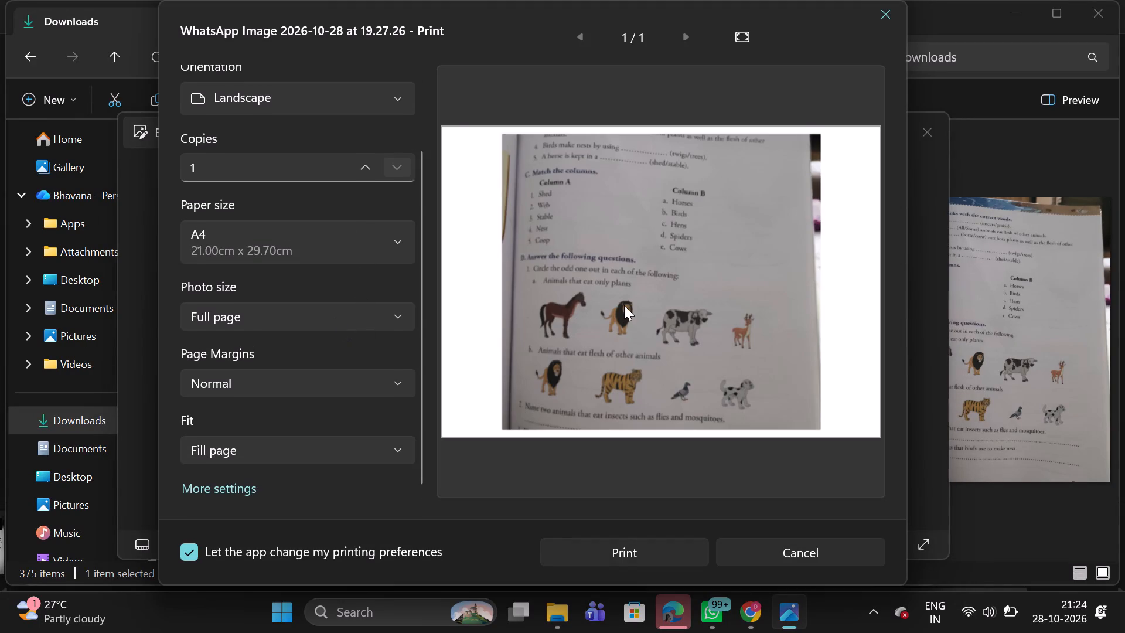
scroll(323, 301, up, 1)
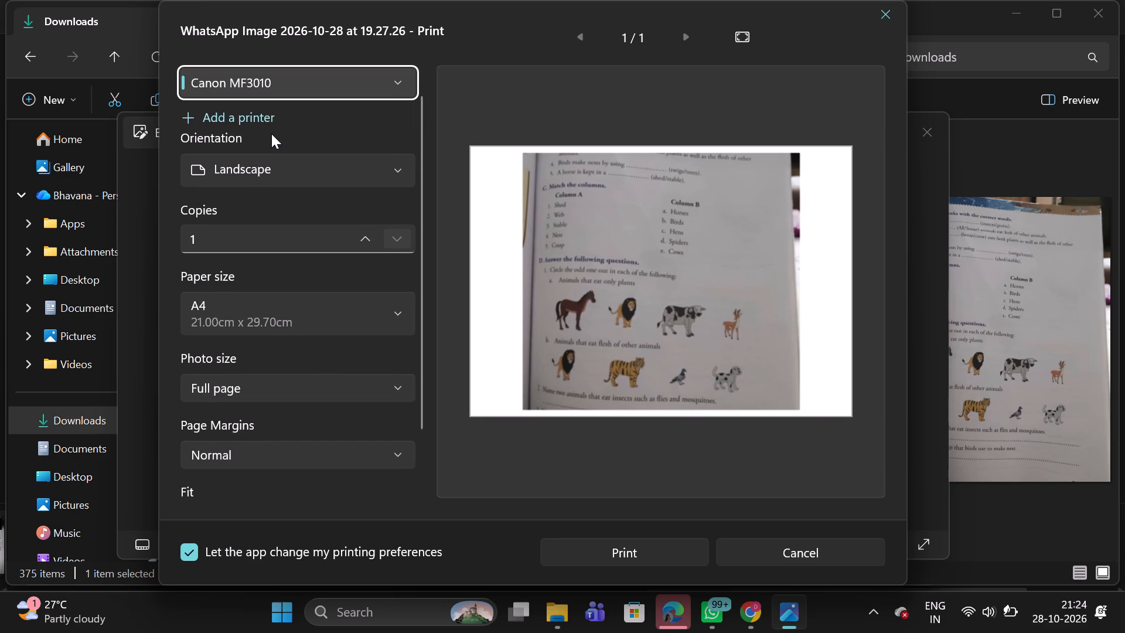
click(264, 166)
click(255, 135)
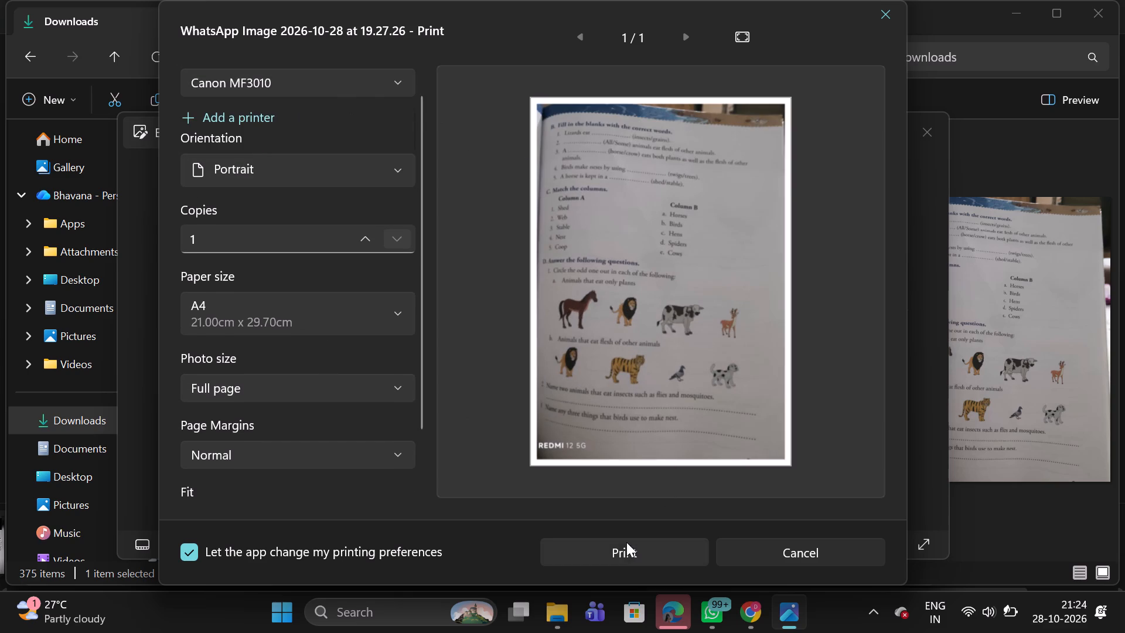
click(625, 549)
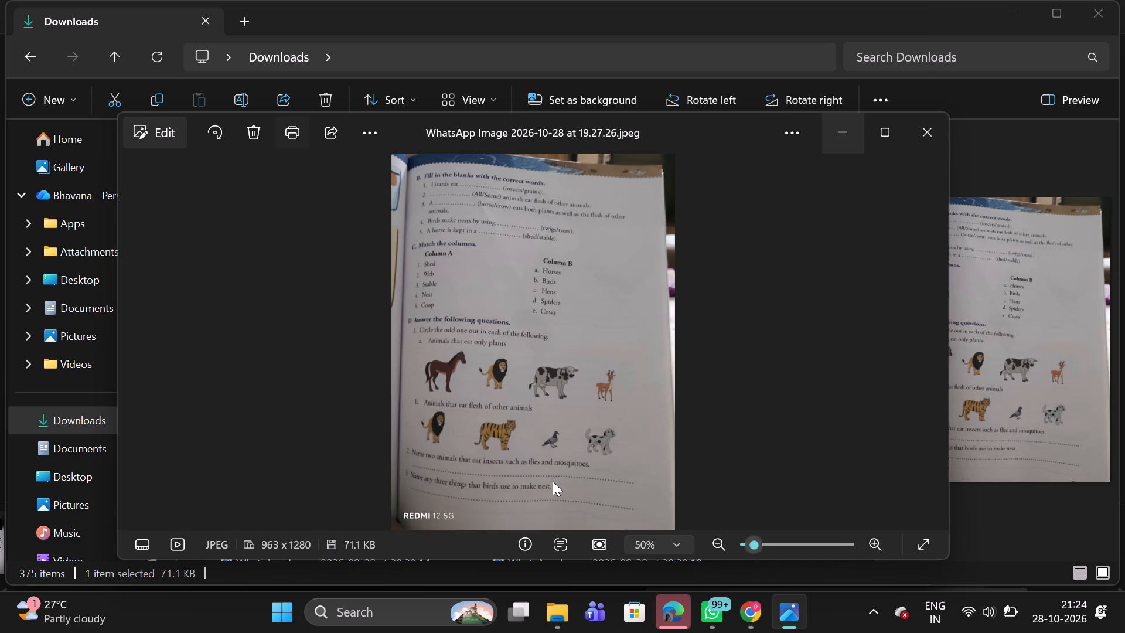
Print another copy of the same animal worksheet photo in Portrait orientation on the Canon MF3010 and close the photo.
key(ctrl+p)
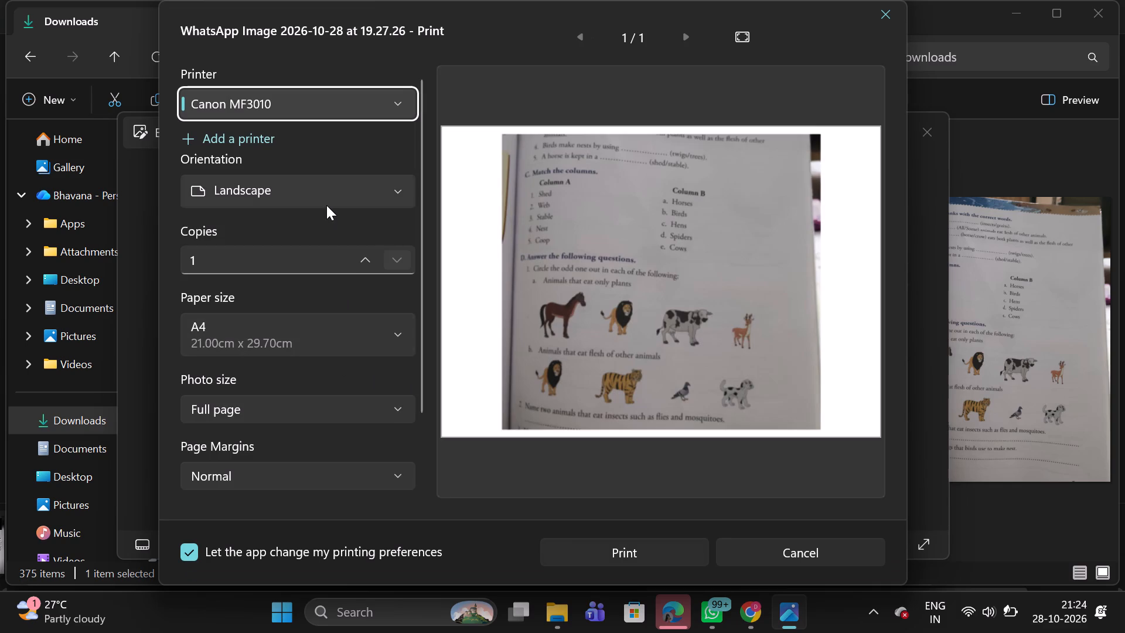
click(321, 198)
click(292, 162)
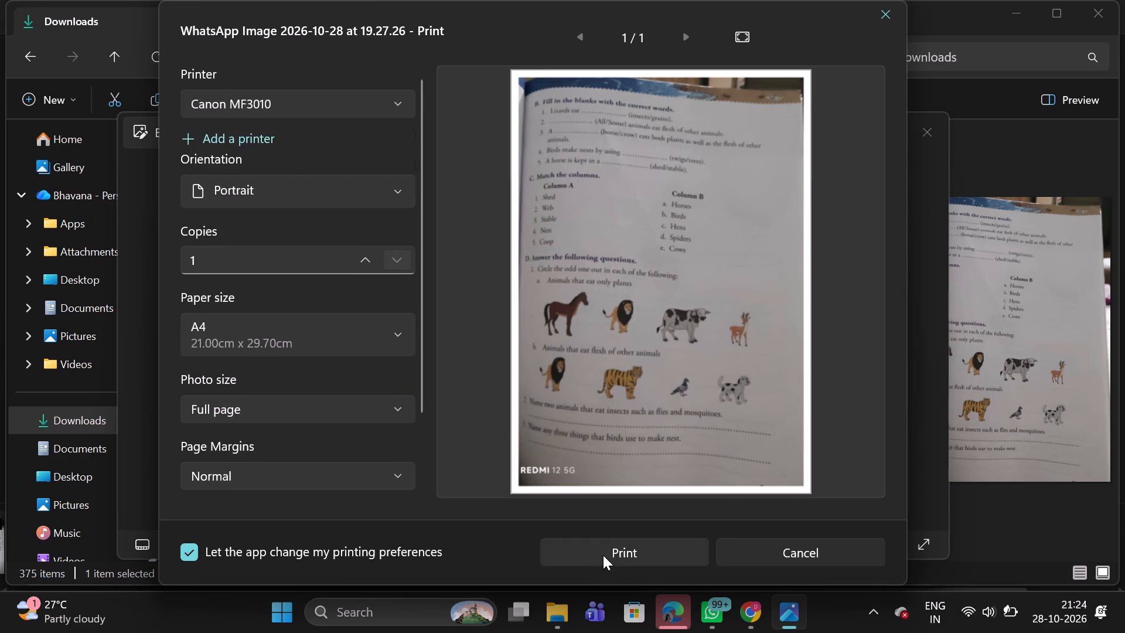
click(604, 555)
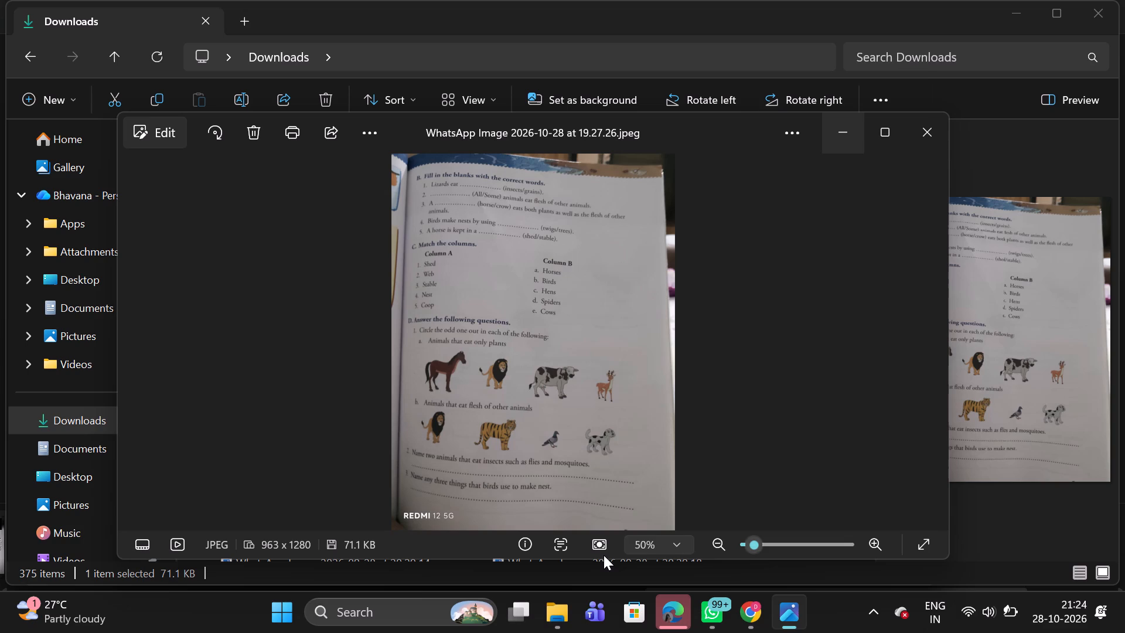
click(929, 134)
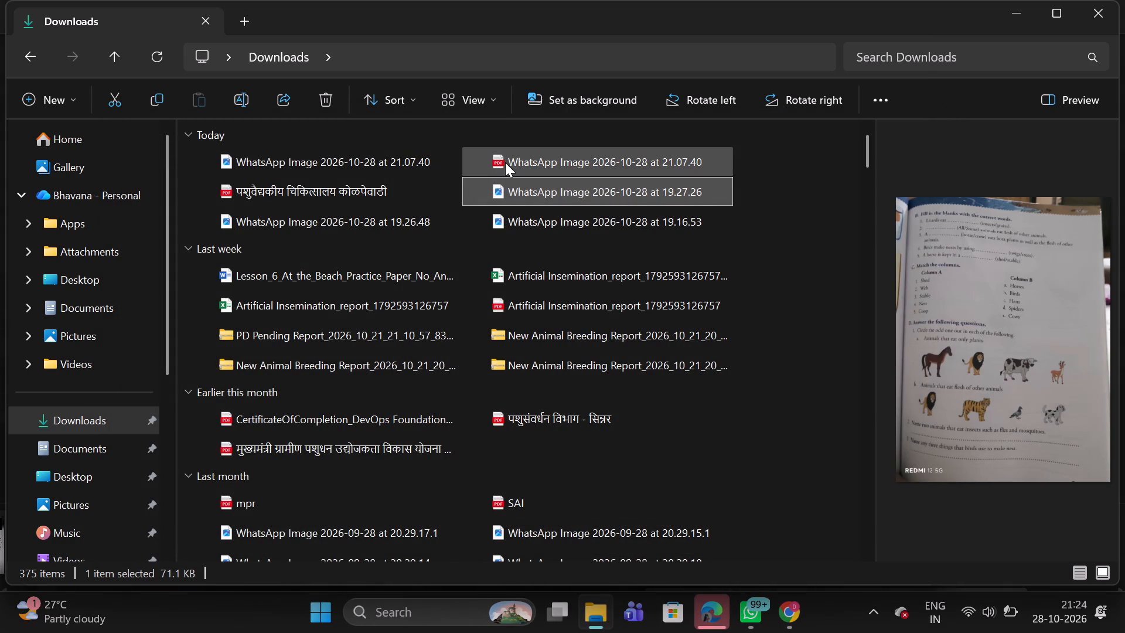
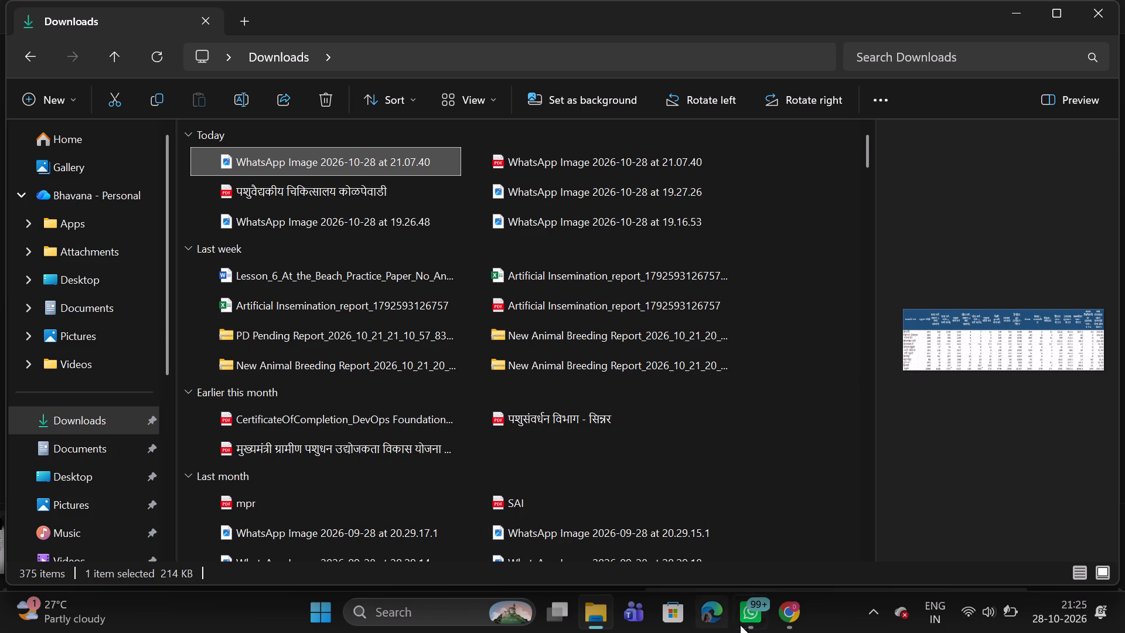
Print 2 copies of WhatsApp Image 2026-10-28 at 19.26.48 from Downloads in Landscape orientation on the Canon MF3010, and close the photo.
scroll(534, 334, up, 1)
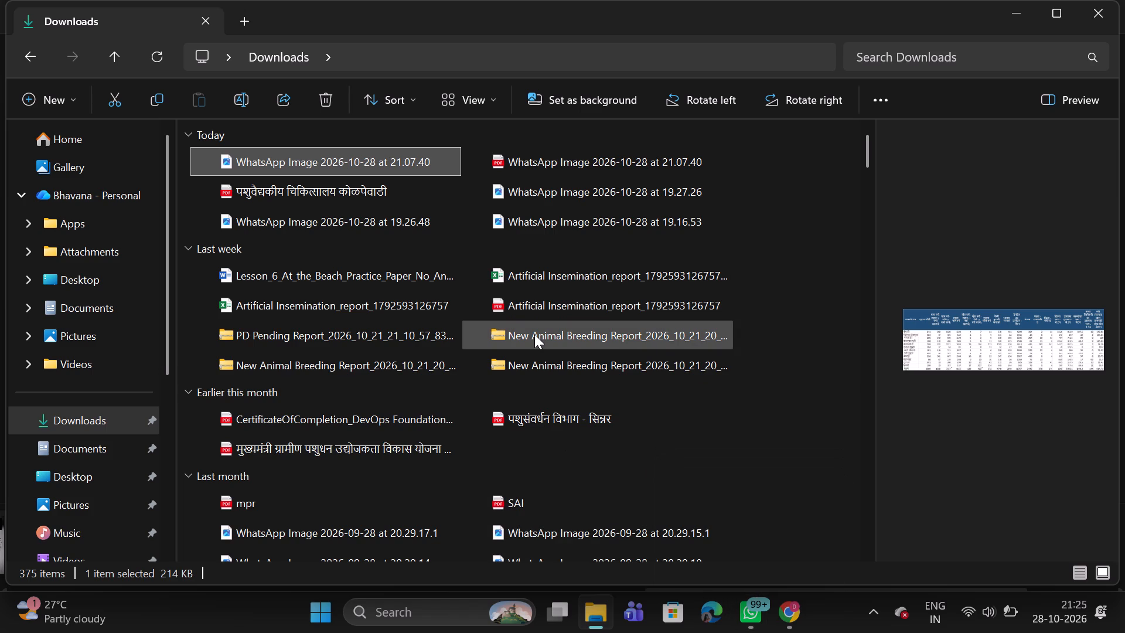
scroll(328, 182, up, 2)
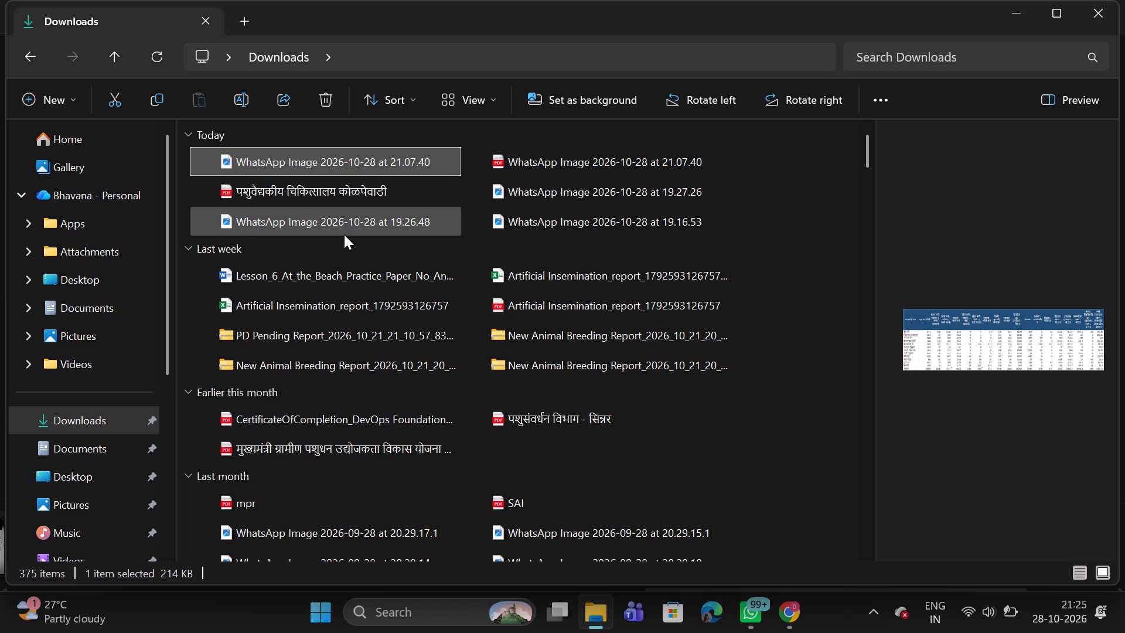
double_click(344, 234)
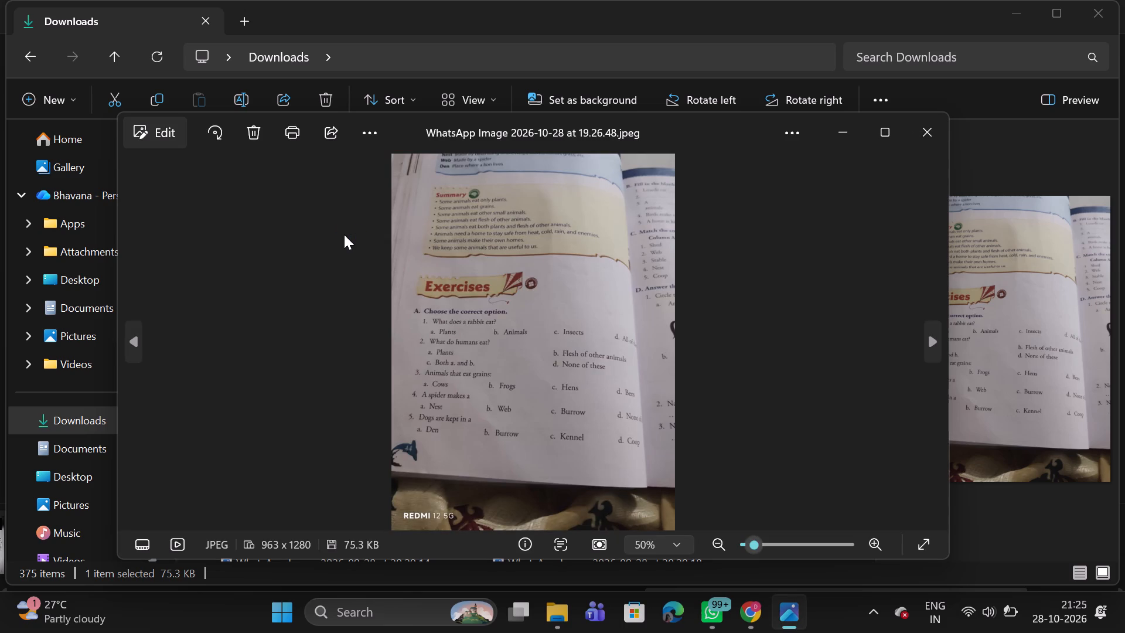
key(ctrl+p)
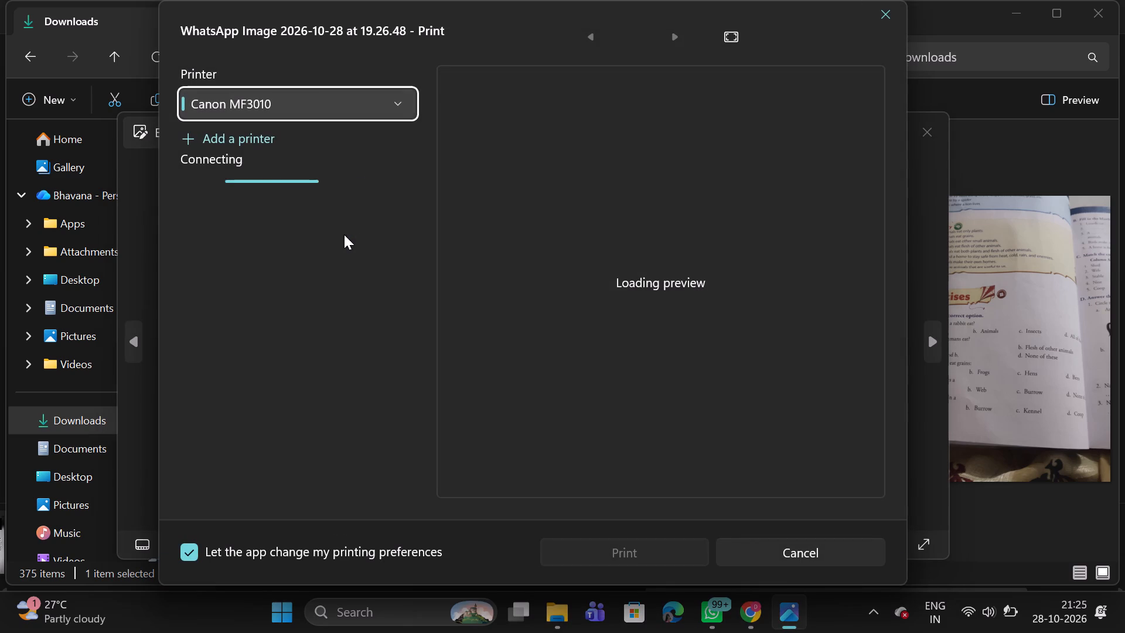
click(285, 183)
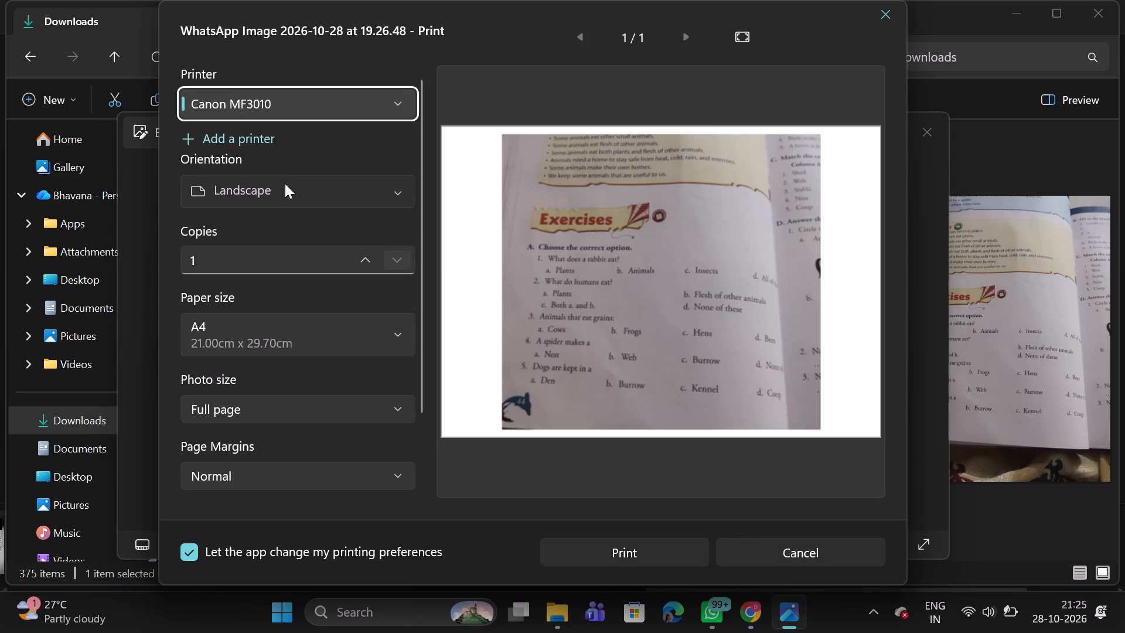
click(268, 153)
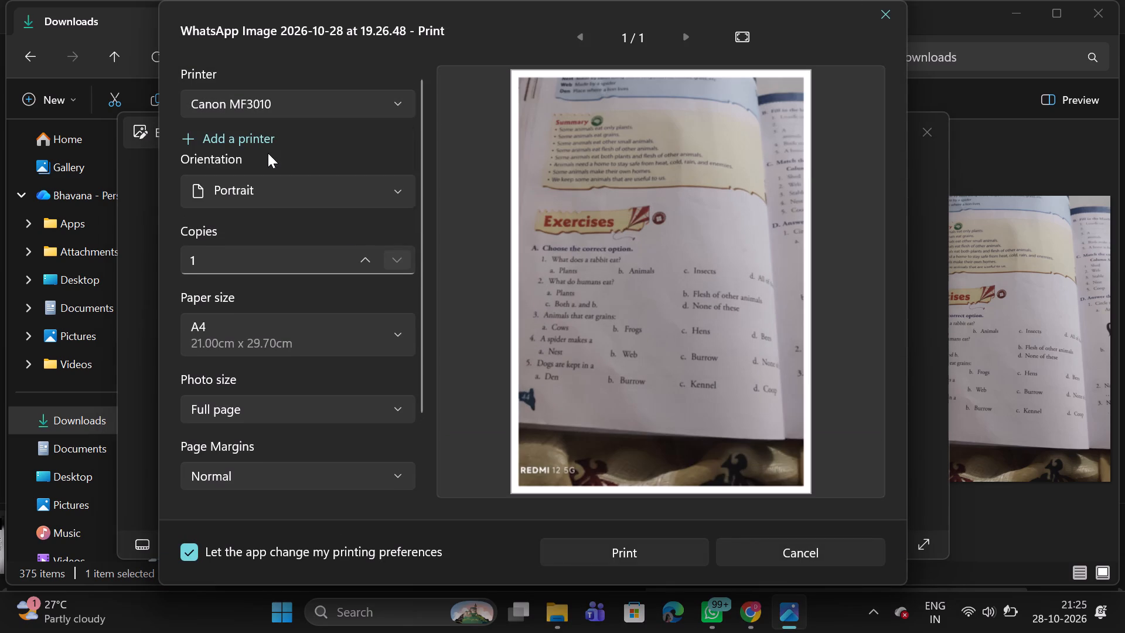
click(247, 182)
click(243, 219)
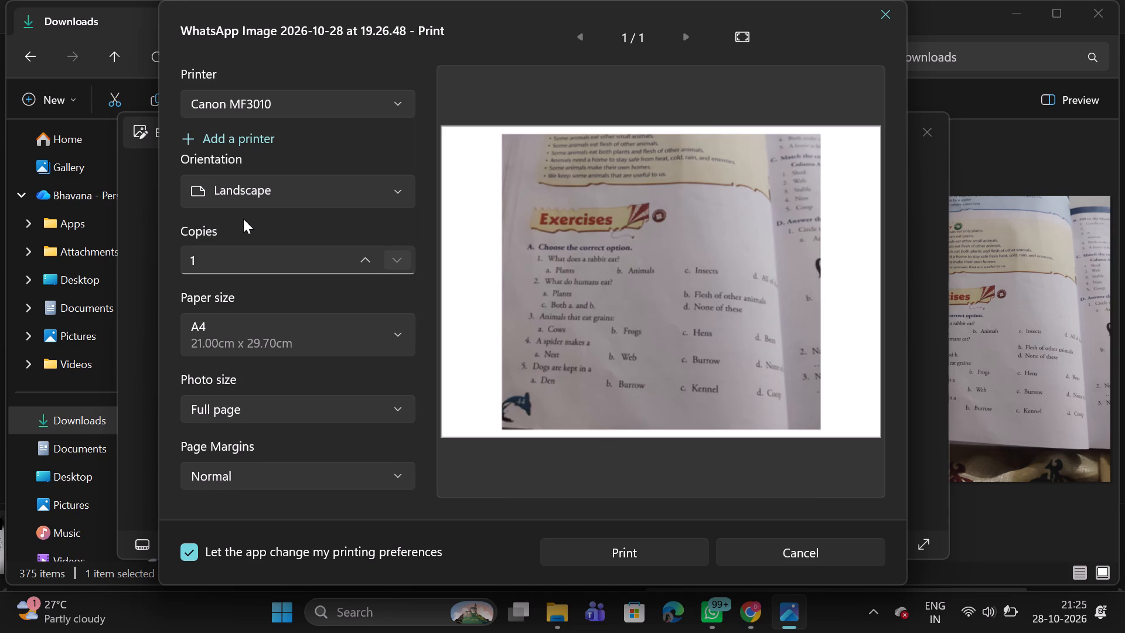
click(366, 256)
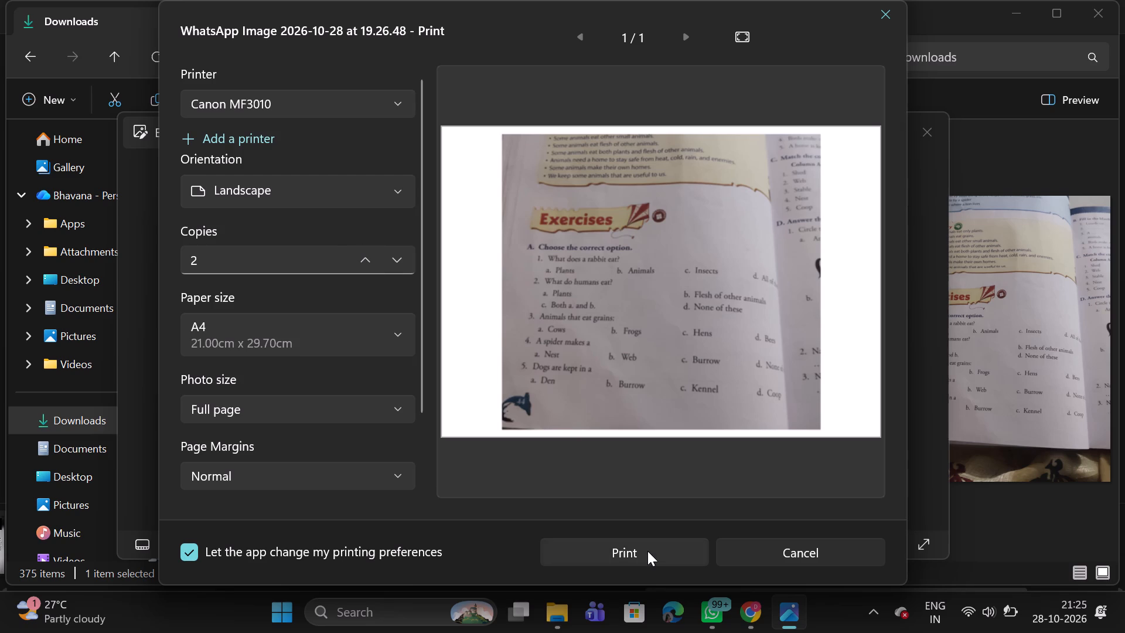
click(647, 551)
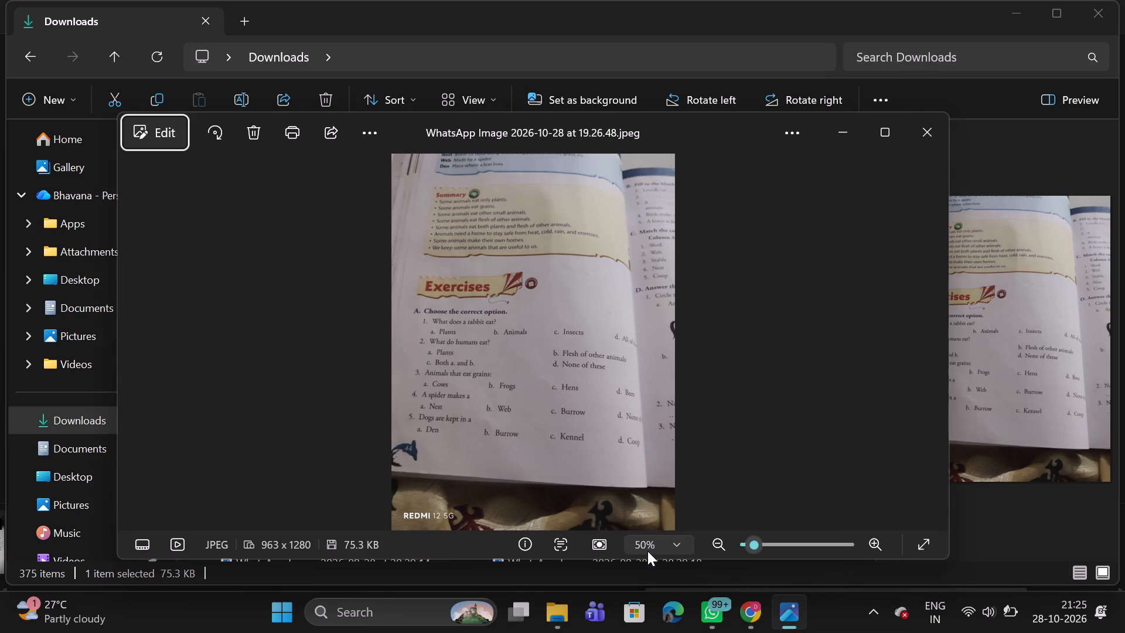
click(919, 144)
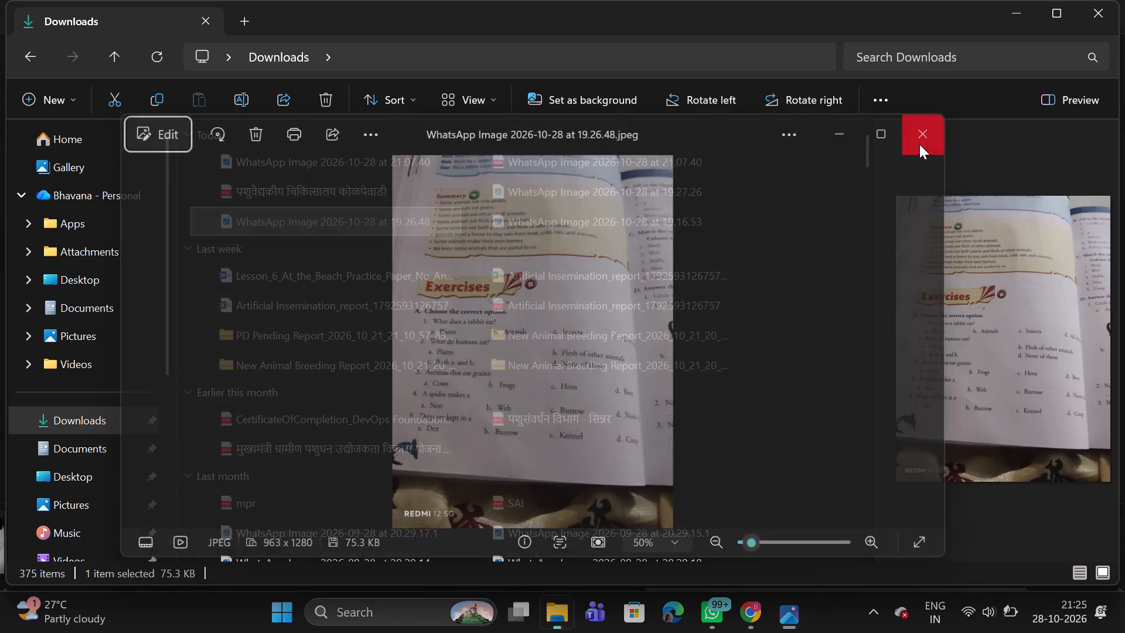
double_click(505, 223)
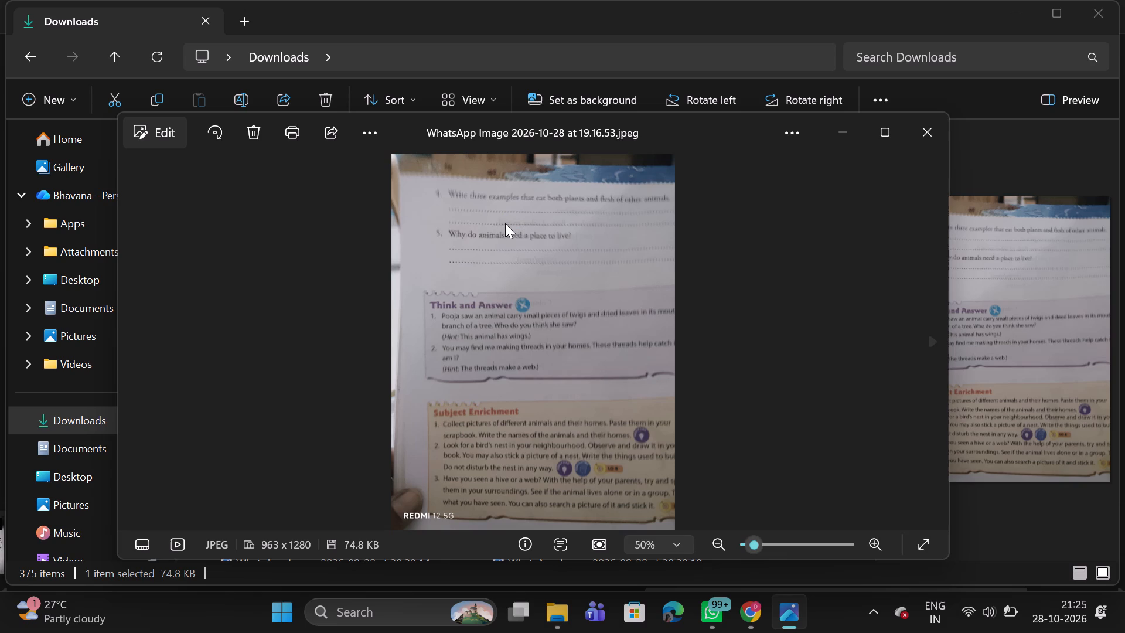
click(292, 139)
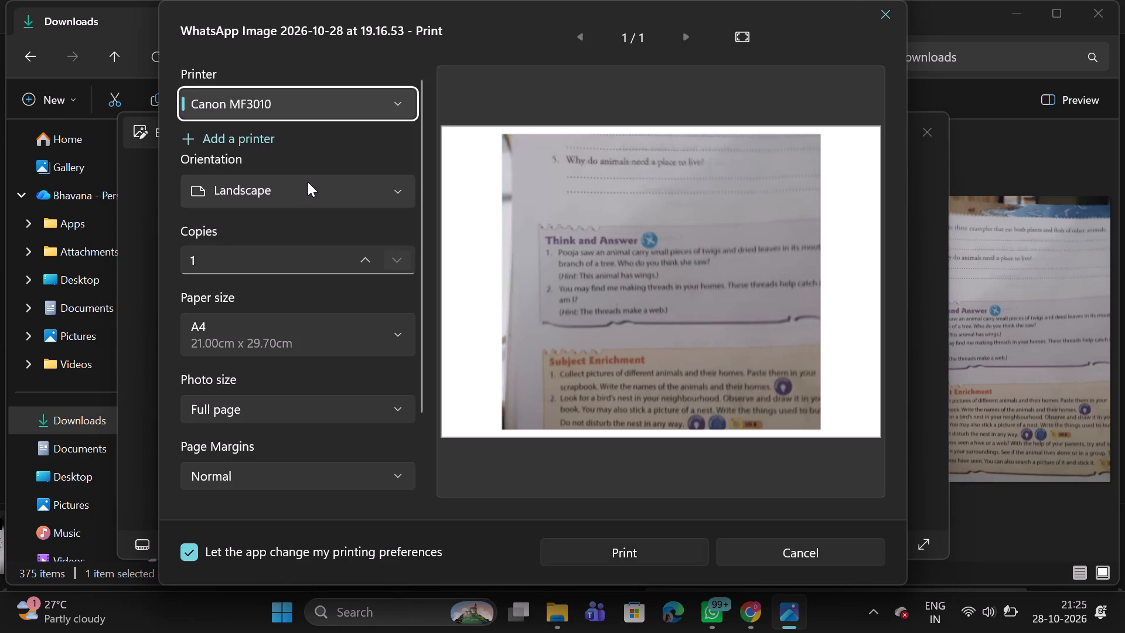
drag(686, 291, 681, 362)
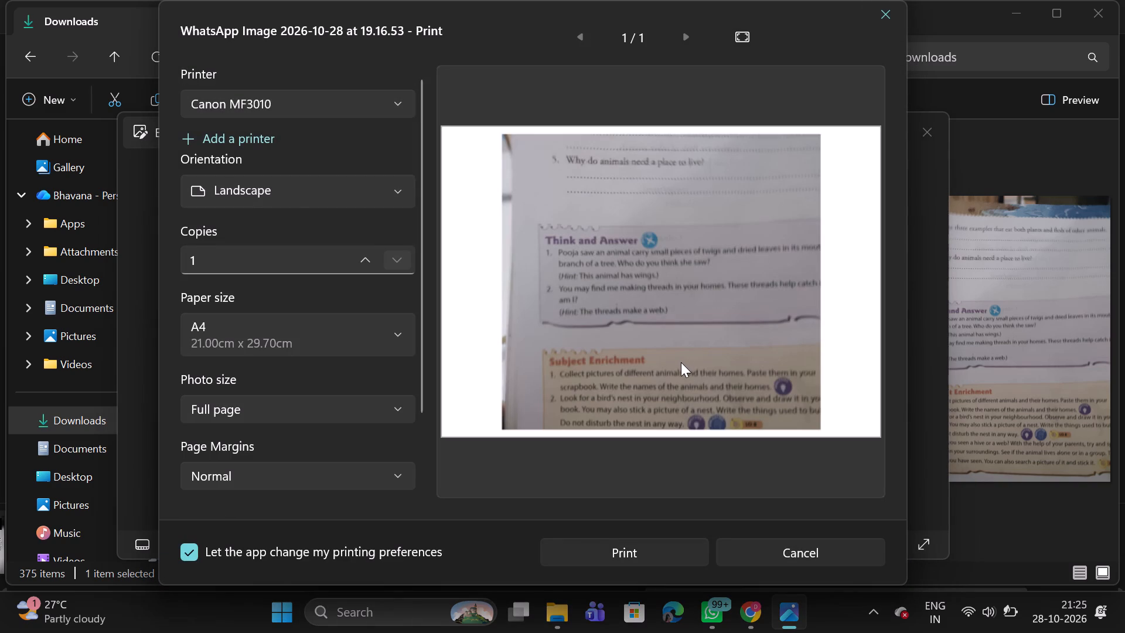
drag(660, 288, 651, 337)
drag(572, 258, 833, 291)
drag(833, 291, 836, 314)
click(226, 183)
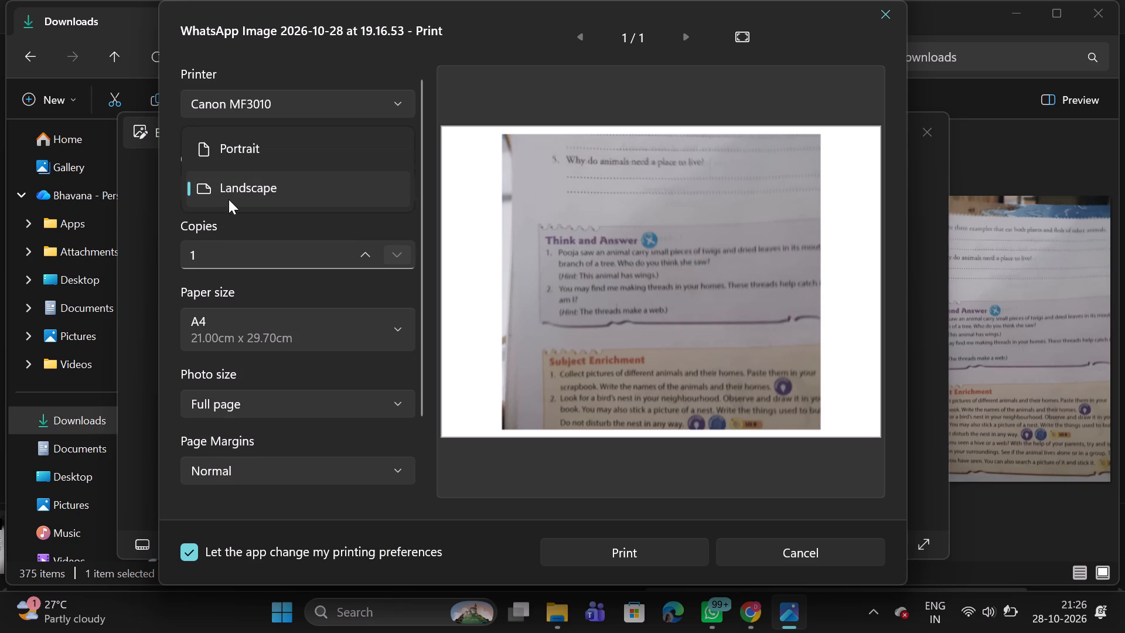
click(243, 152)
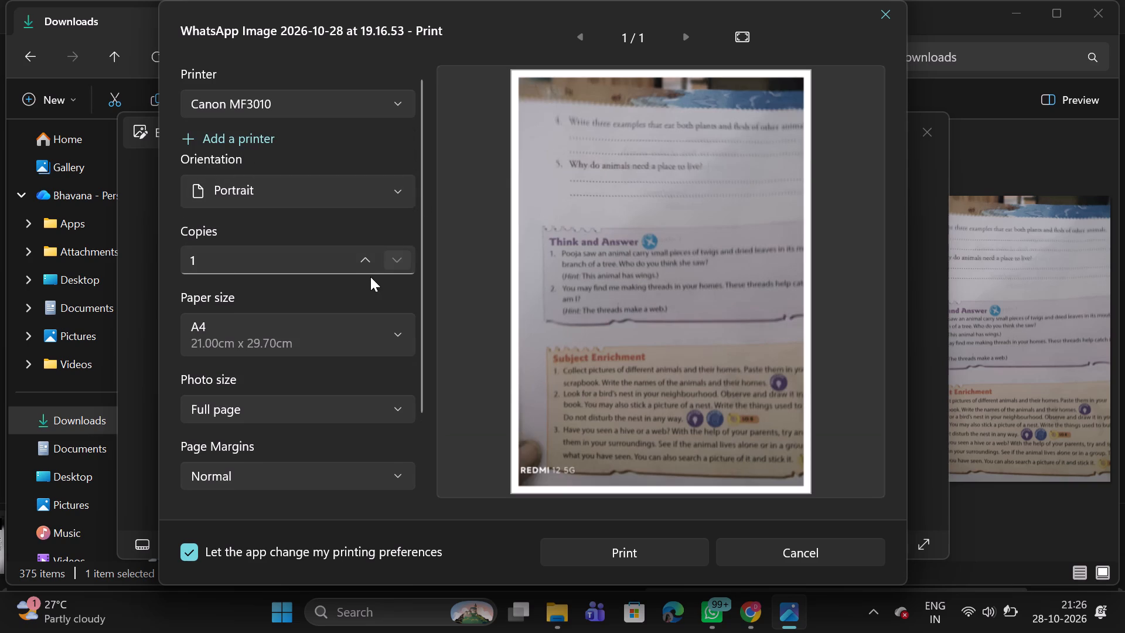